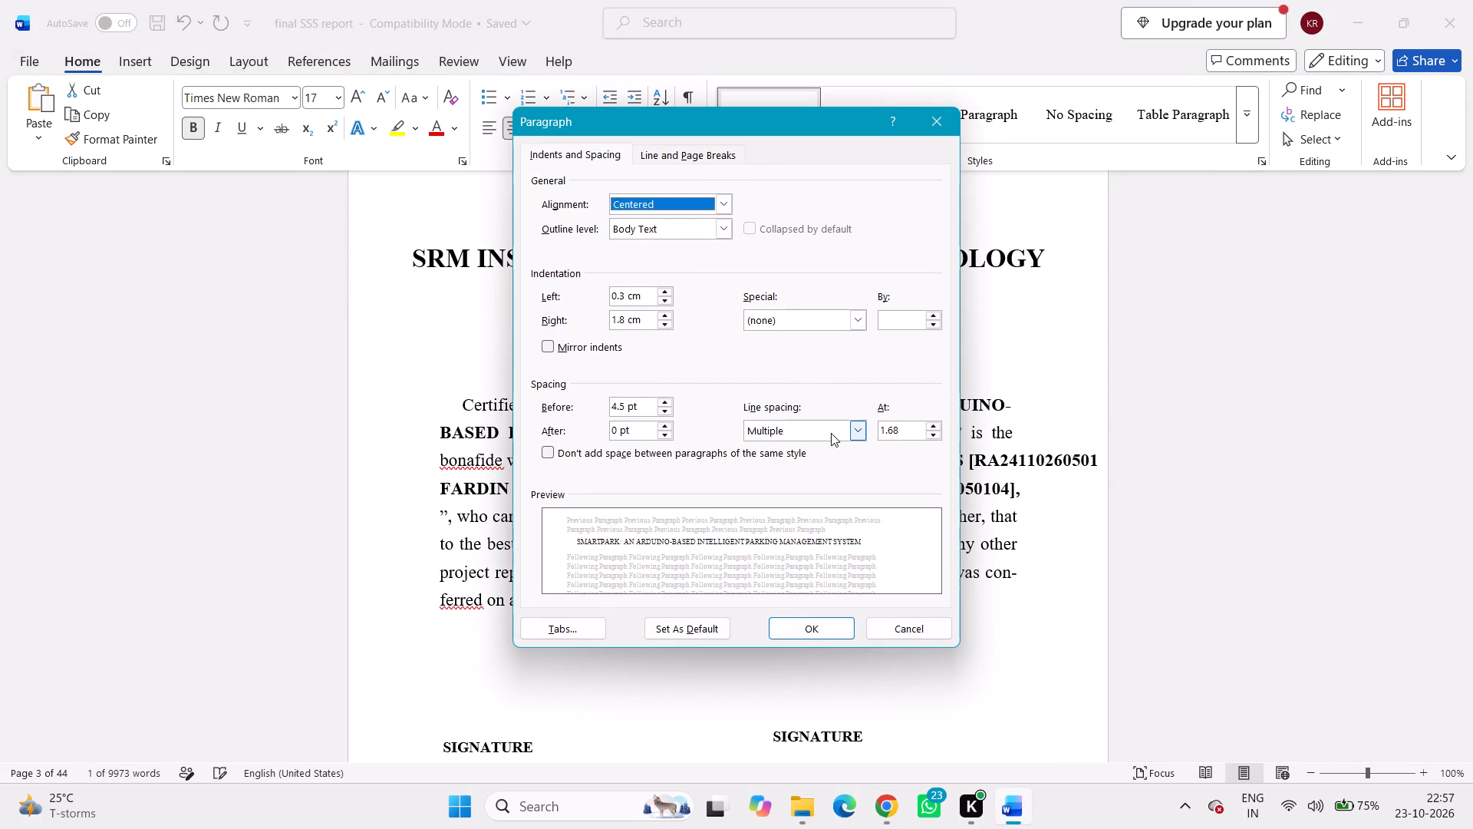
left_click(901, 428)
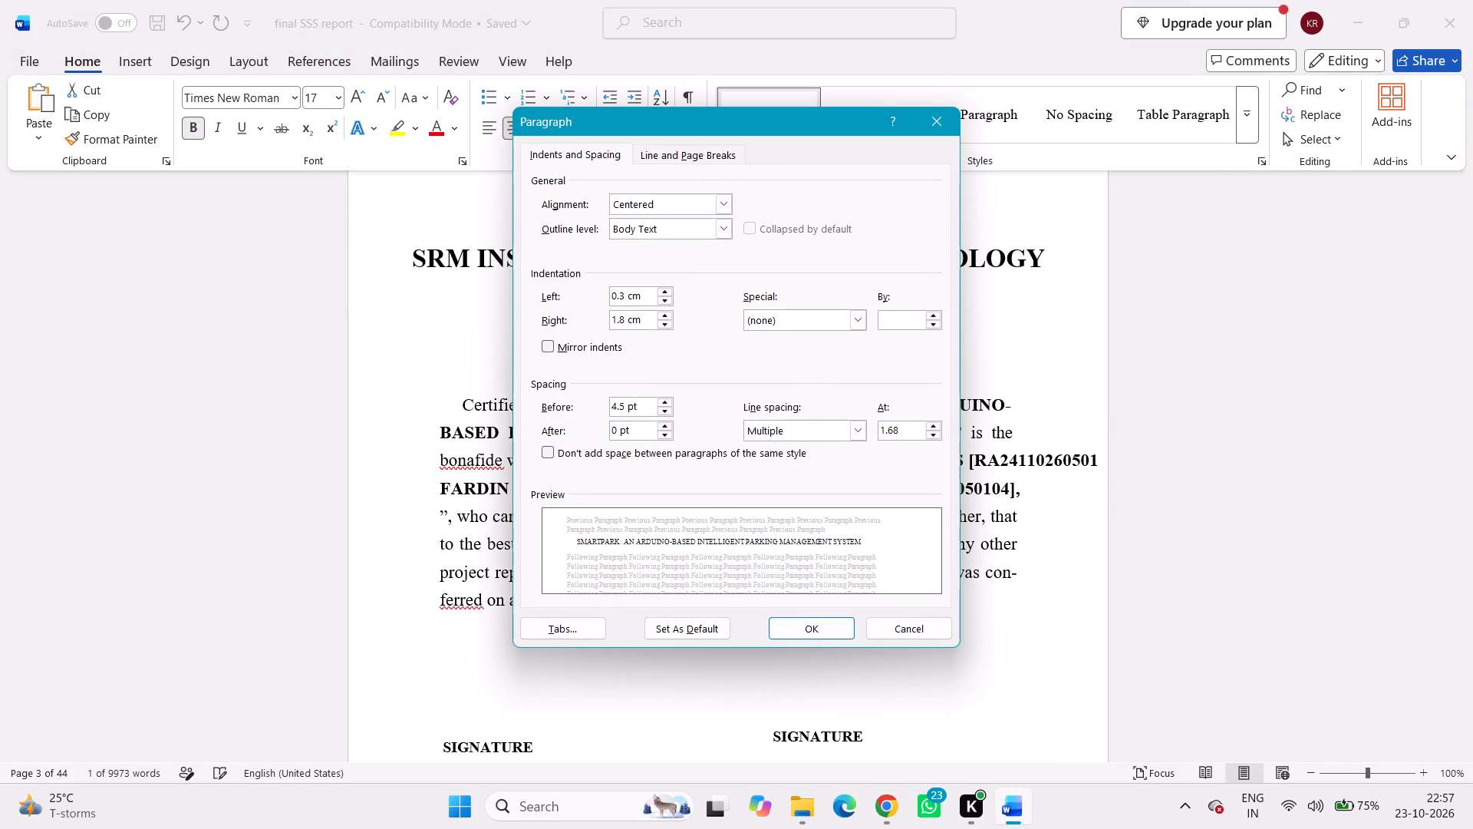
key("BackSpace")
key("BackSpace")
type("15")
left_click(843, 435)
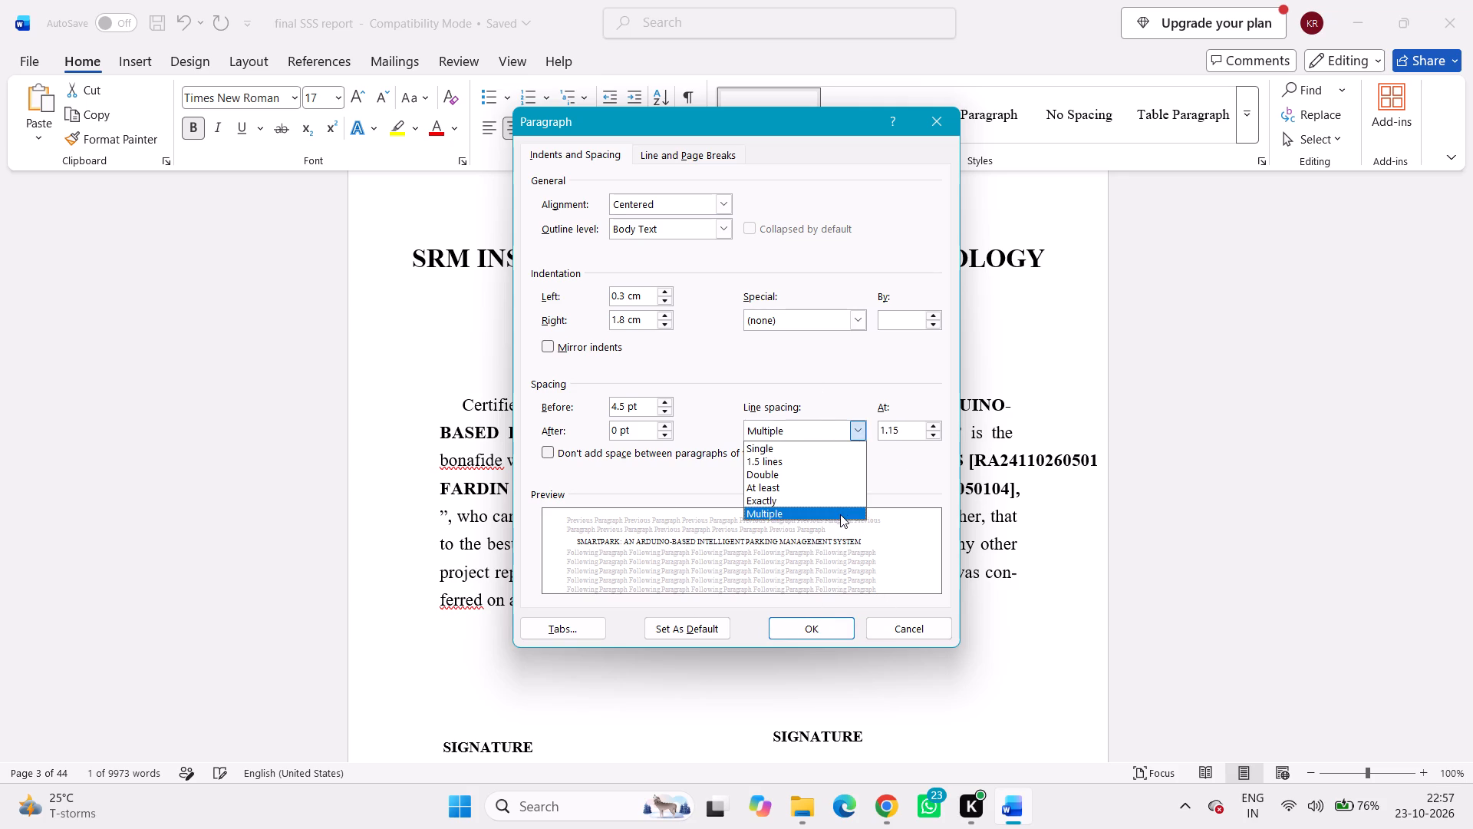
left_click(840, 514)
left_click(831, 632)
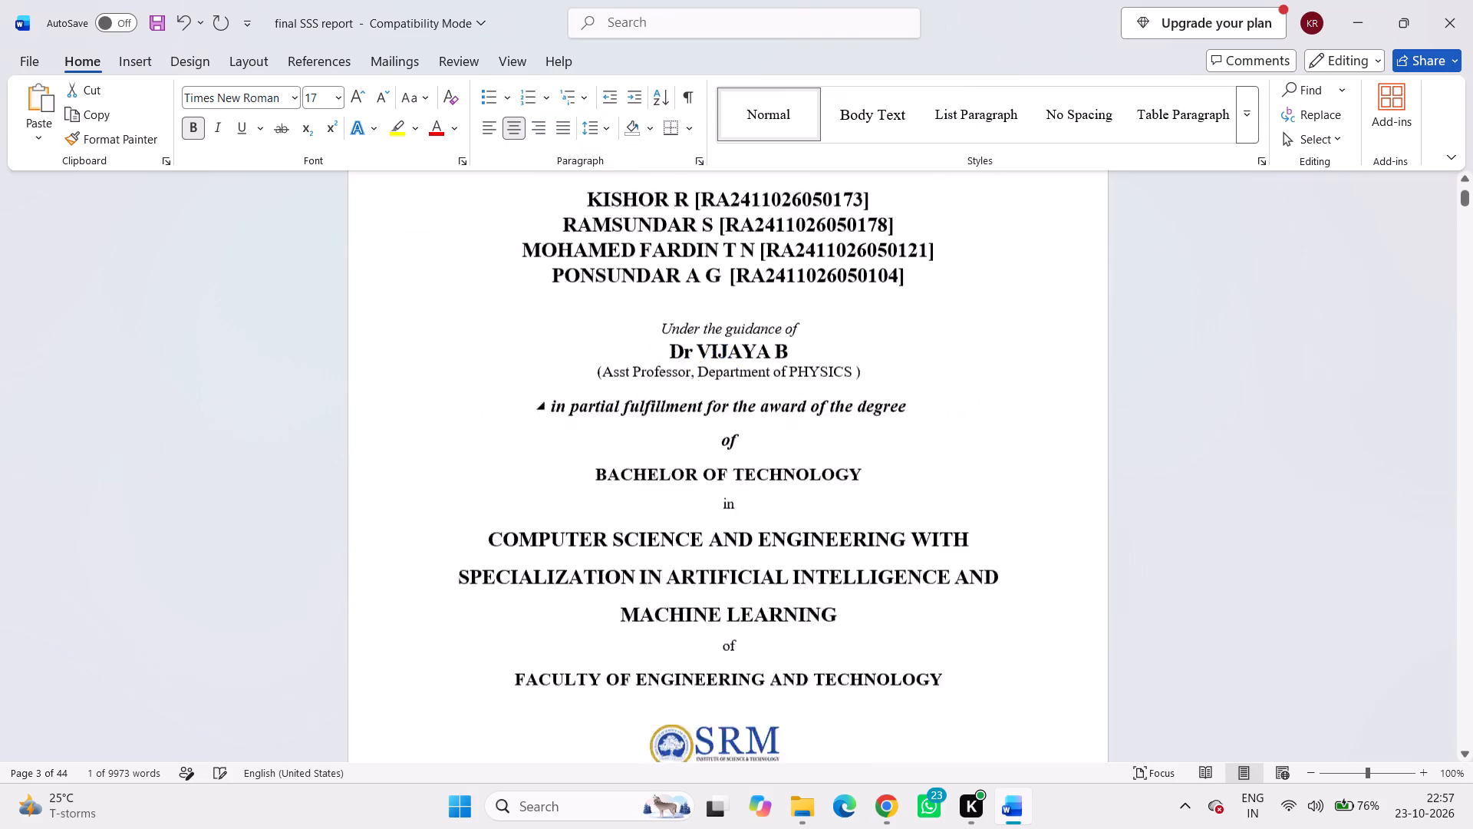
Apply Multiple line spacing at 1.15 with 0 spacing before and after to the entire report.
left_click(468, 362)
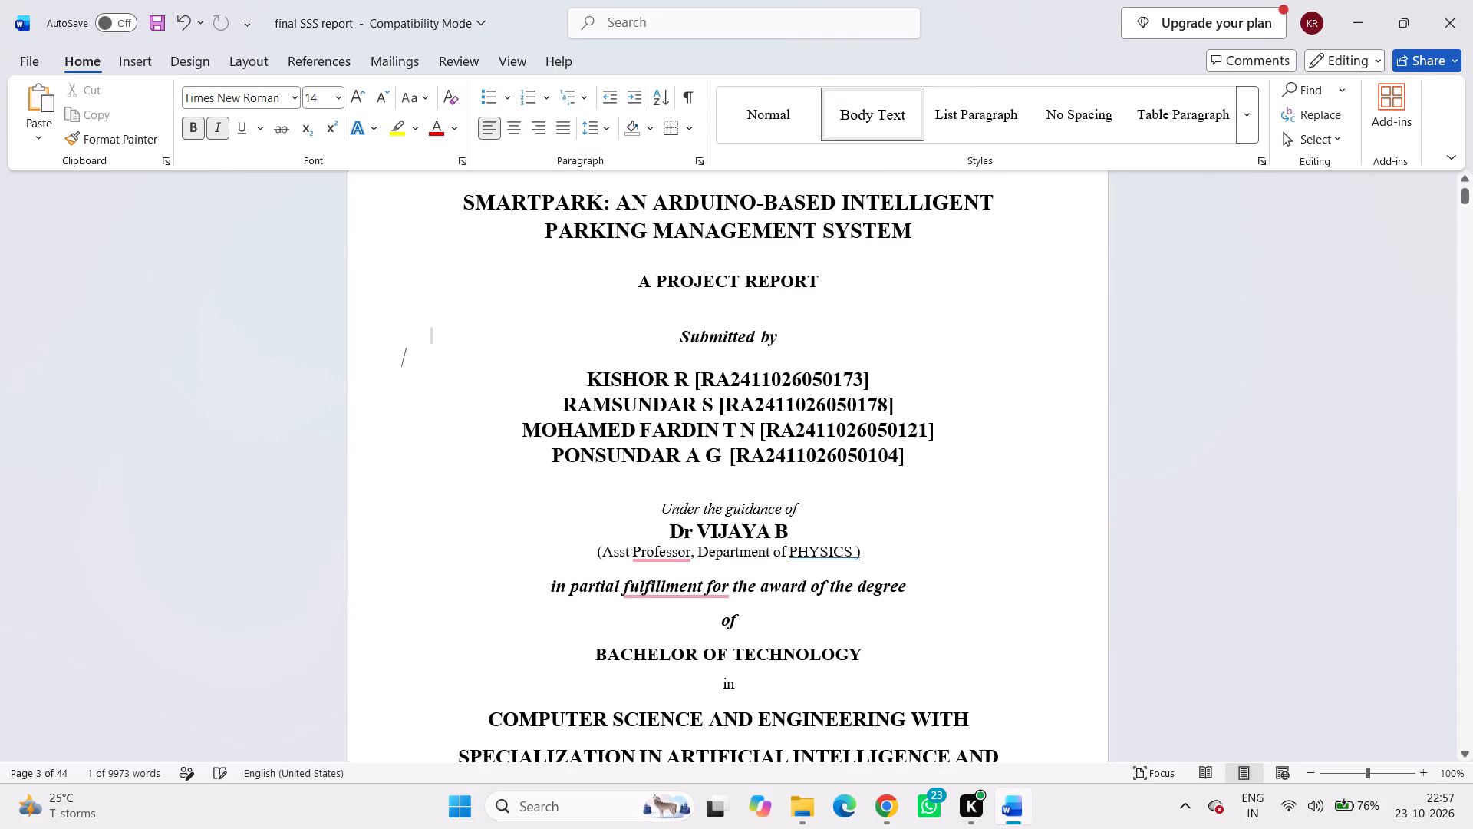
key("ctrl+a")
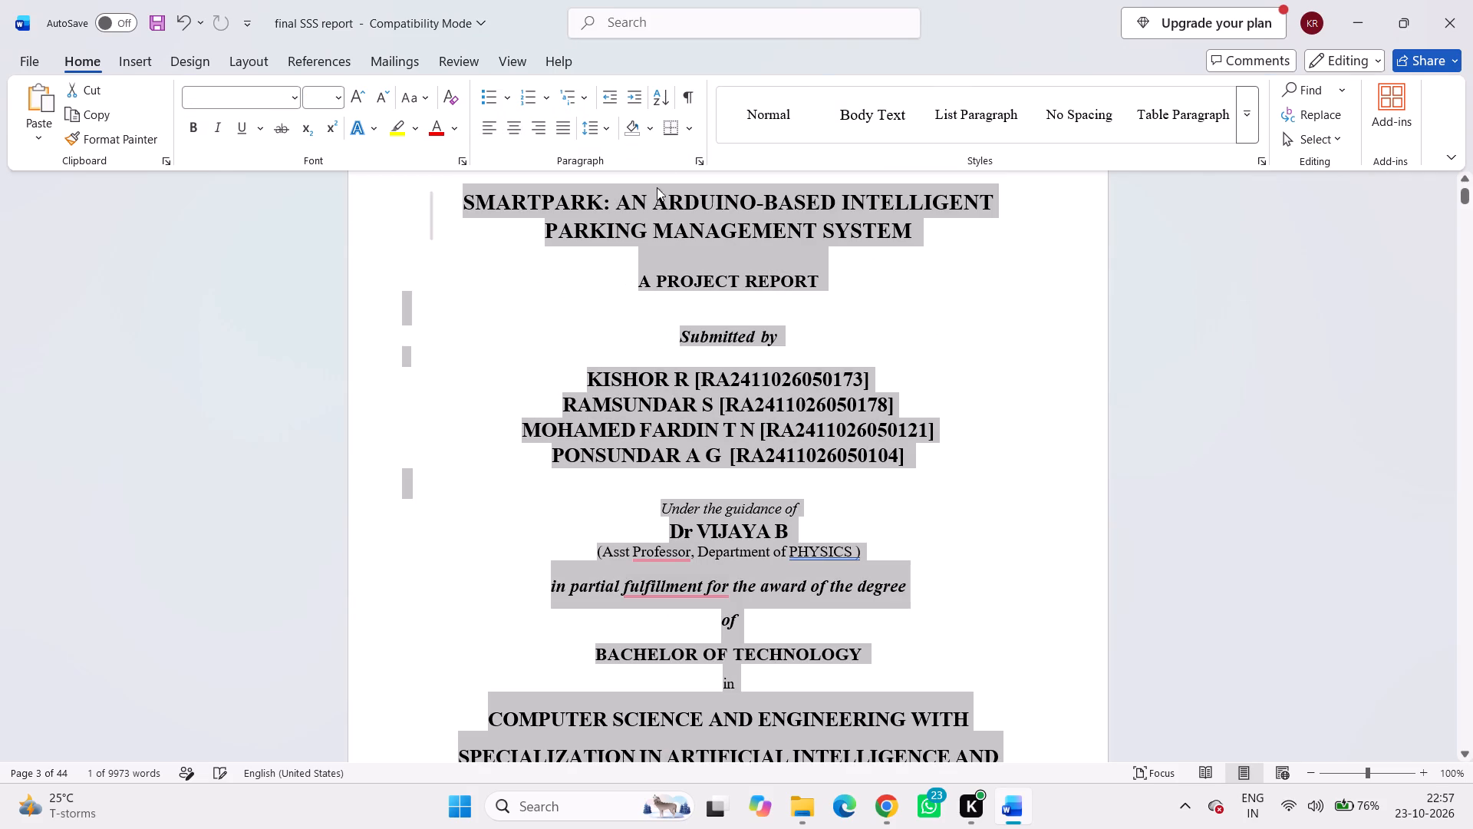
left_click(698, 159)
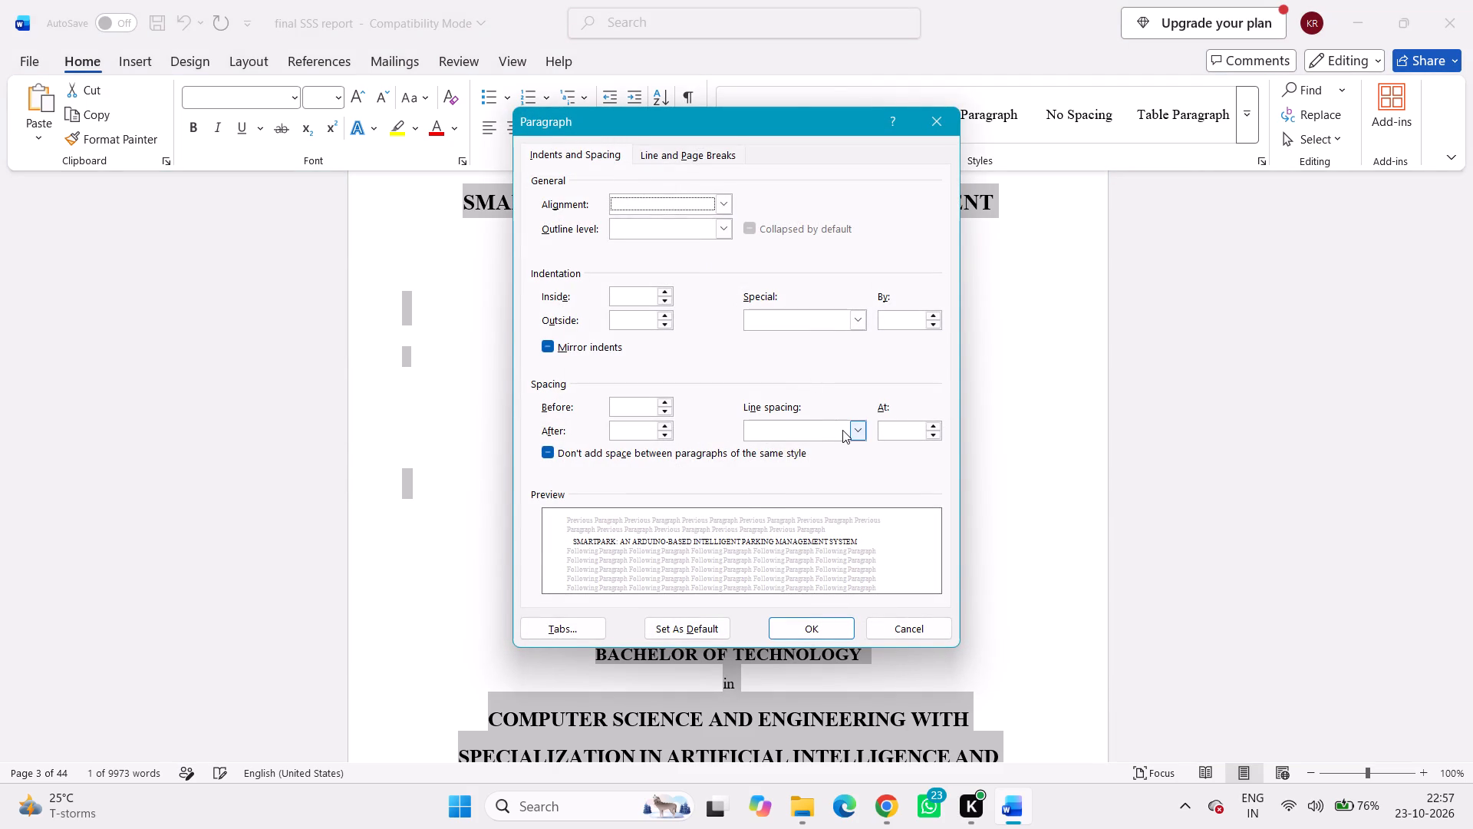
left_click(842, 430)
left_click(807, 517)
left_click(895, 430)
key("BackSpace")
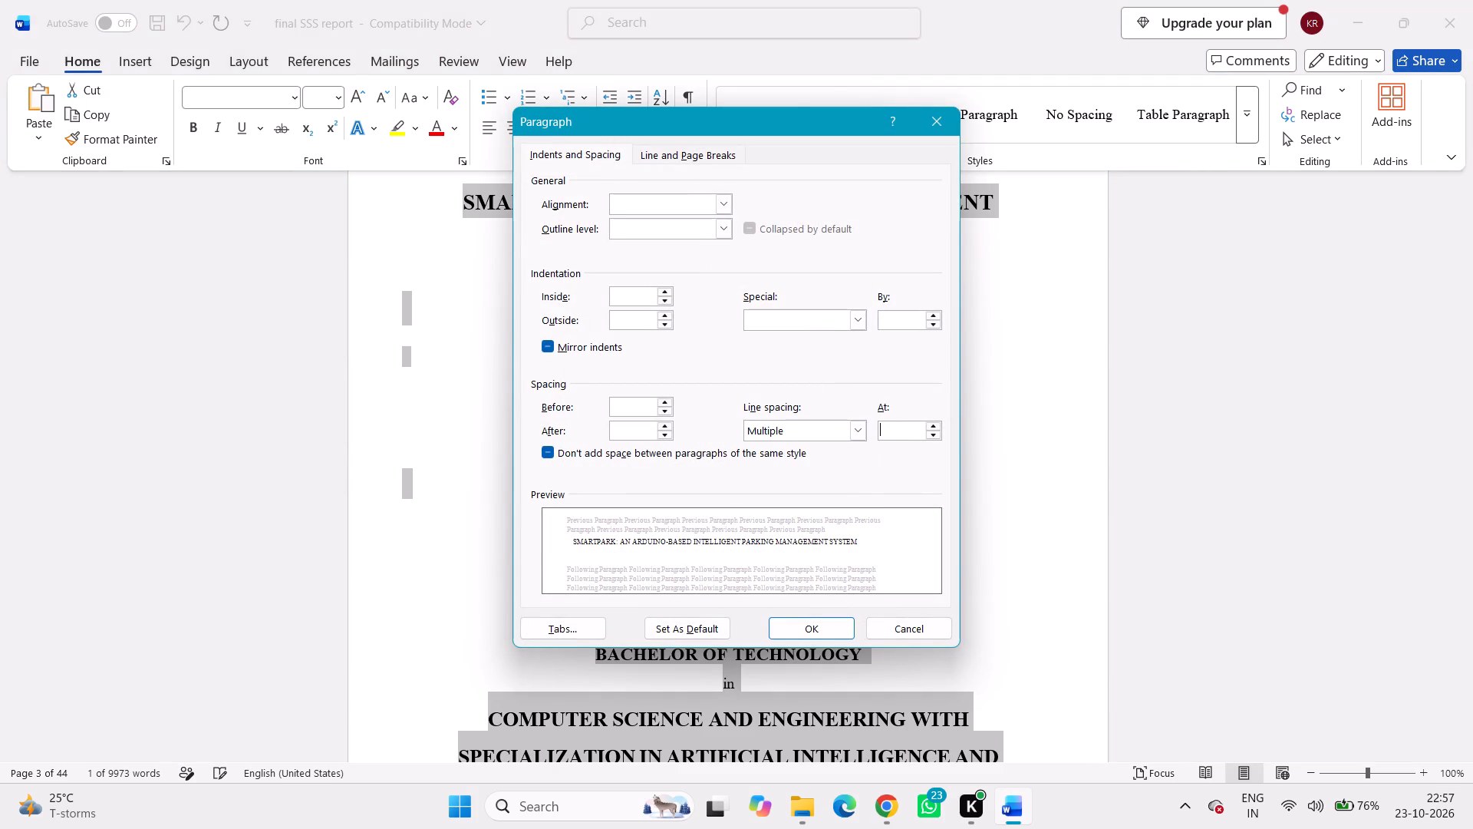
type("1.15")
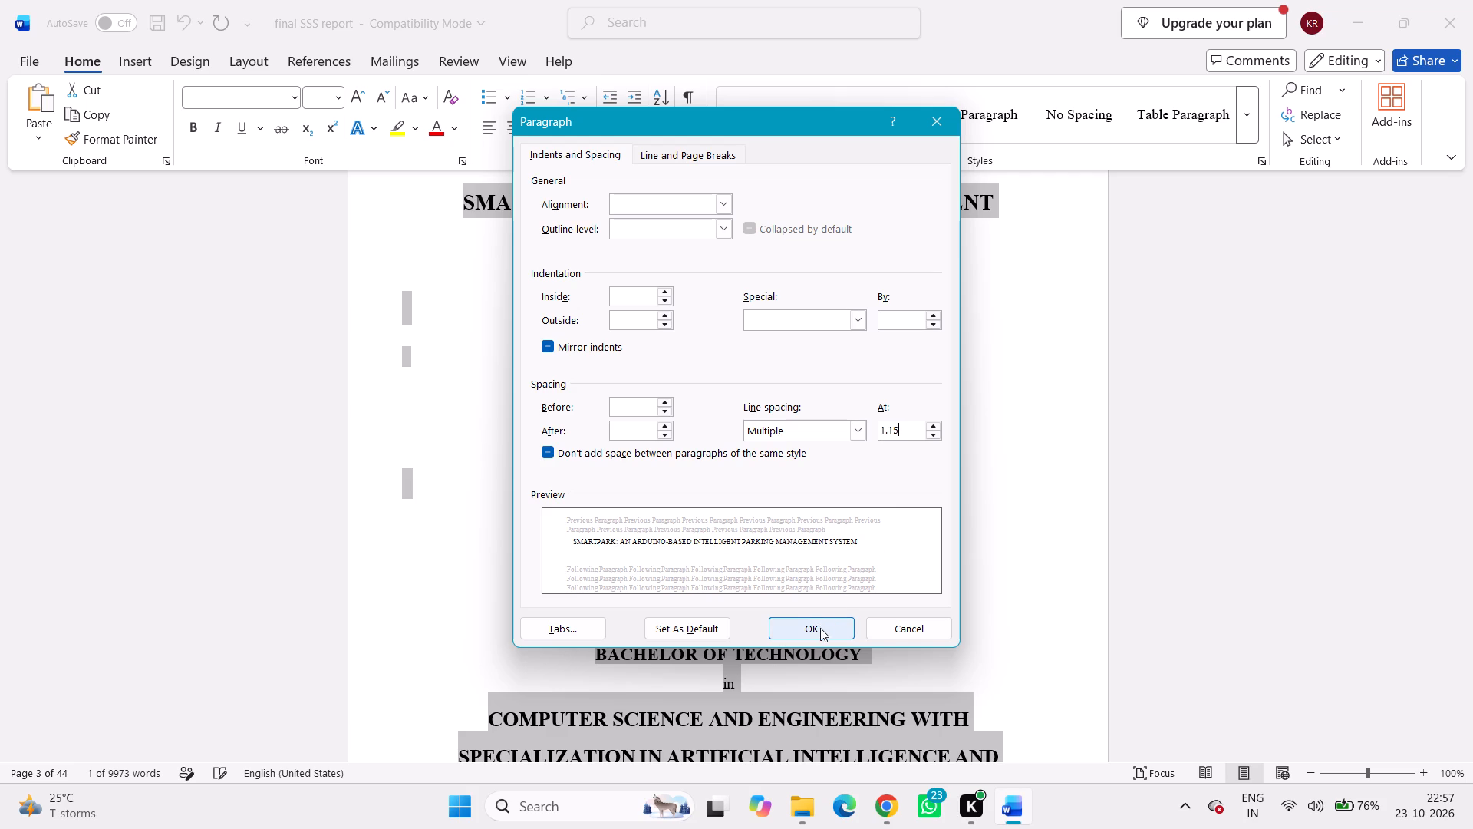
left_click(640, 410)
key("0")
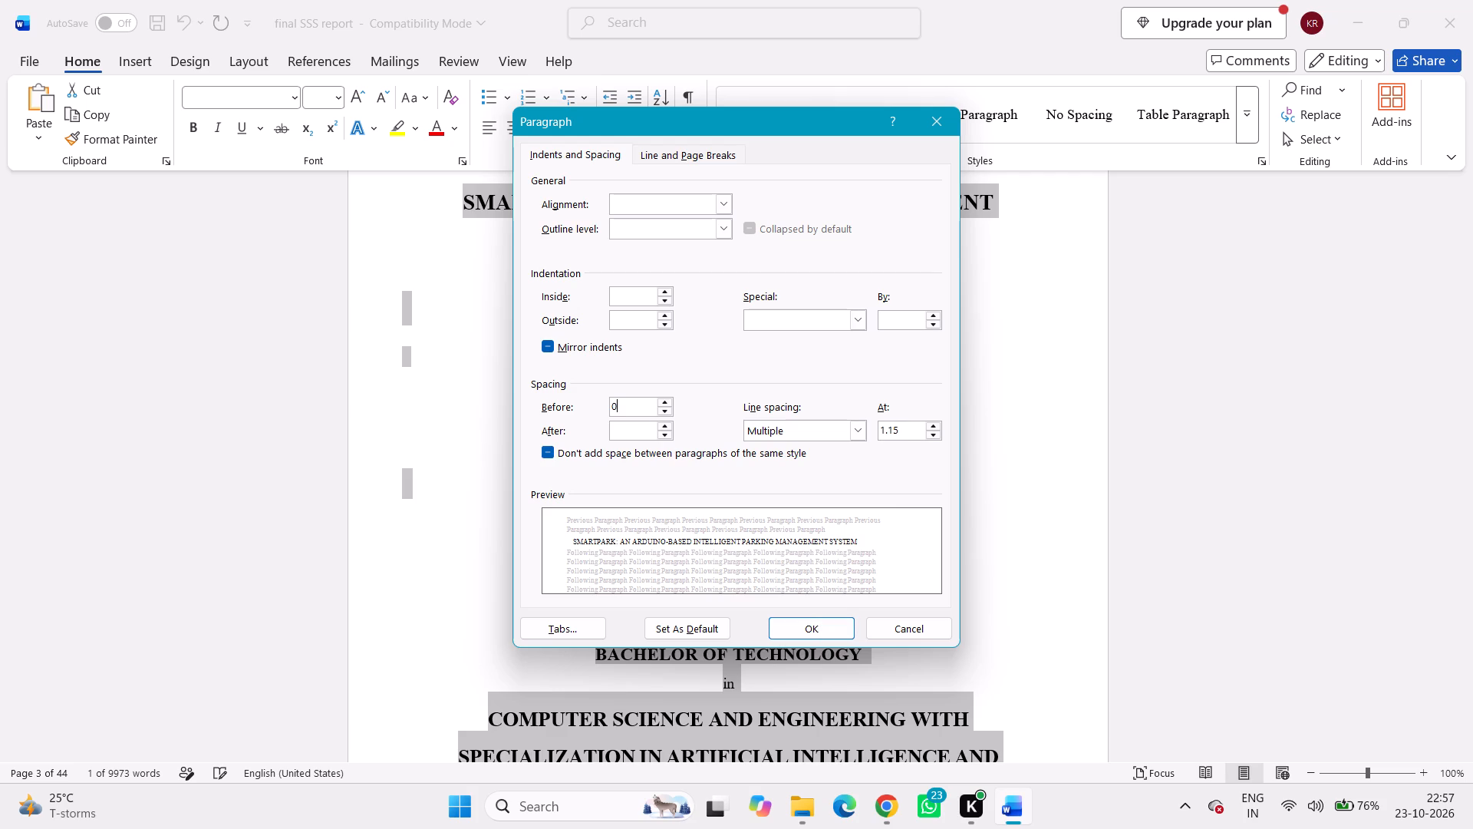
left_click(641, 427)
key("0")
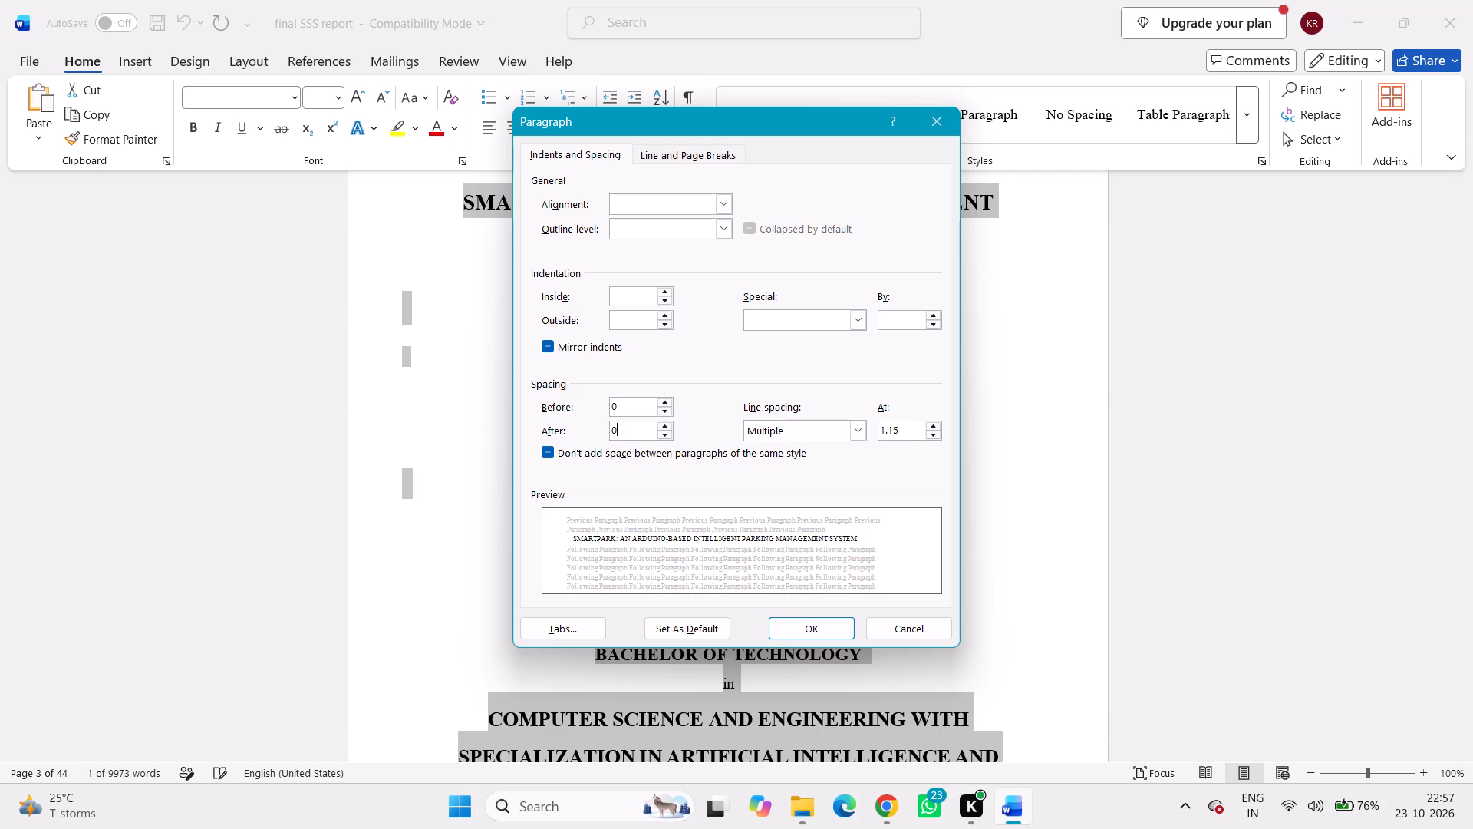
left_click(809, 629)
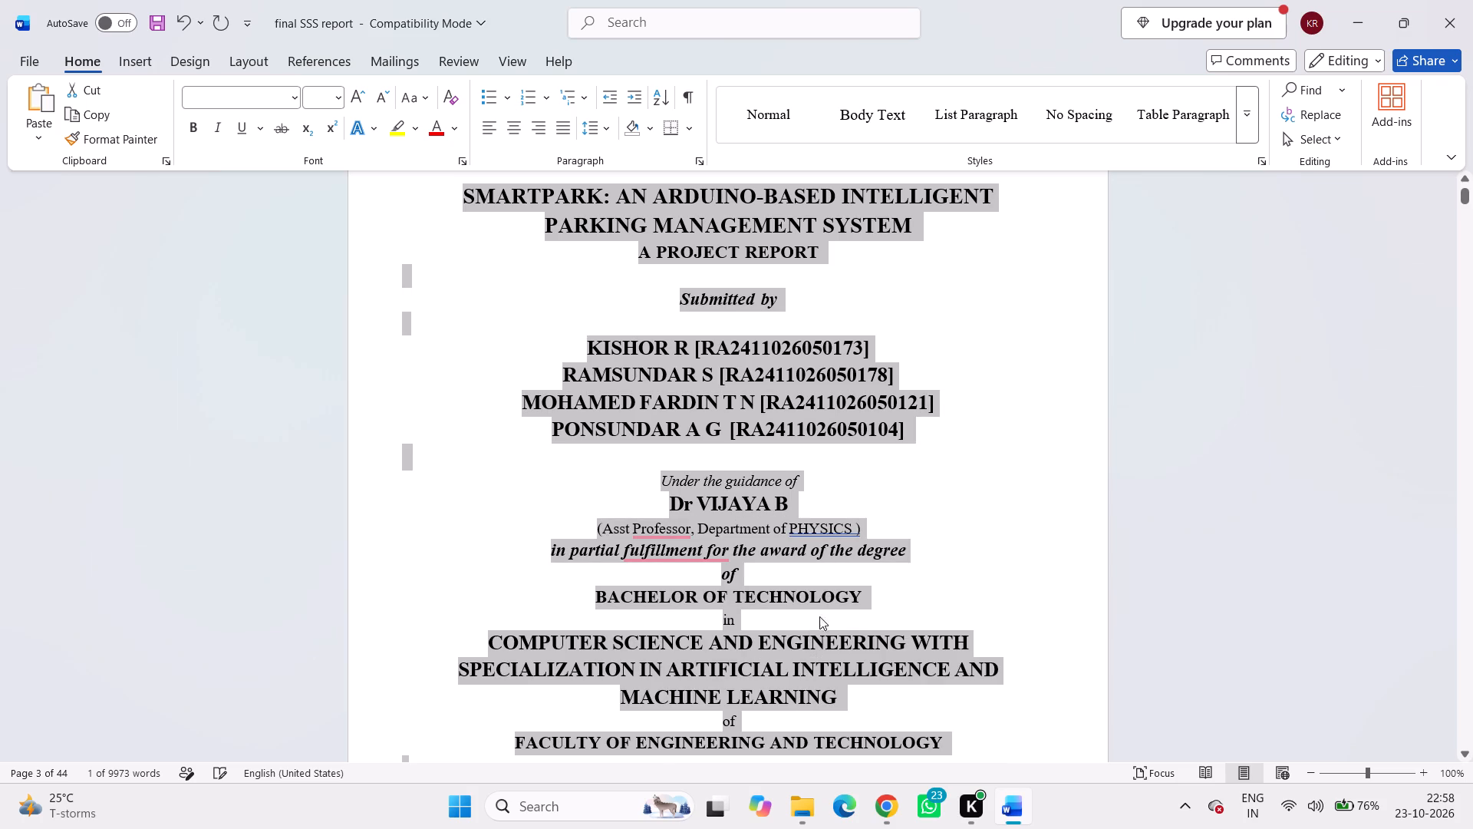
Examine the reformatted opening pages from the title page to the bonafide certificate.
scroll(934, 457, "down", 15)
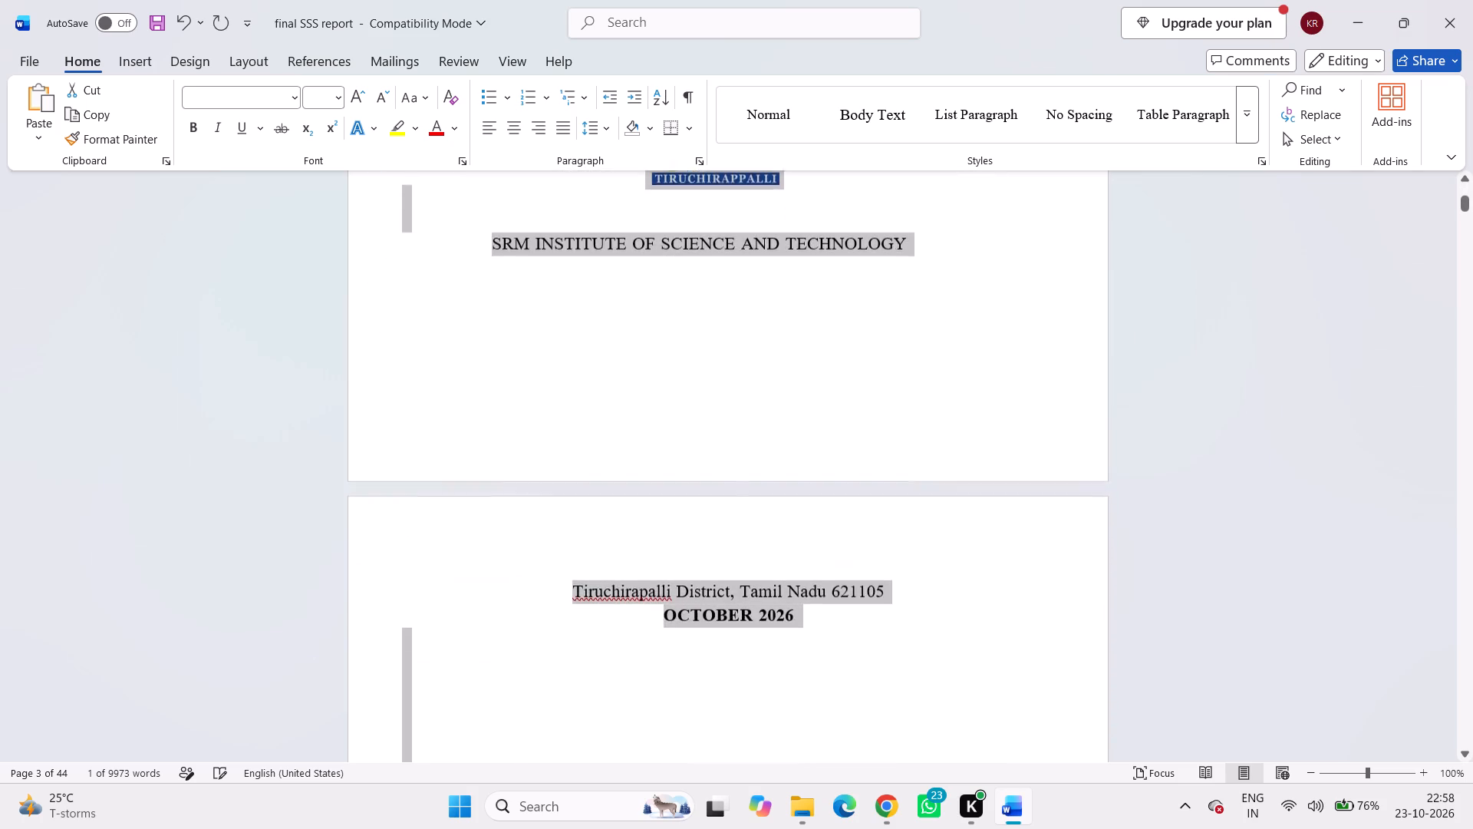
scroll(934, 457, "down", 3)
scroll(934, 457, "down", 20)
scroll(934, 457, "down", 6)
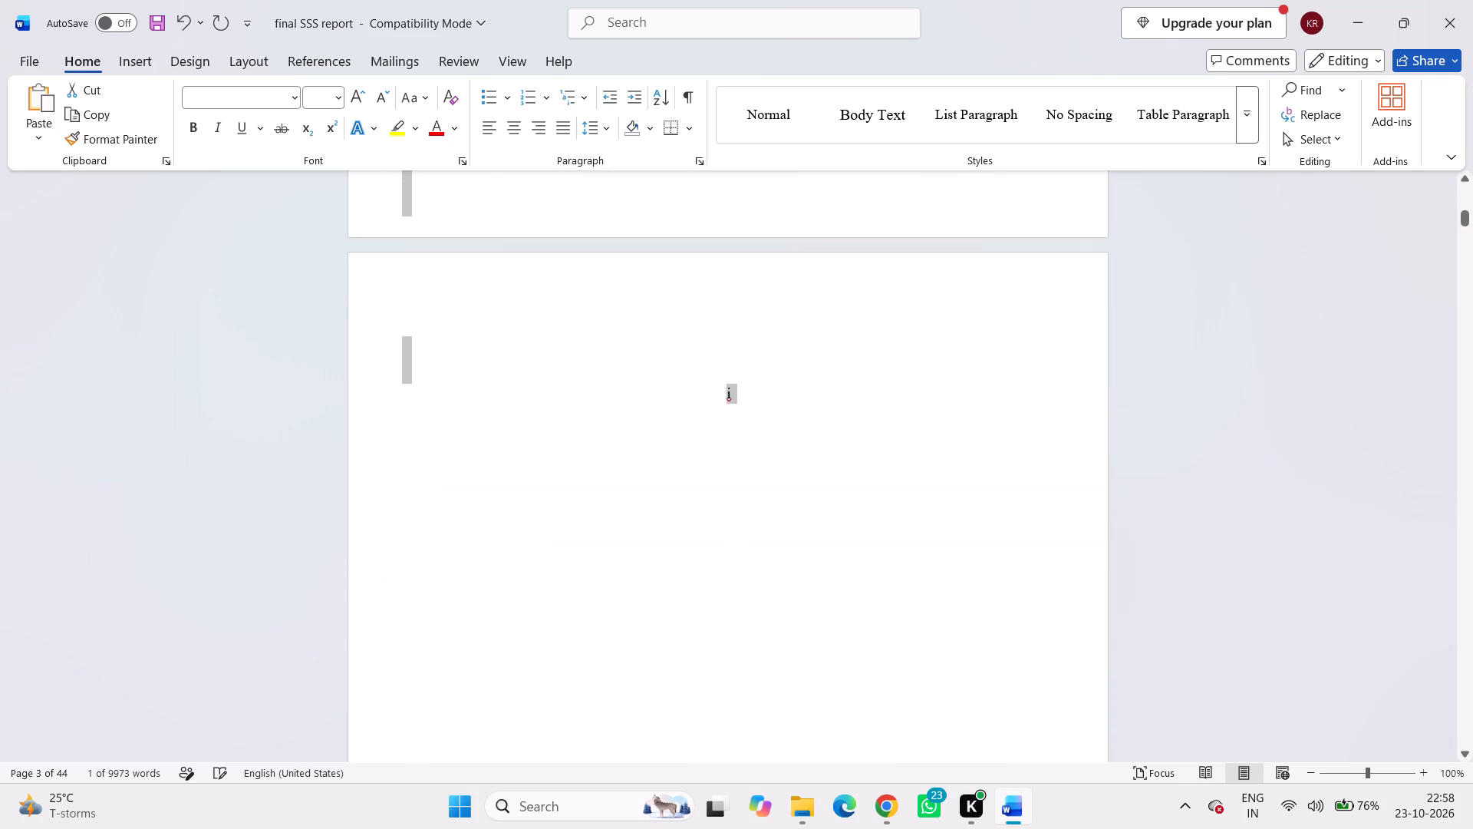
scroll(934, 457, "down", 20)
scroll(934, 457, "down", 2)
scroll(934, 457, "up", 4)
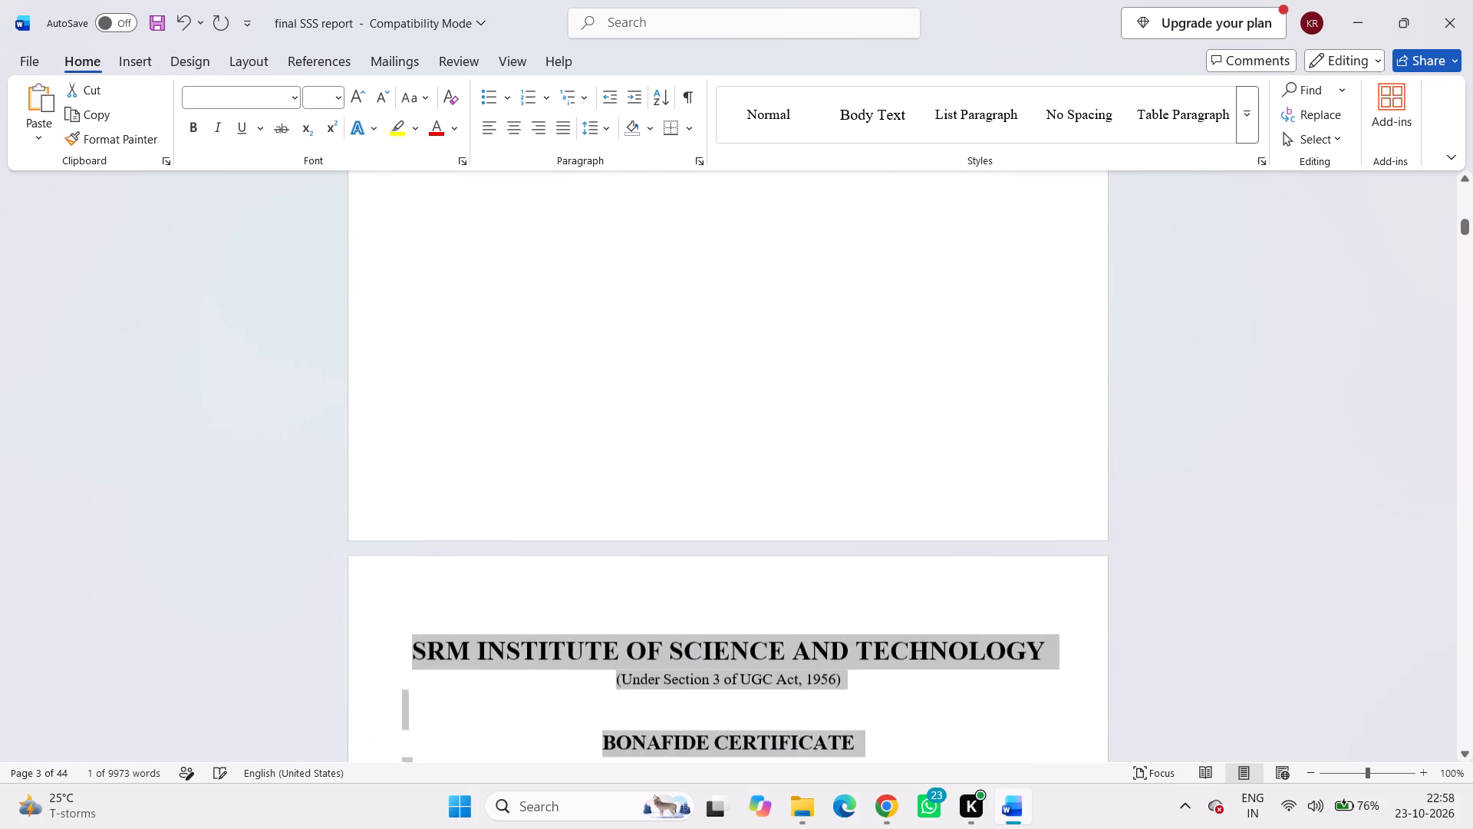
scroll(934, 457, "up", 15)
Delete the lone "i" and the adjoining empty line on the otherwise blank page before the bonafide certificate.
left_click(918, 464)
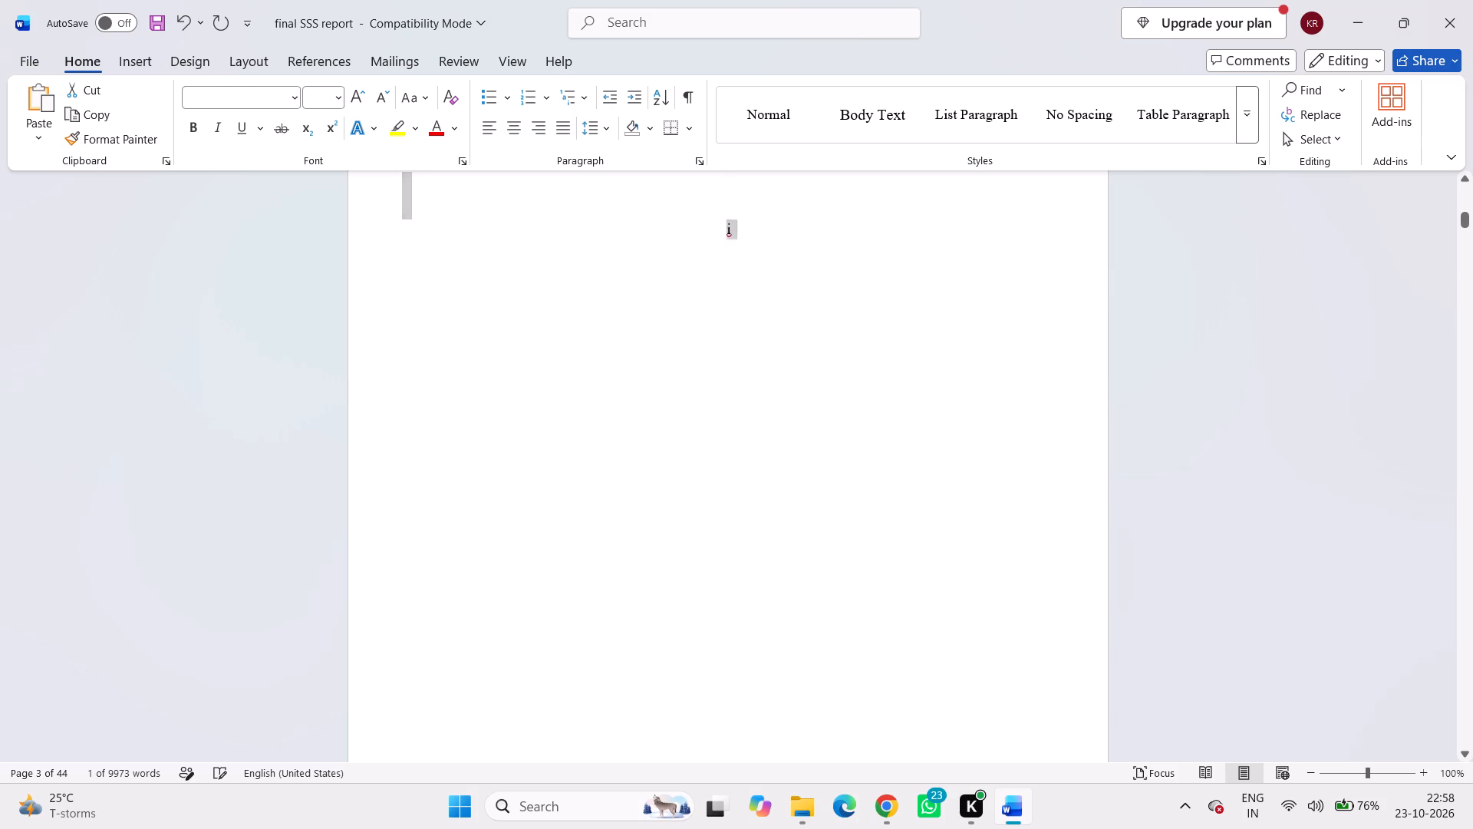
scroll(918, 465, "up", 5)
scroll(918, 465, "down", 7)
scroll(918, 465, "up", 20)
scroll(918, 465, "up", 8)
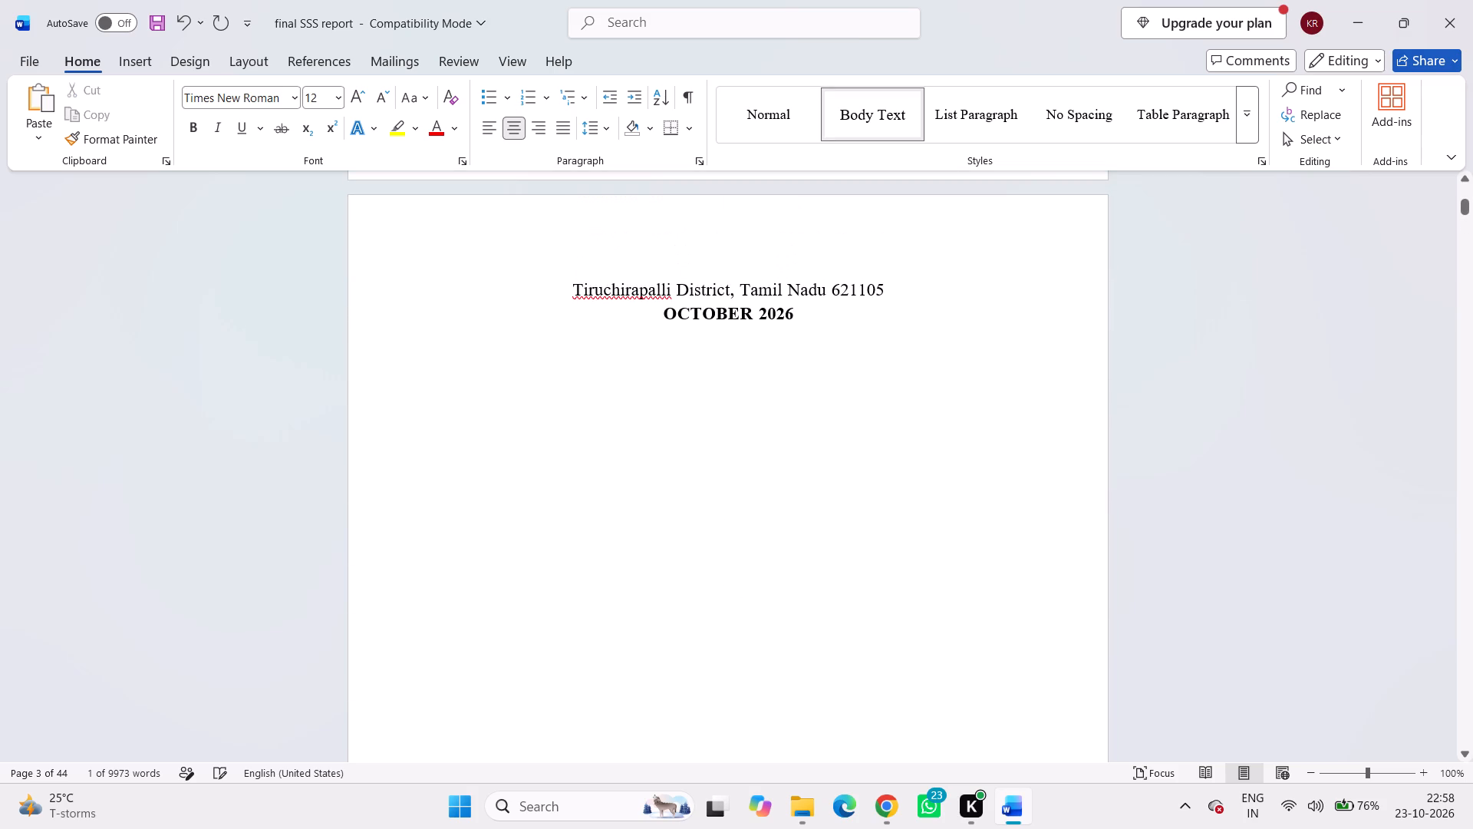
scroll(918, 465, "up", 9)
scroll(902, 459, "down", 3)
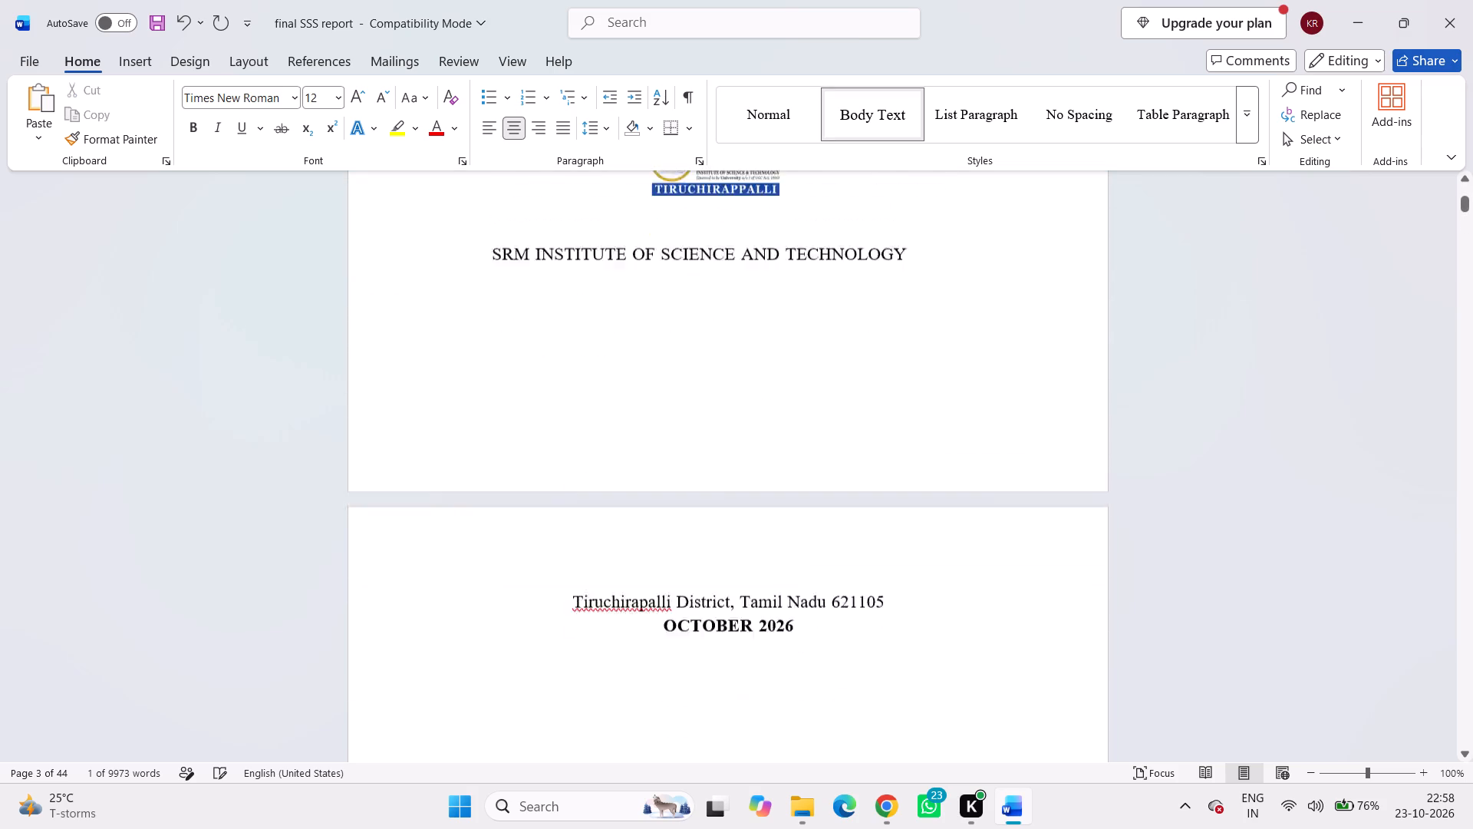
scroll(902, 459, "down", 20)
scroll(902, 459, "down", 7)
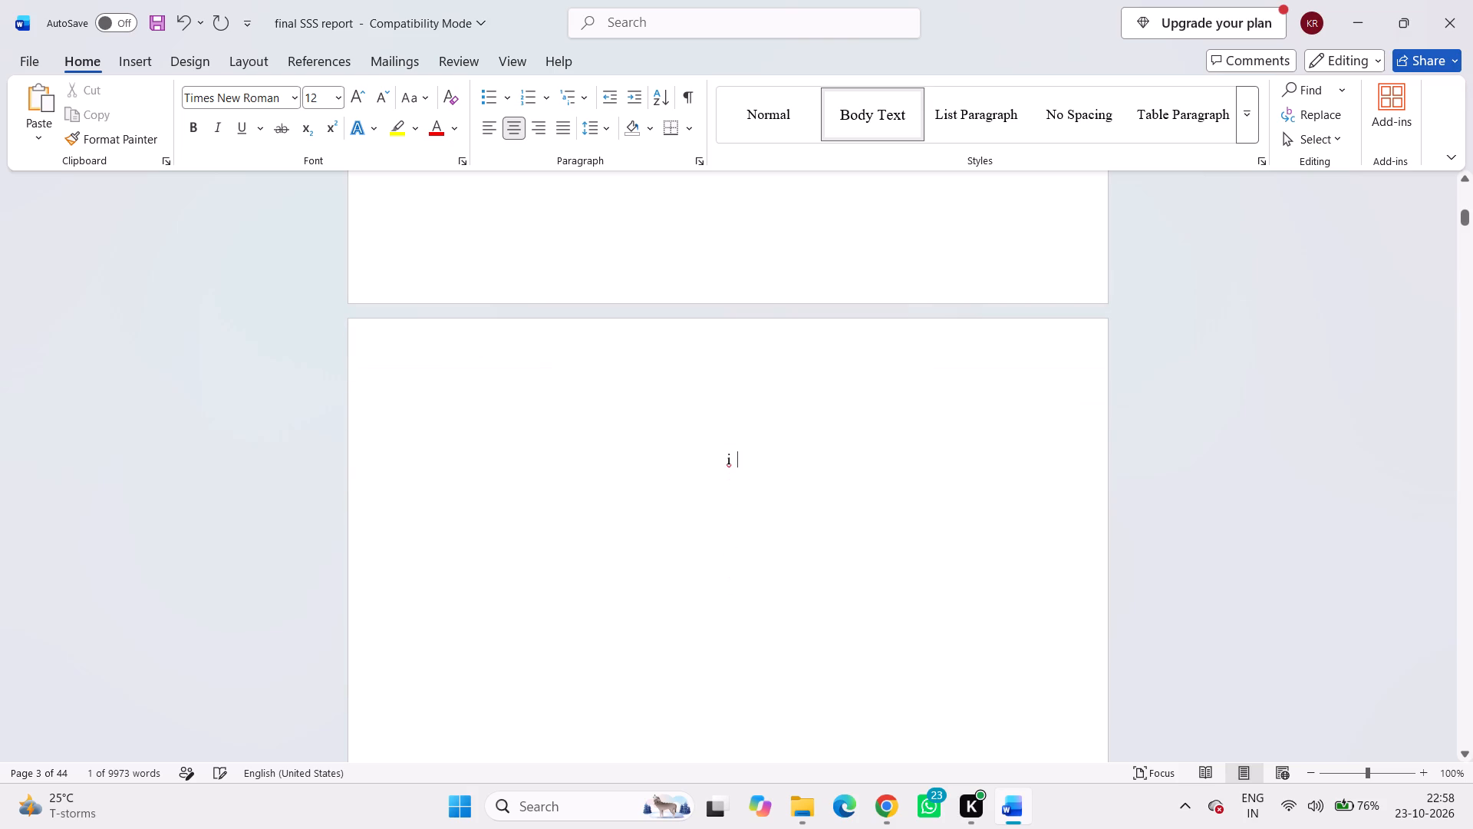
key("BackSpace")
key("BackSpace")
key("BackSpace")
key("BackSpace")
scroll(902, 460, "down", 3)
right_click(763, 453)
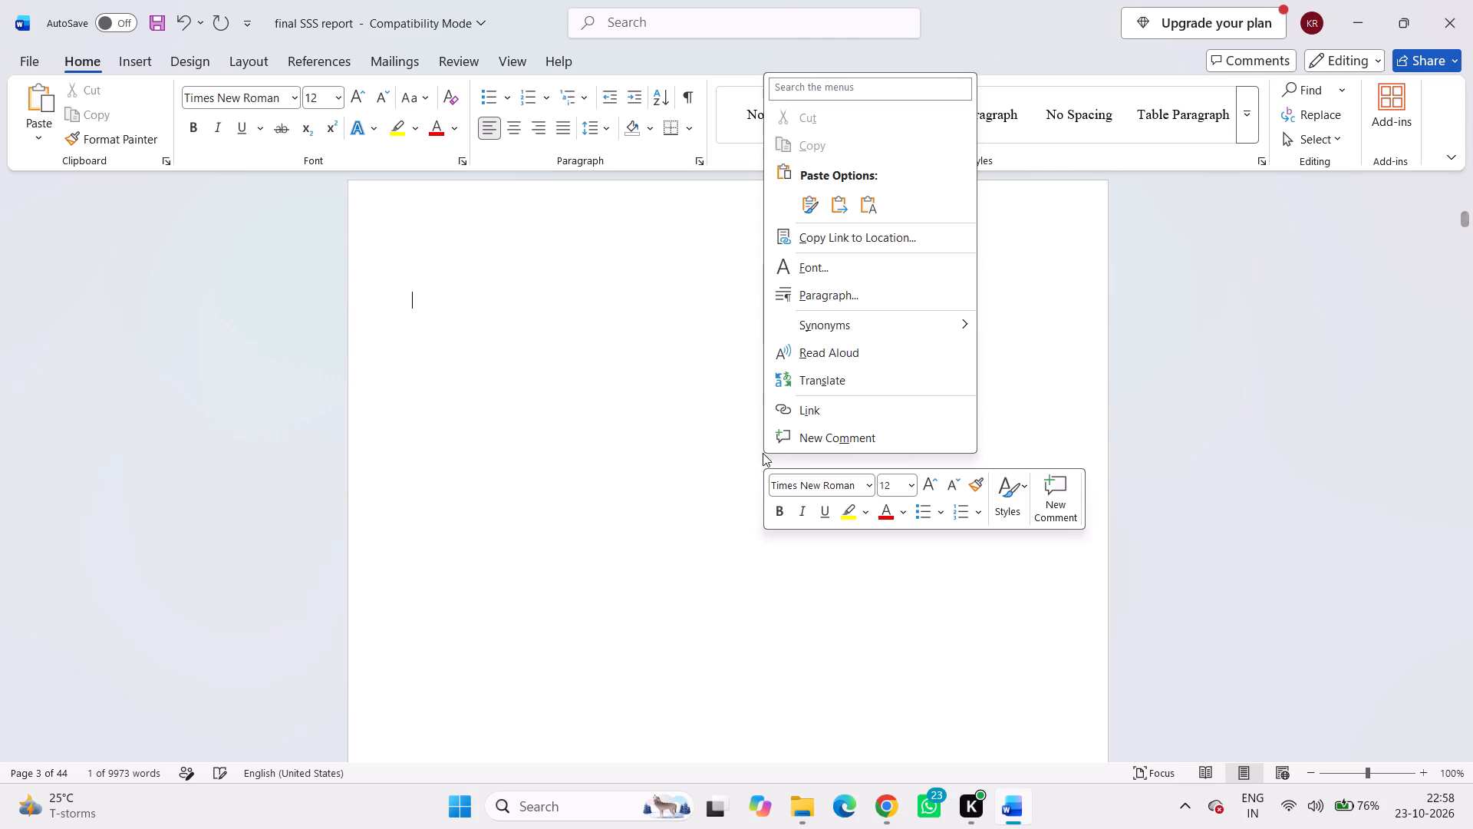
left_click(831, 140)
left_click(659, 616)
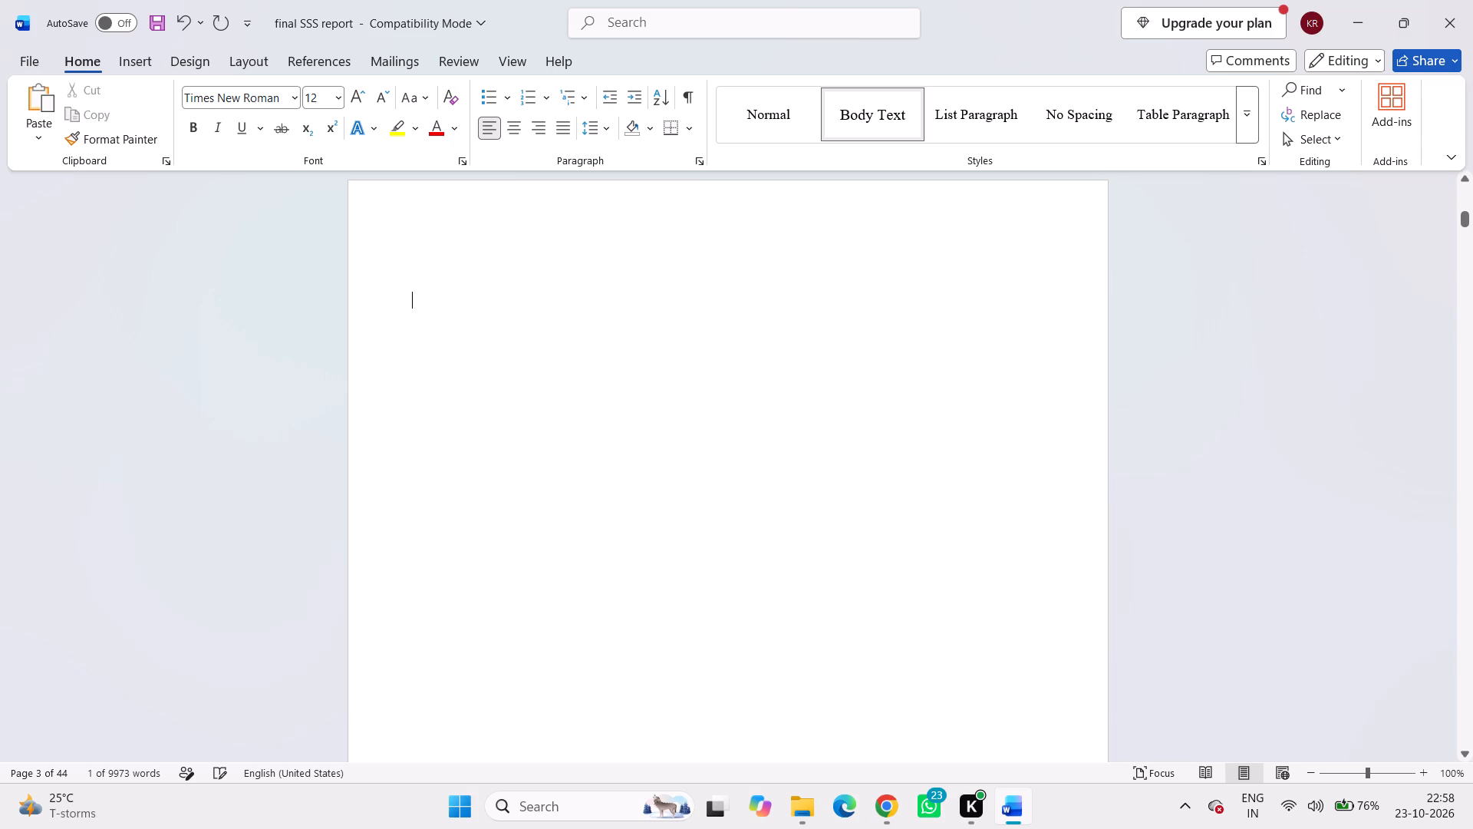
Examine the reformatted front matter from the bonafide certificate through the abstract, table of contents and list of symbols.
scroll(683, 557, "down", 19)
scroll(690, 549, "down", 7)
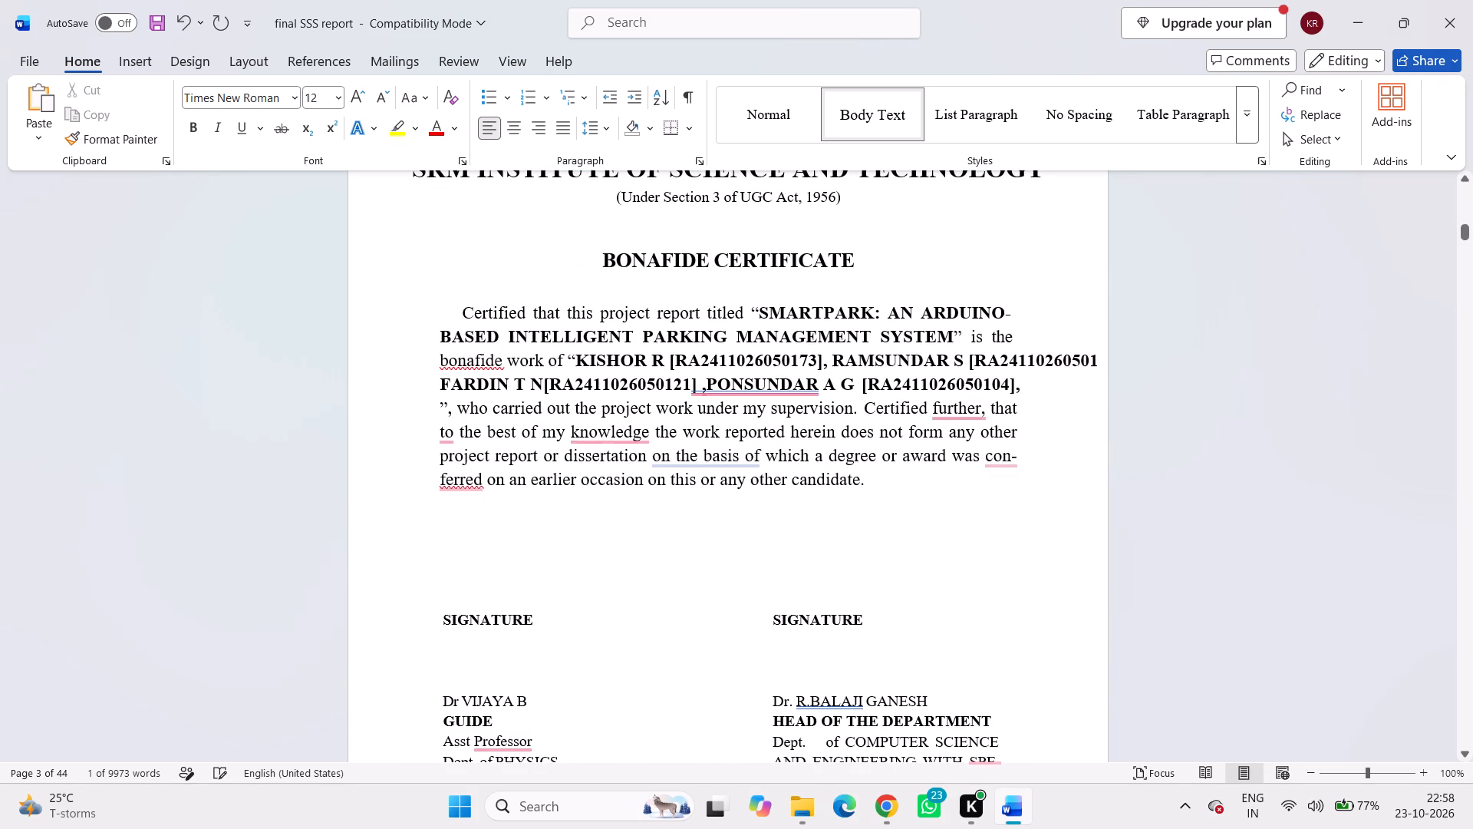
scroll(690, 549, "down", 4)
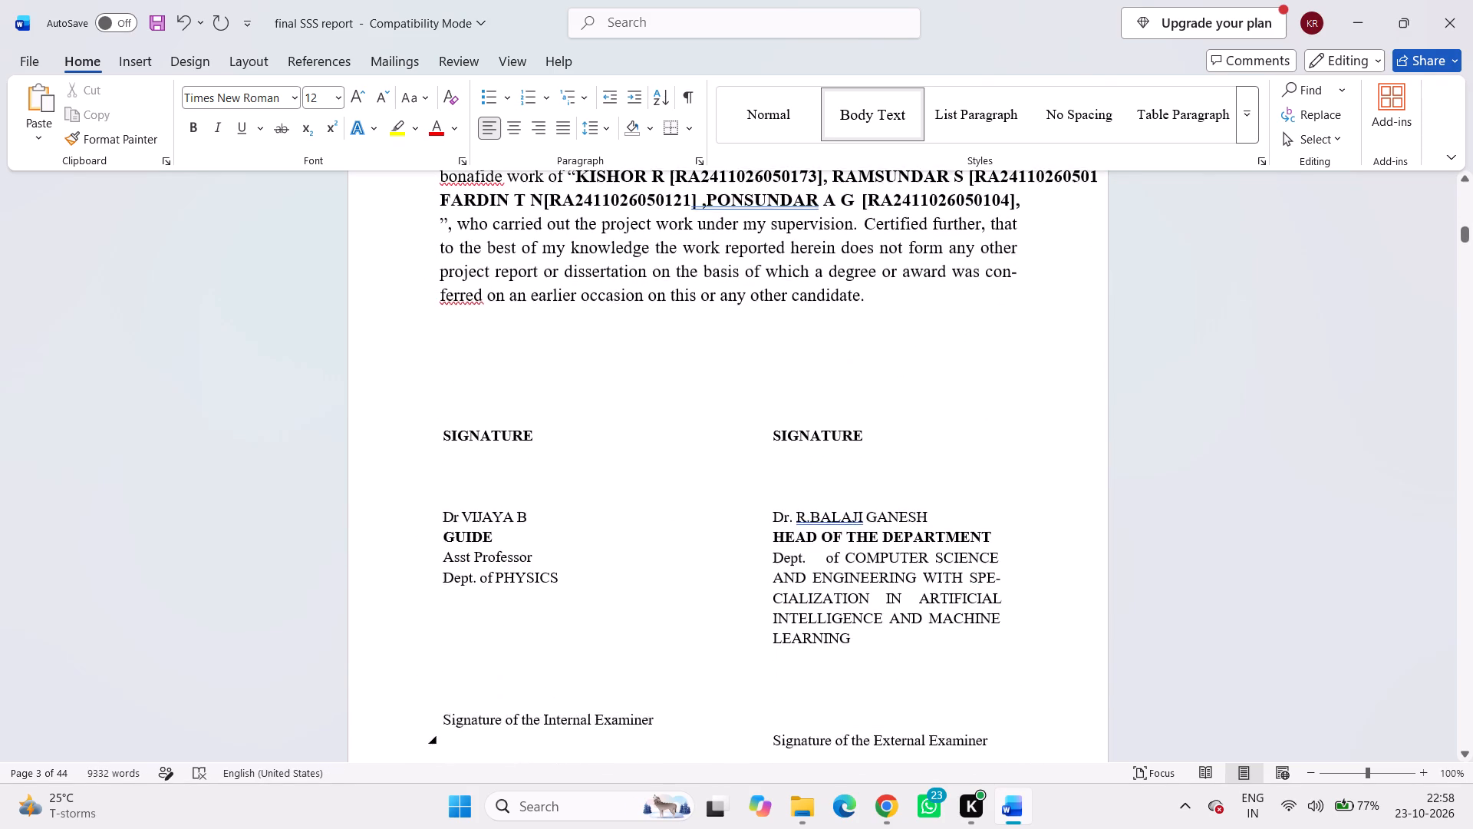
scroll(690, 549, "down", 18)
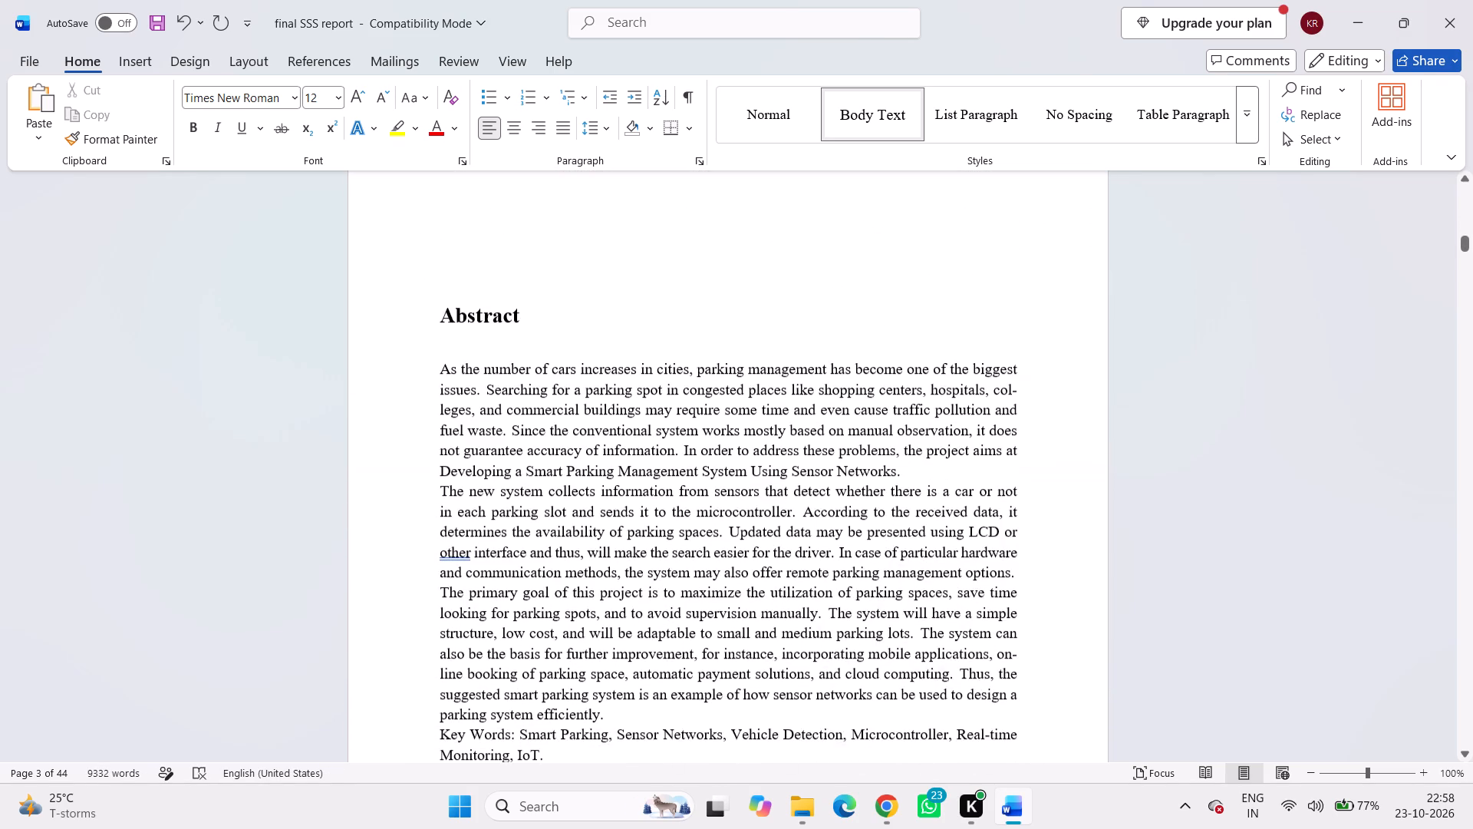
scroll(690, 549, "down", 19)
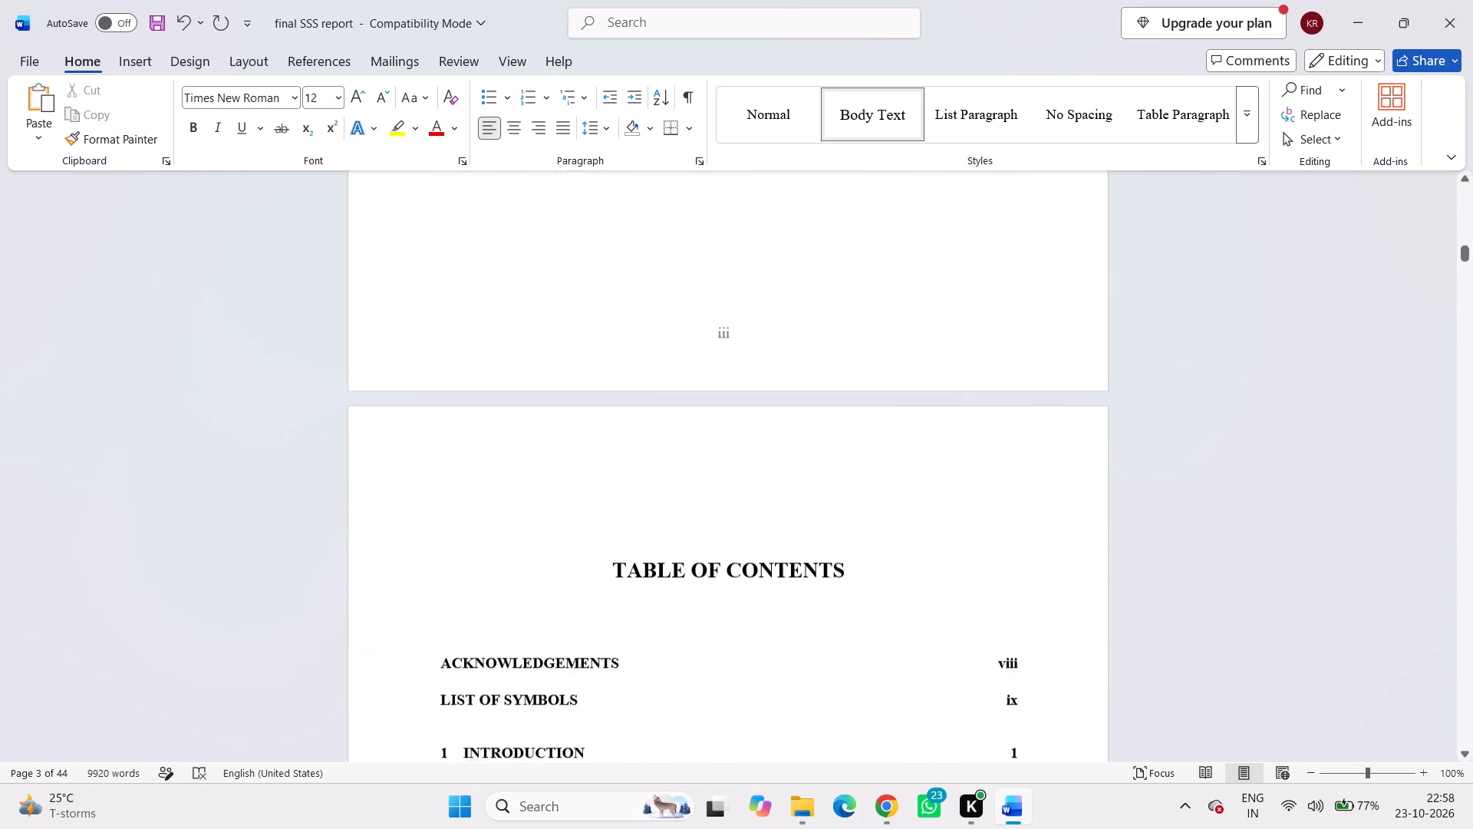
scroll(690, 549, "down", 7)
scroll(690, 549, "down", 14)
scroll(690, 549, "down", 7)
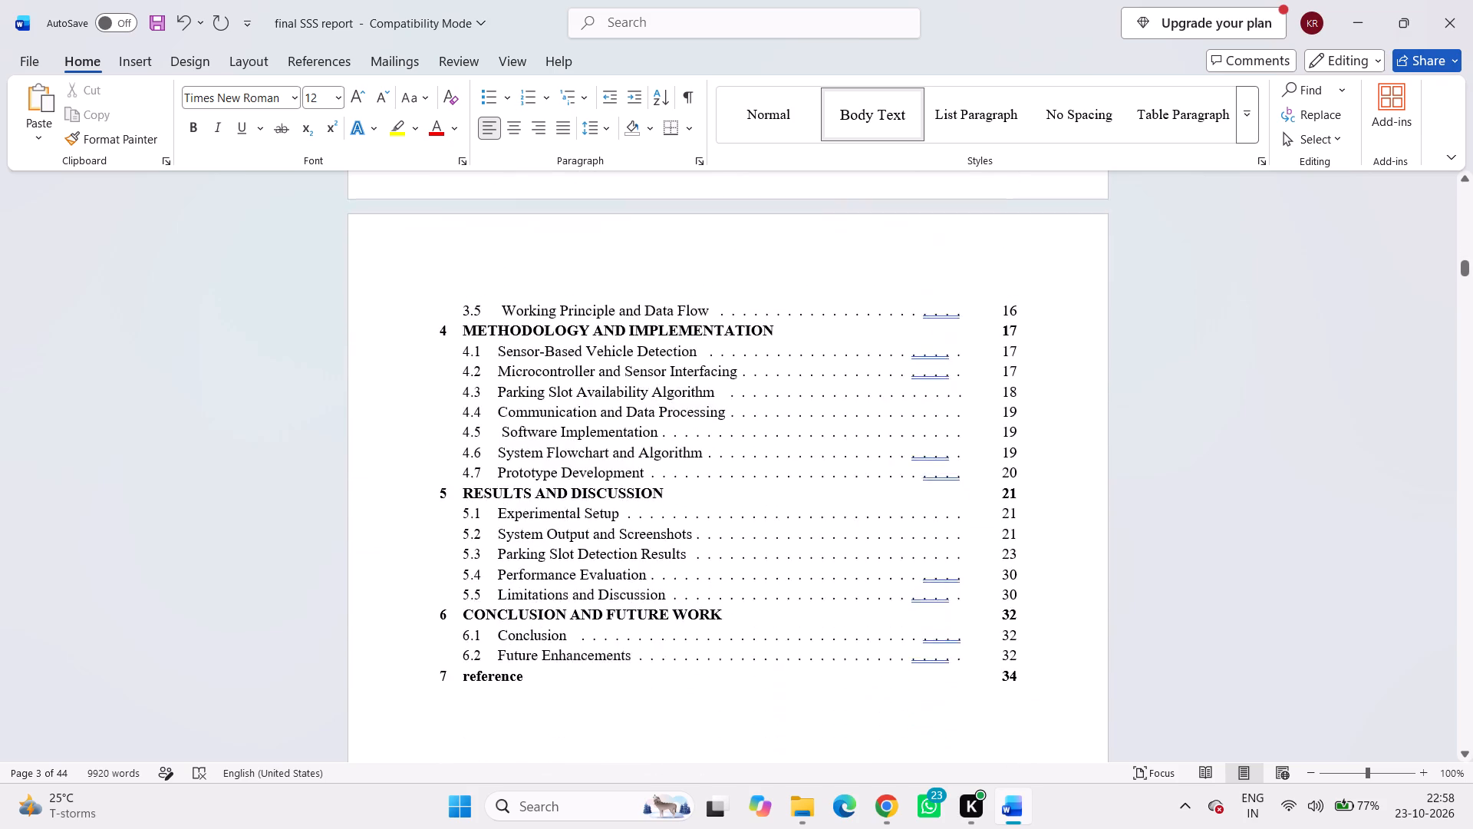
scroll(690, 549, "down", 6)
scroll(690, 549, "up", 7)
scroll(690, 549, "down", 9)
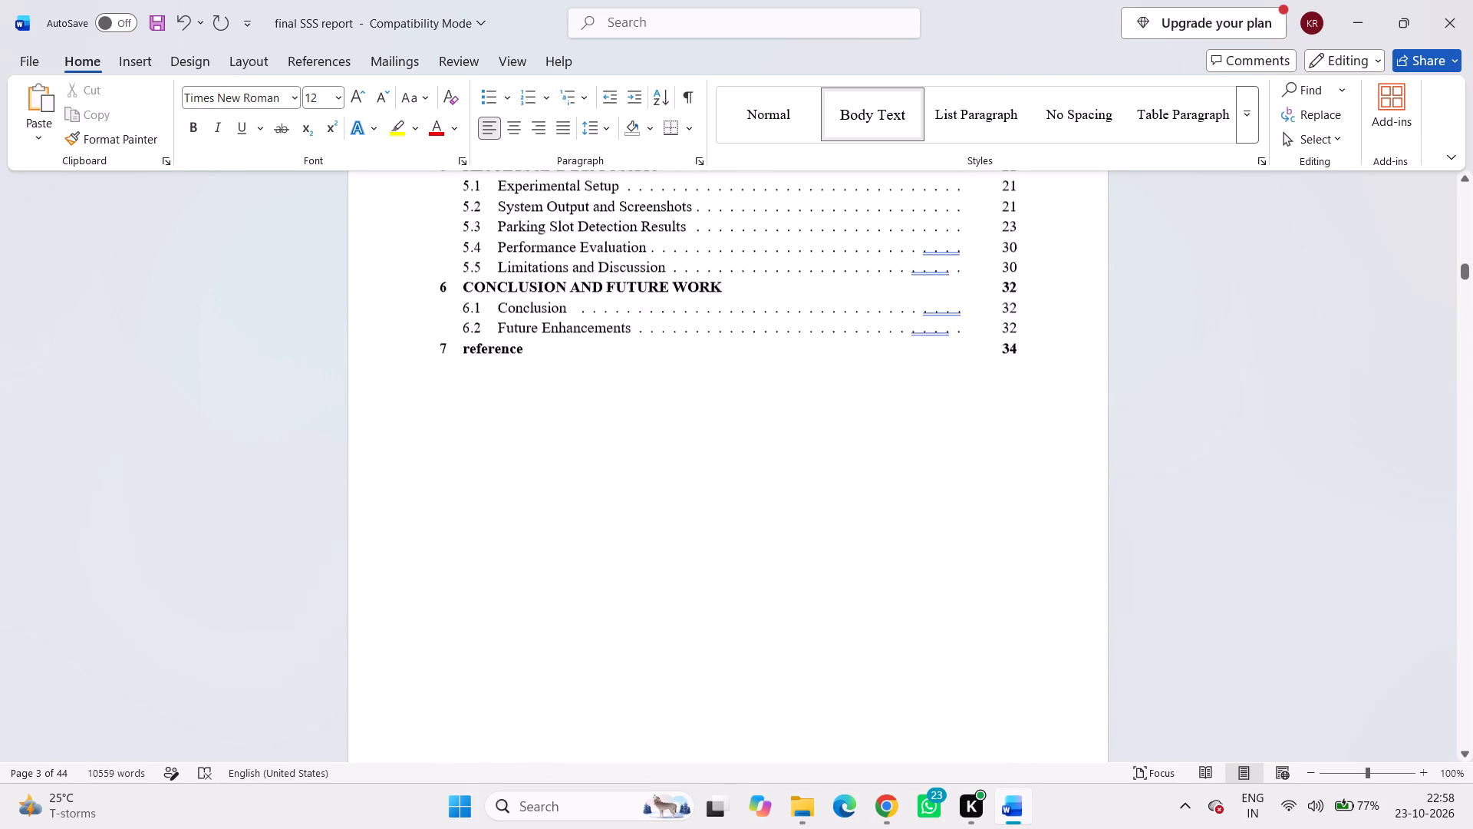
scroll(690, 549, "down", 17)
scroll(690, 549, "down", 10)
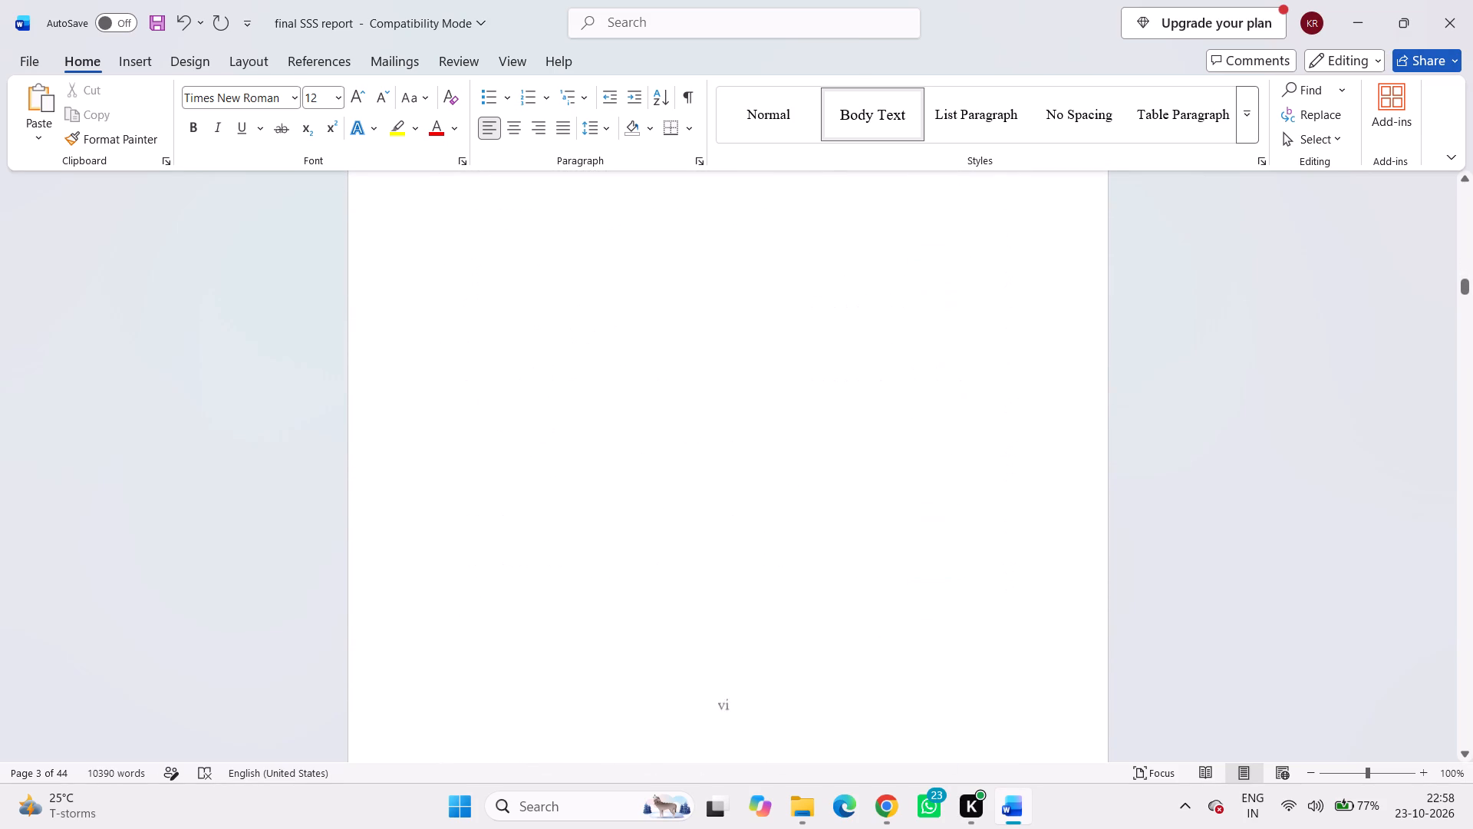
scroll(710, 560, "down", 13)
scroll(657, 396, "down", 6)
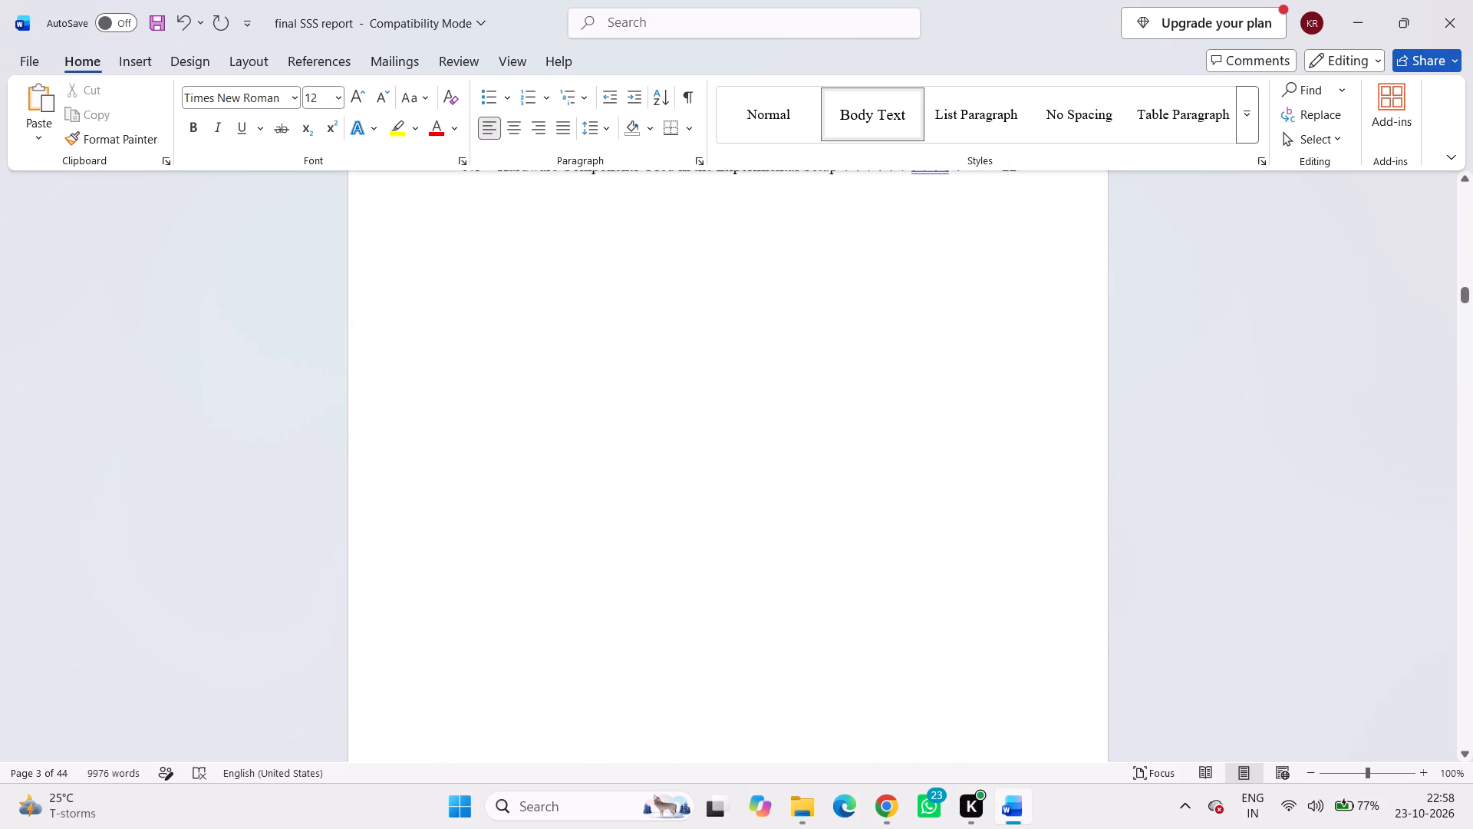
scroll(657, 399, "down", 17)
scroll(657, 399, "down", 15)
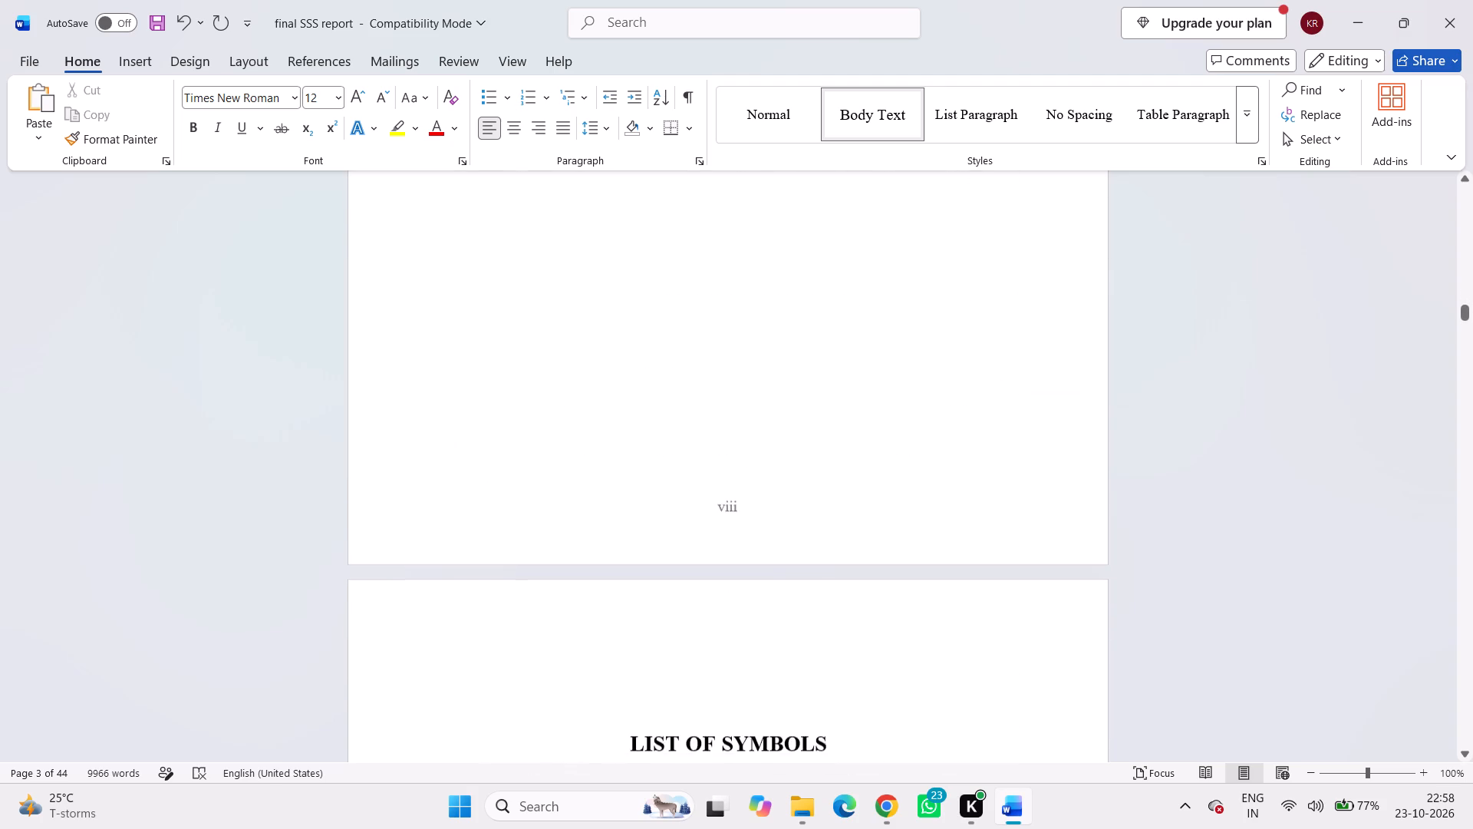
scroll(657, 399, "down", 15)
scroll(657, 399, "down", 16)
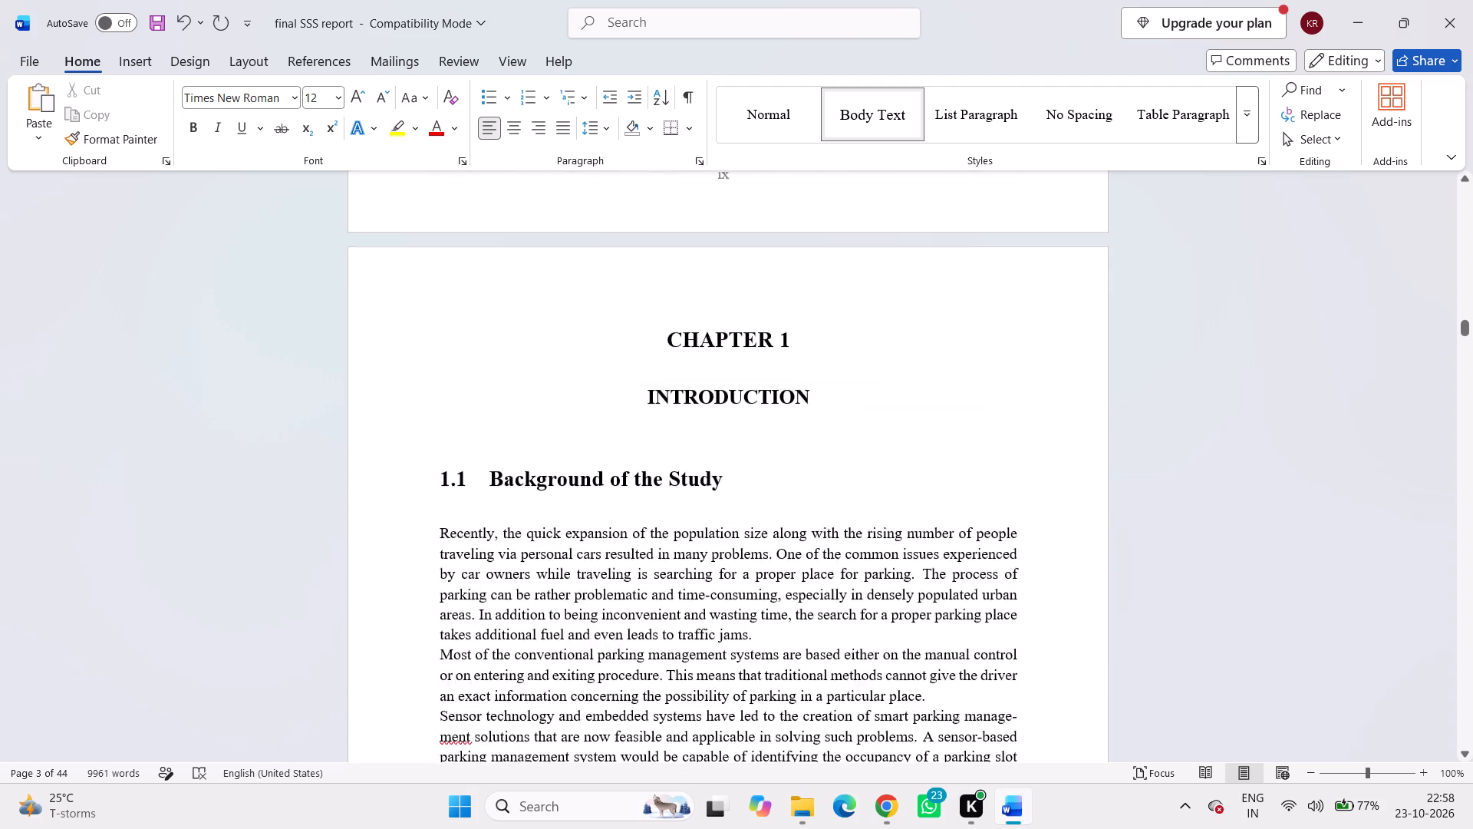
Examine the spacing and page breaks throughout Chapter 1, Introduction.
scroll(672, 401, "down", 12)
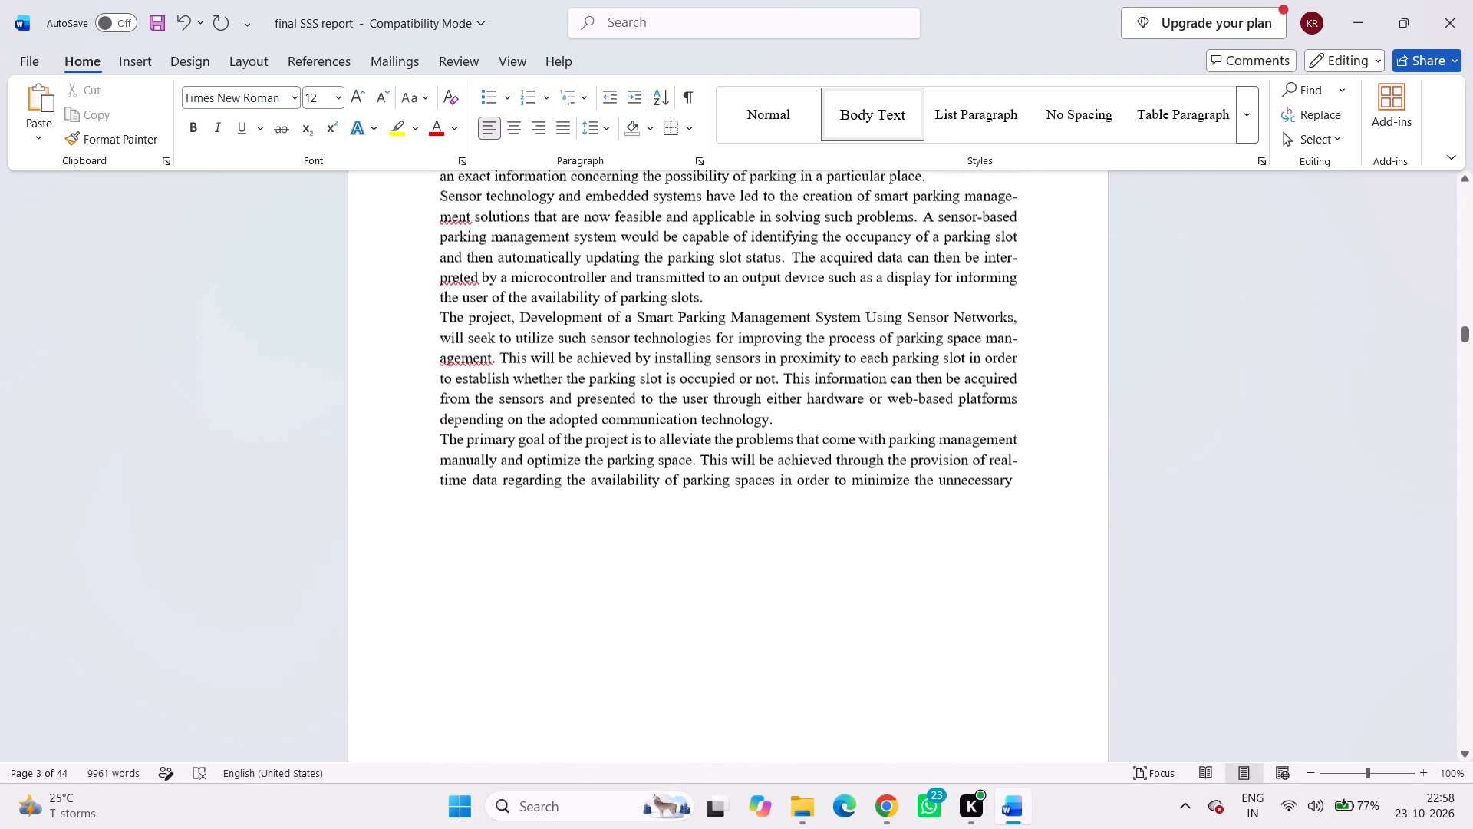
scroll(672, 401, "down", 19)
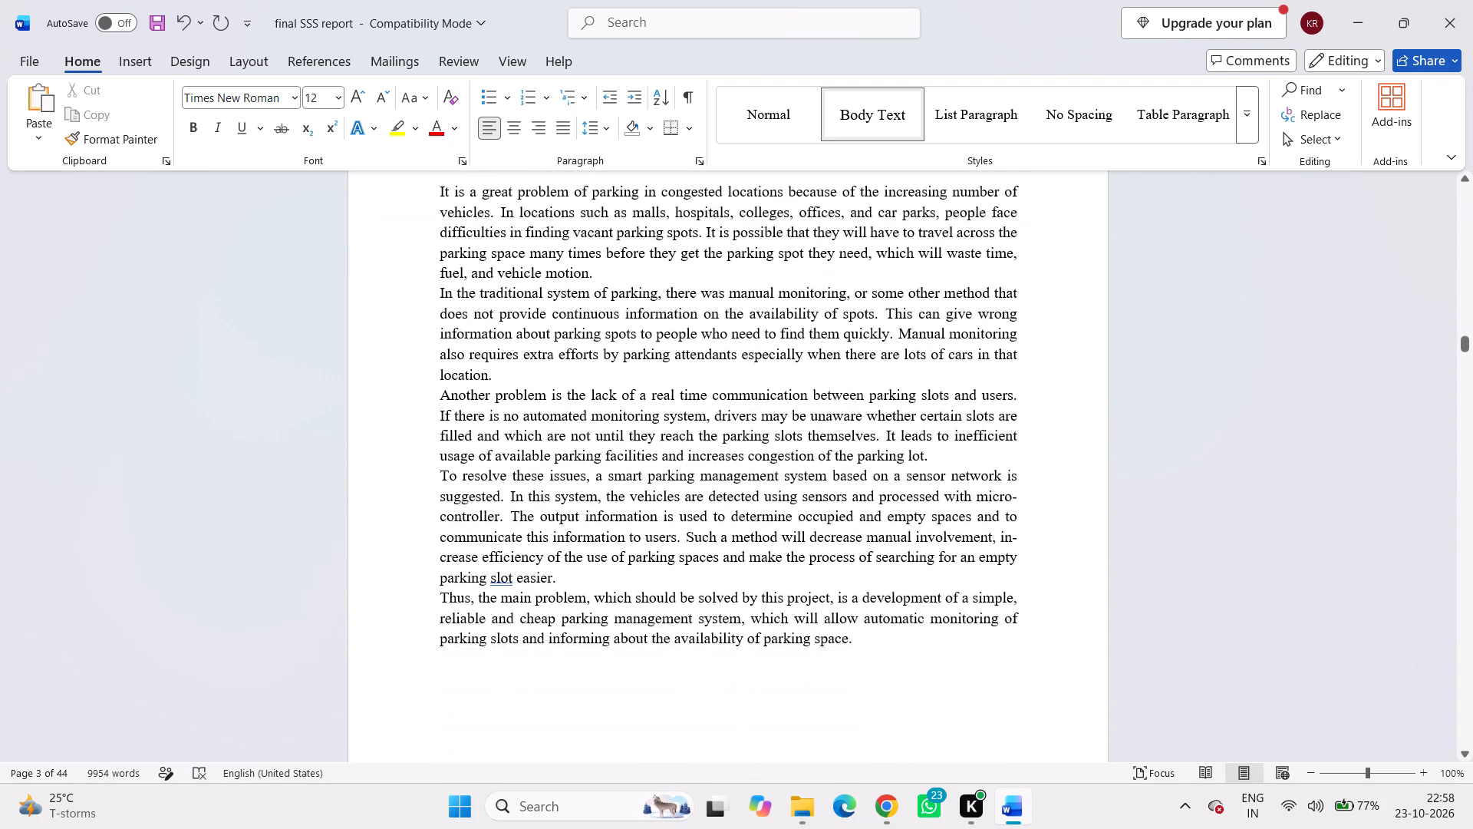
scroll(672, 401, "down", 13)
scroll(672, 401, "up", 6)
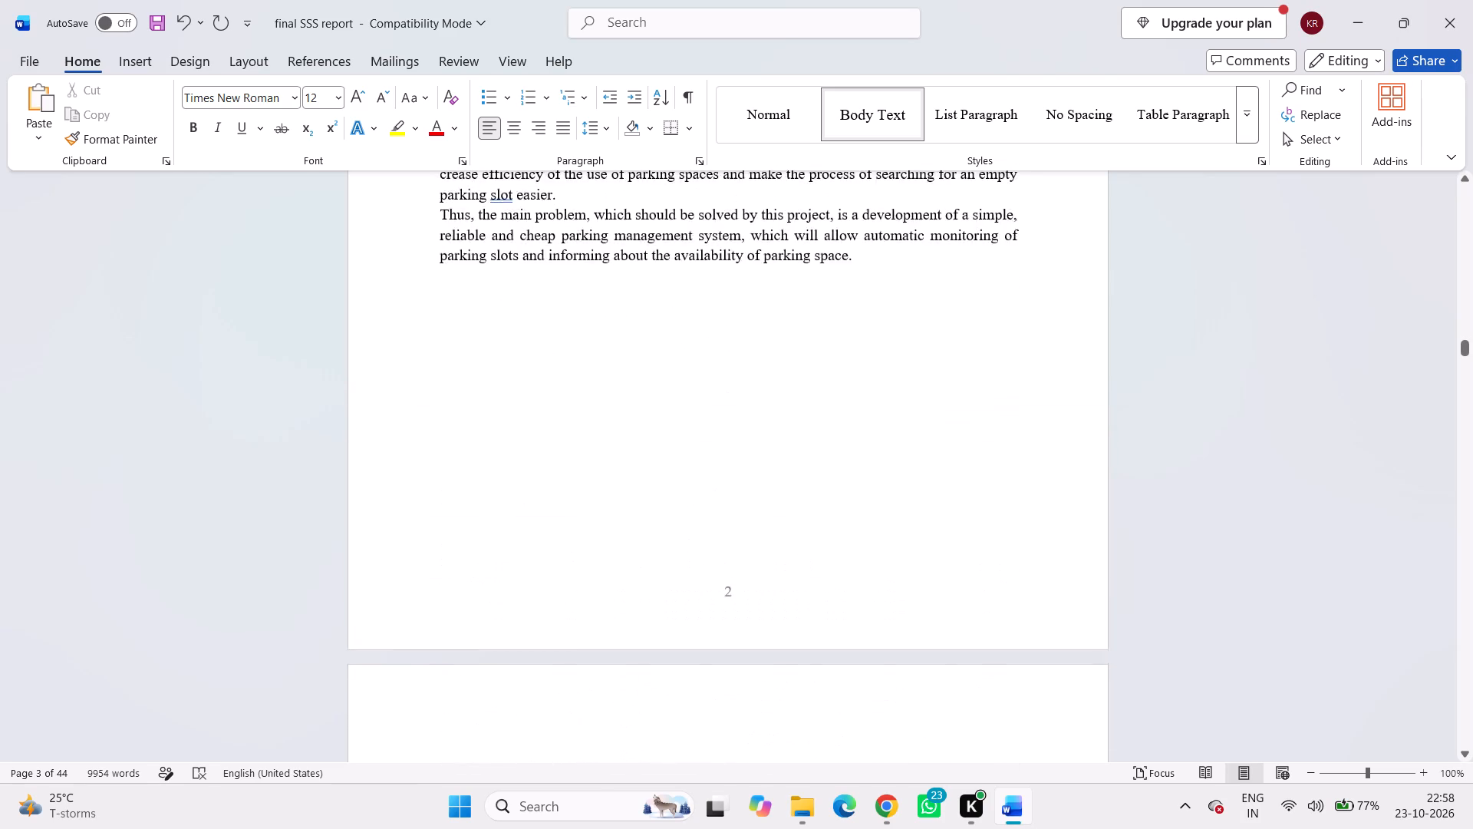
scroll(672, 401, "up", 6)
scroll(672, 401, "down", 15)
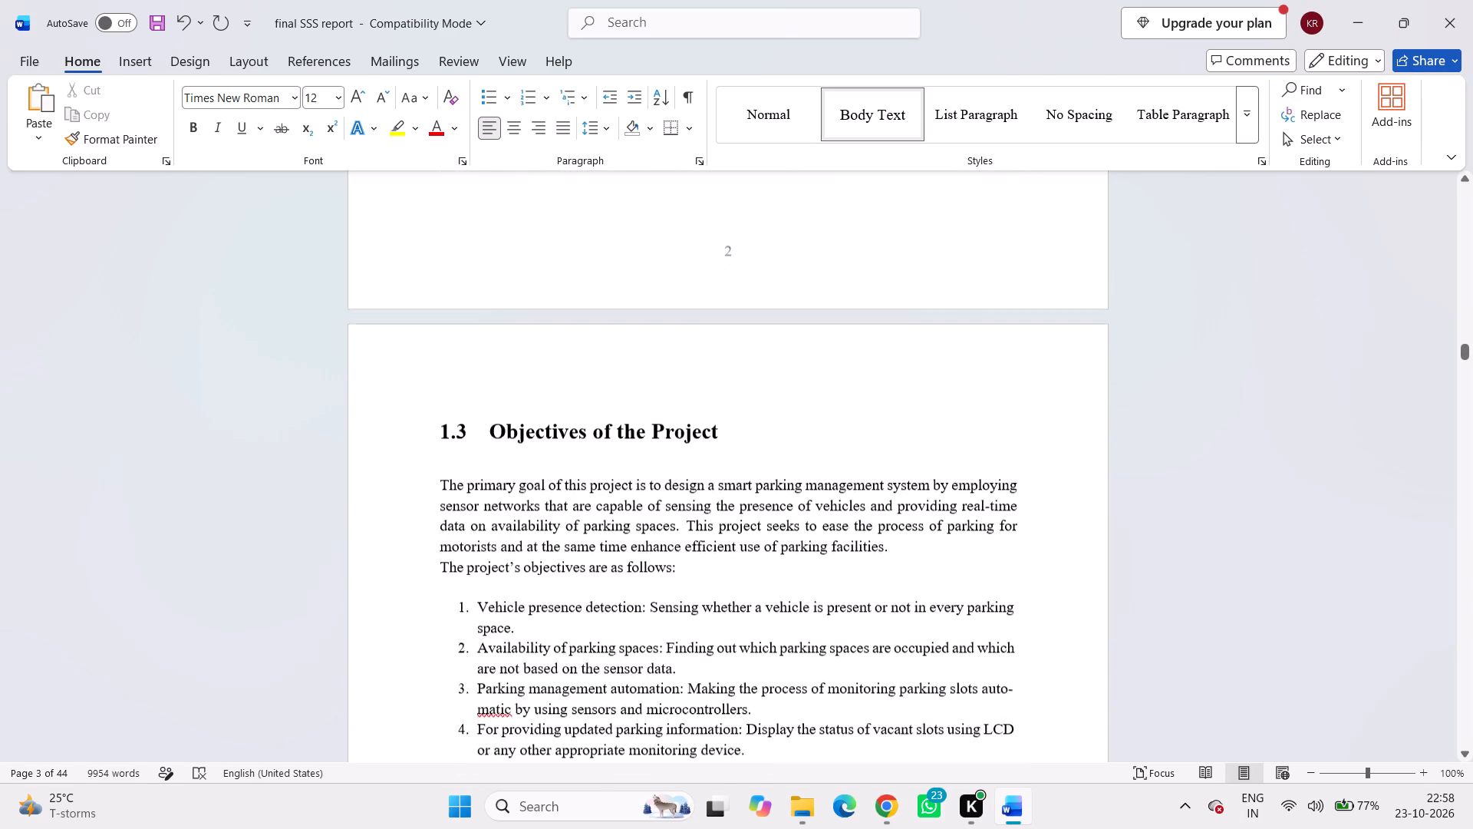
scroll(672, 401, "down", 17)
scroll(672, 401, "down", 6)
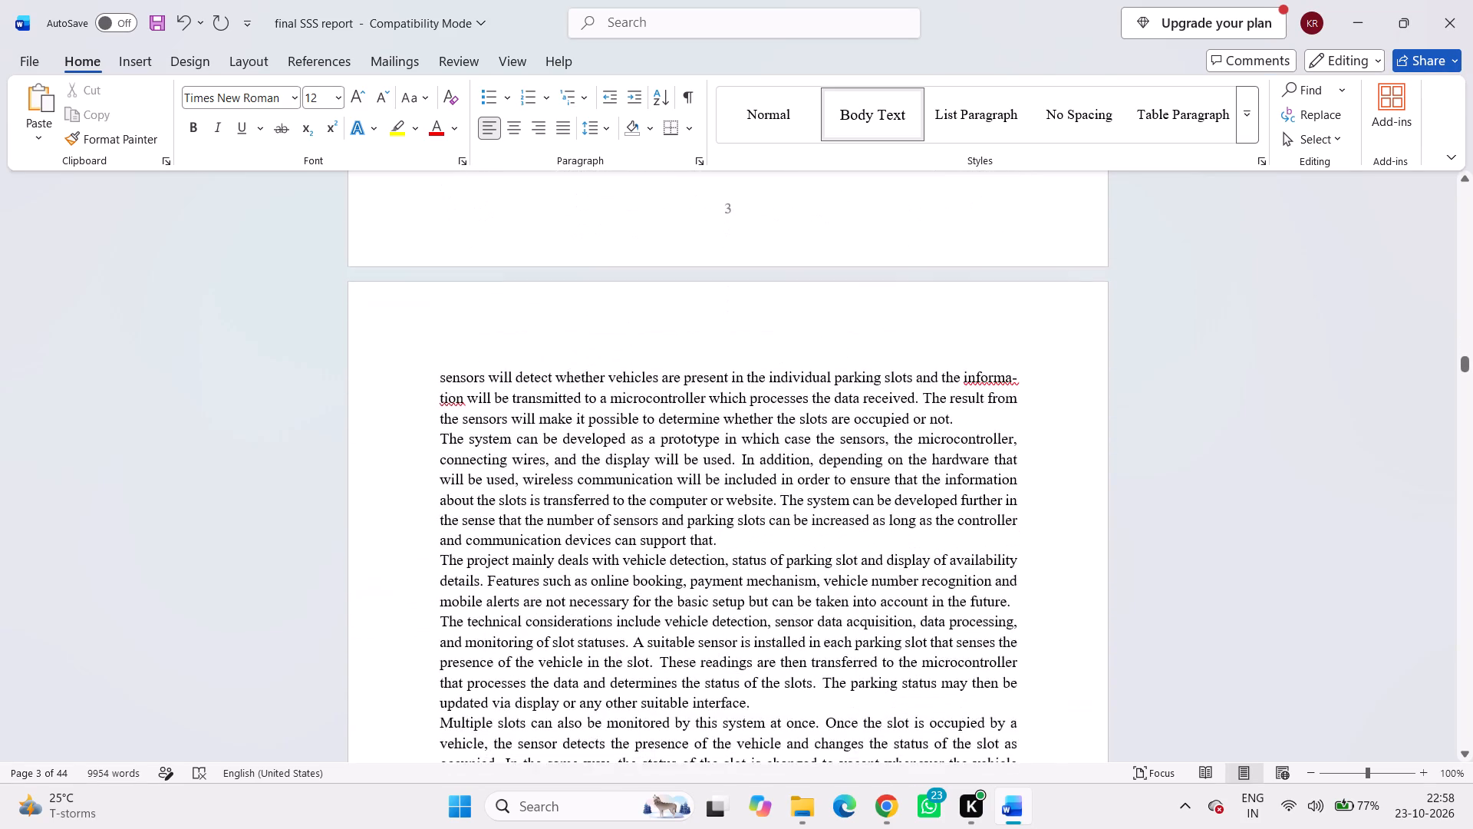
scroll(672, 401, "down", 20)
scroll(672, 401, "down", 6)
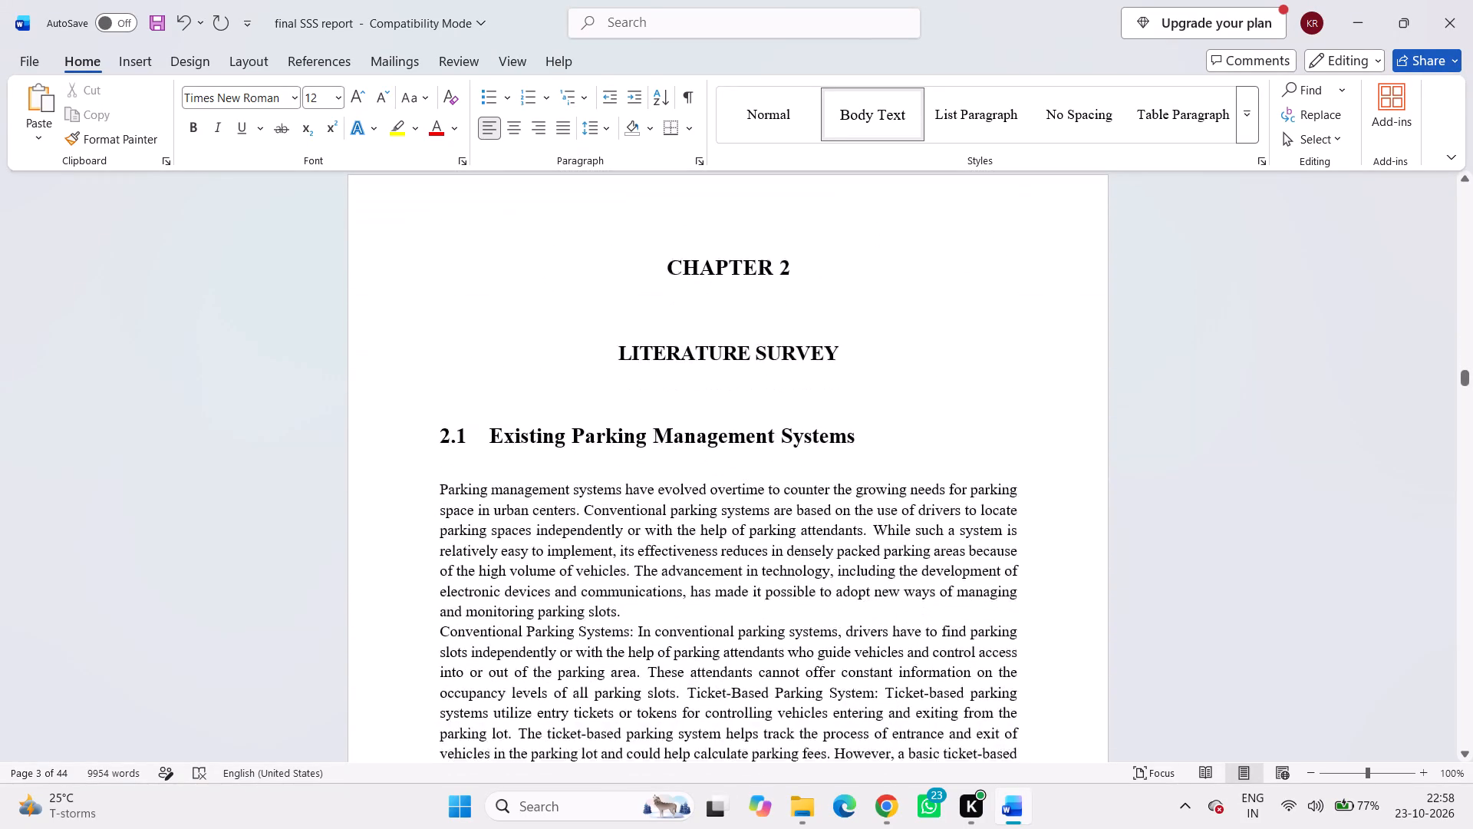
Examine the spacing, page breaks and comparison table throughout Chapter 2, Literature Survey.
scroll(674, 405, "down", 19)
scroll(674, 405, "down", 17)
scroll(674, 408, "down", 4)
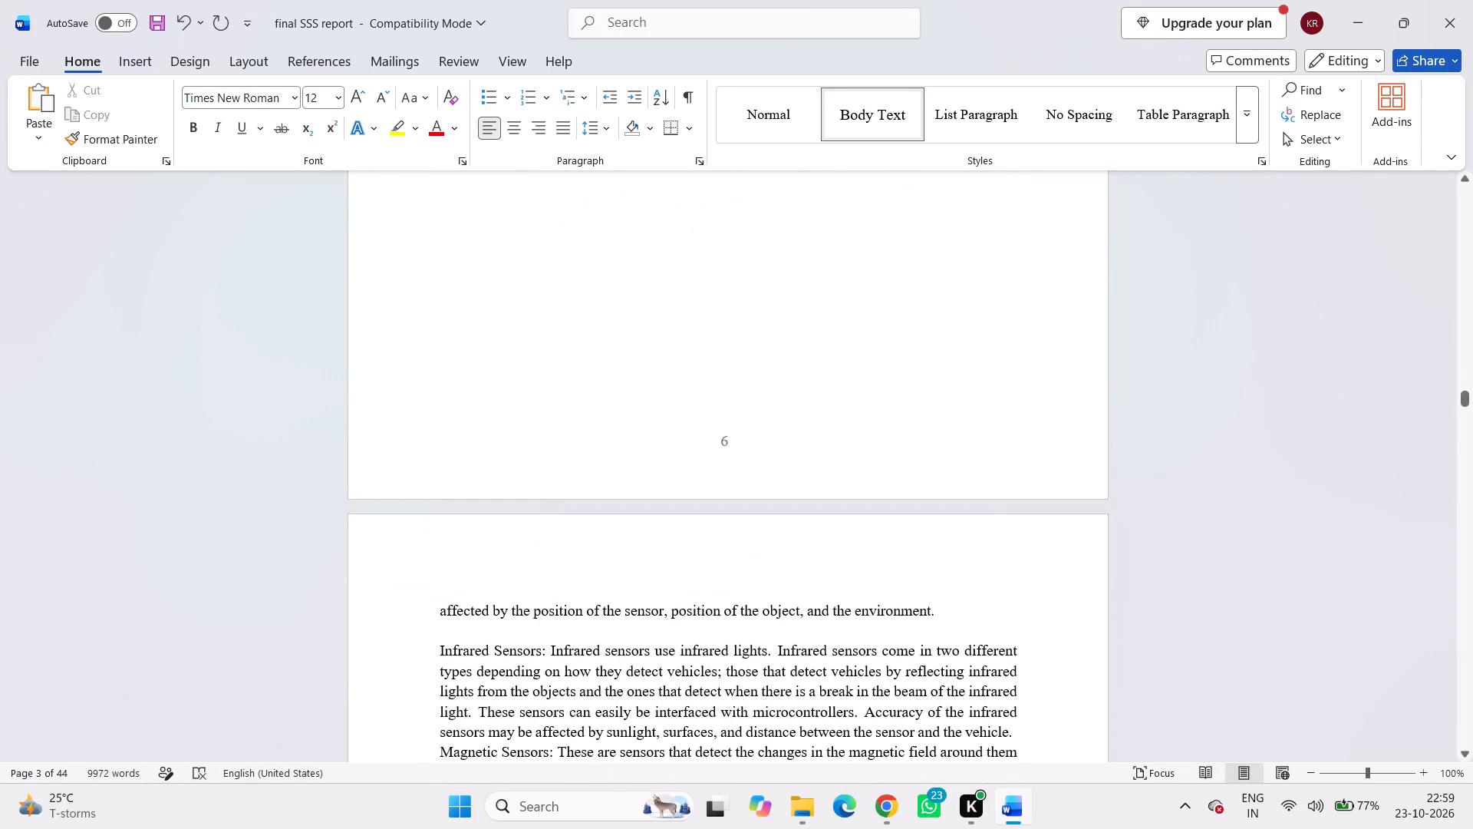
scroll(674, 408, "down", 14)
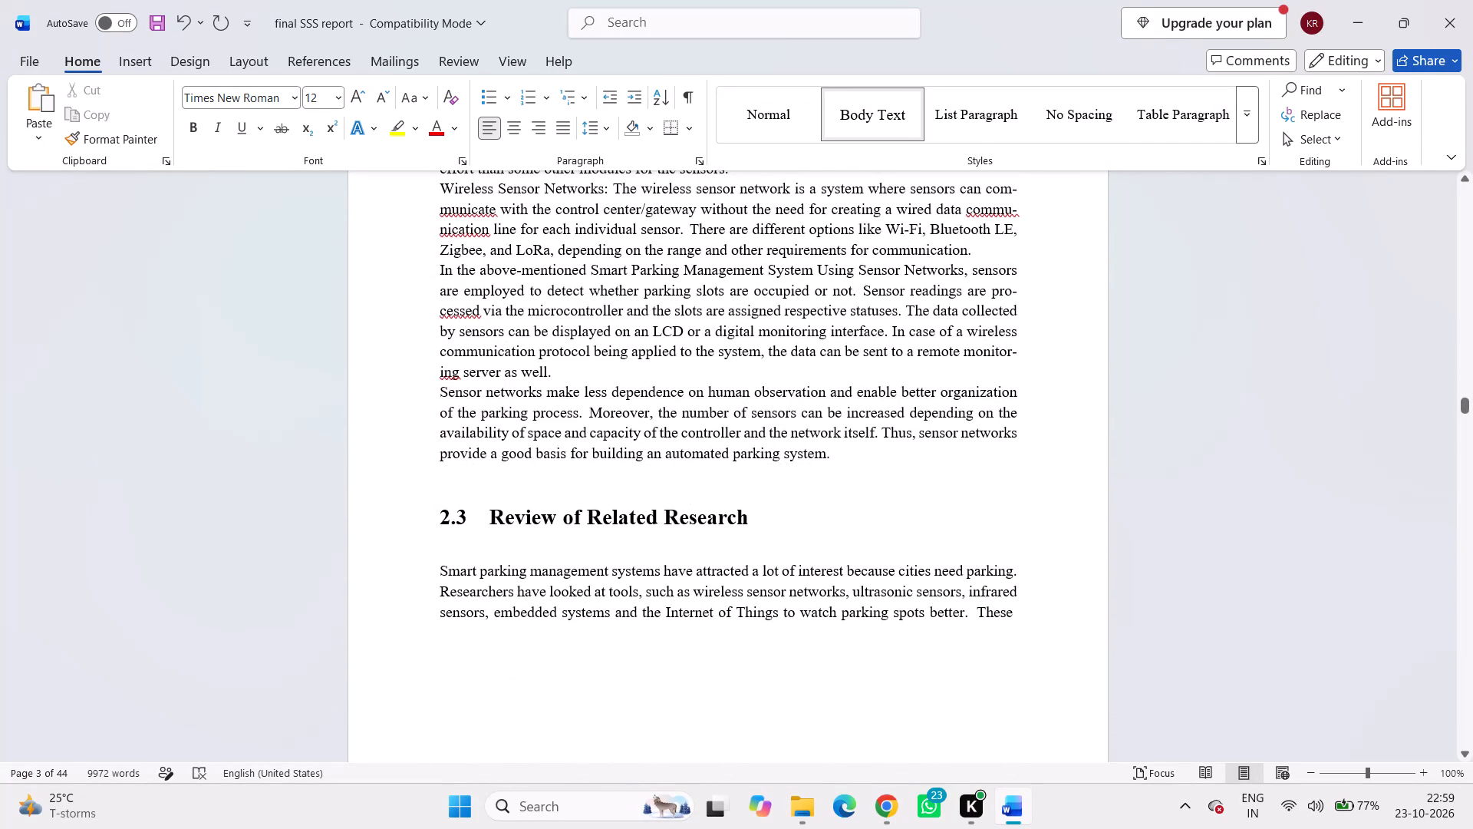
scroll(674, 408, "down", 17)
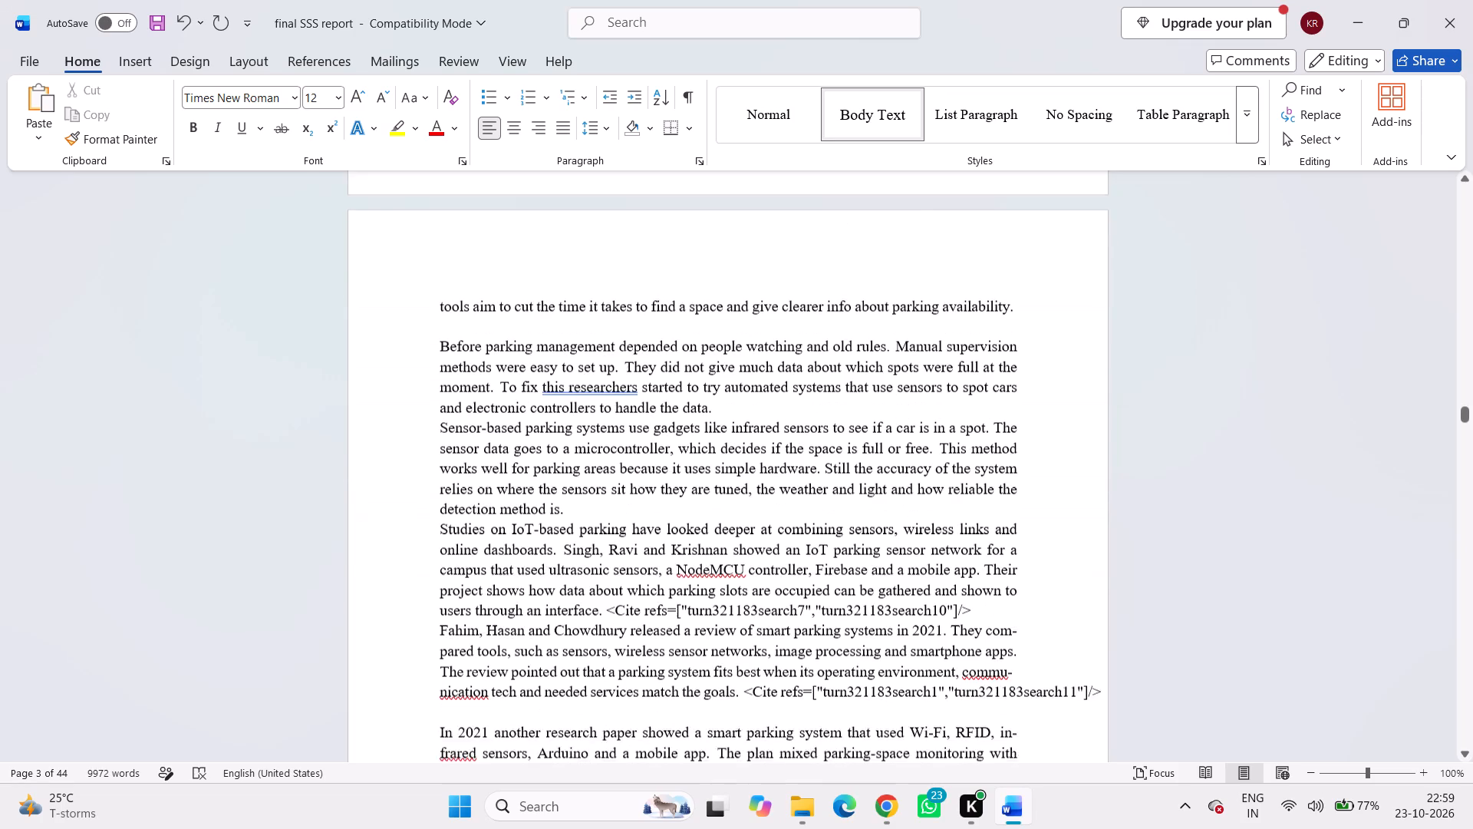
scroll(674, 408, "down", 20)
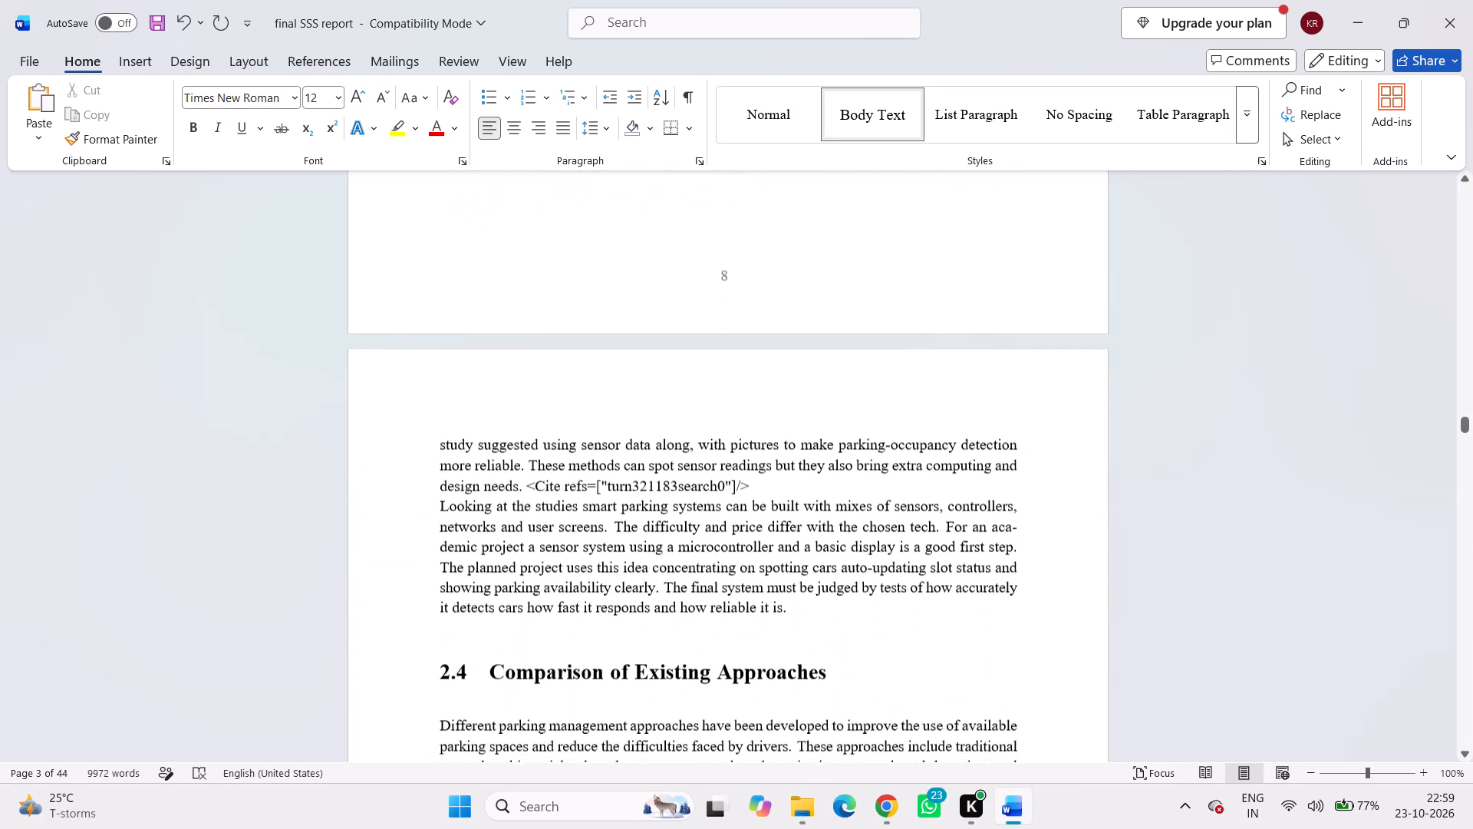
scroll(675, 408, "down", 20)
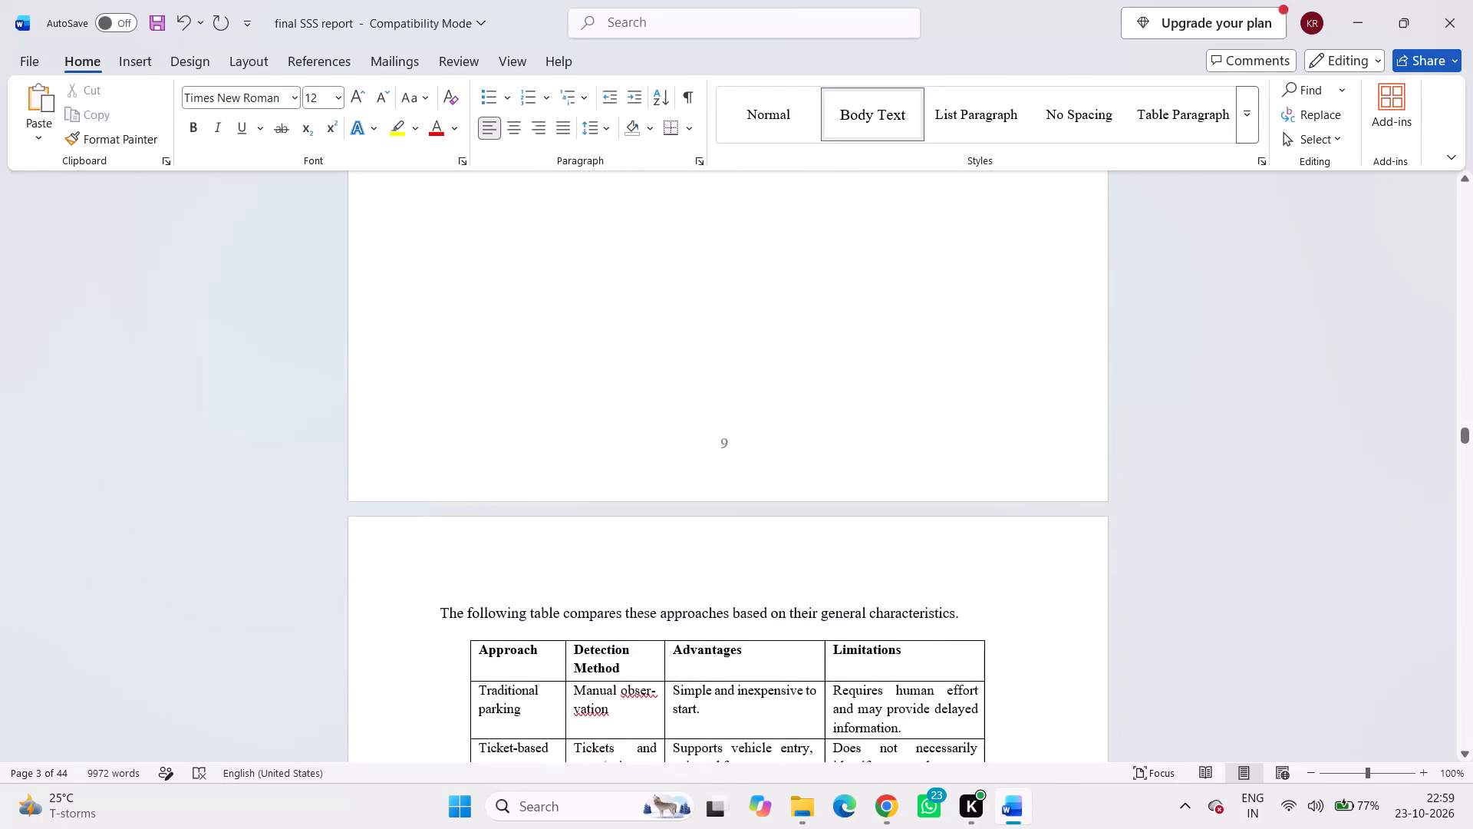
scroll(676, 408, "down", 15)
scroll(676, 408, "down", 18)
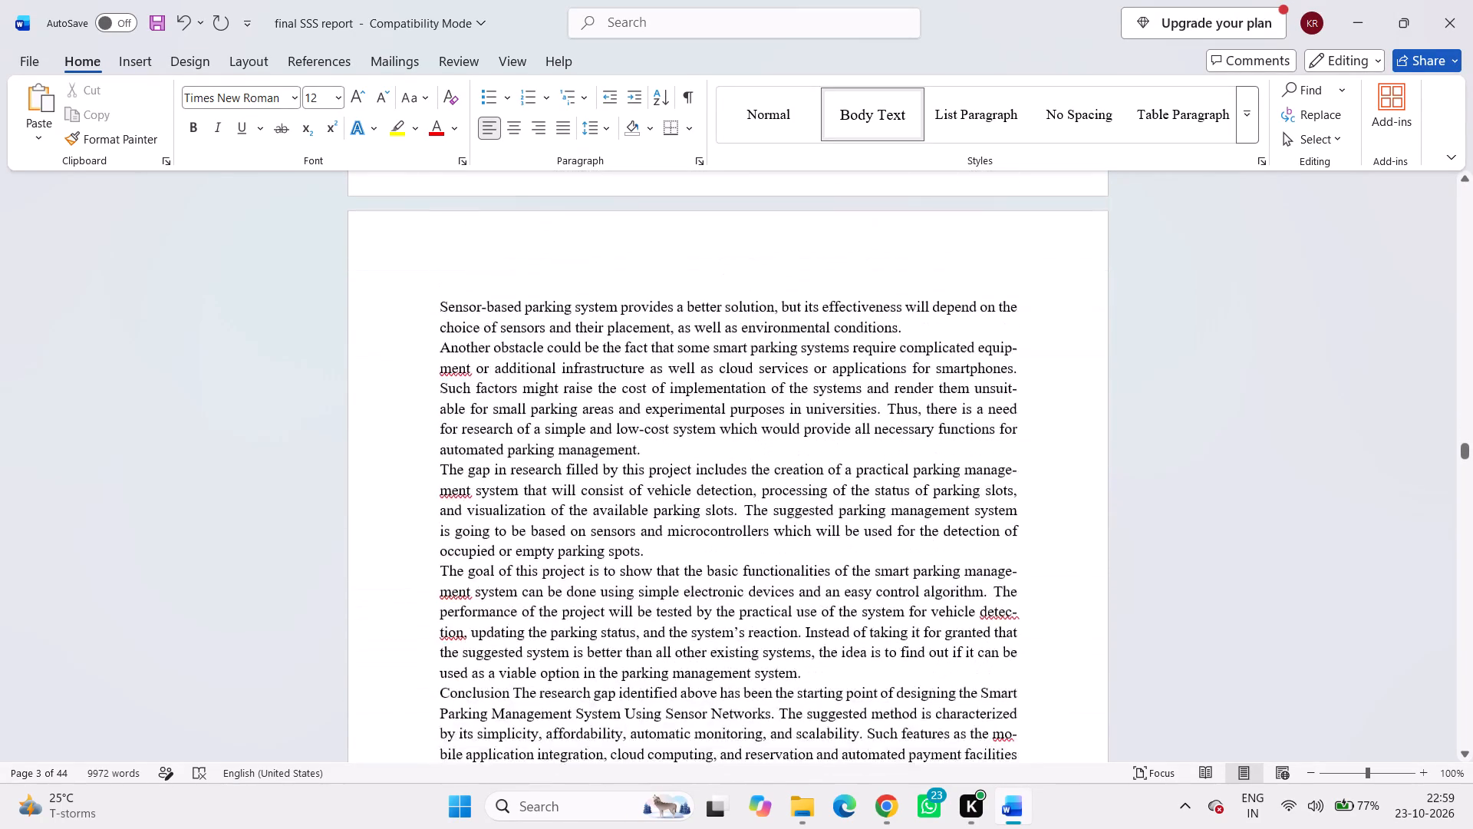
scroll(676, 408, "down", 11)
Examine the layout of Chapter 3, including the system requirements lists and the block diagram in Figure 3.1.
scroll(676, 408, "down", 15)
scroll(677, 414, "down", 6)
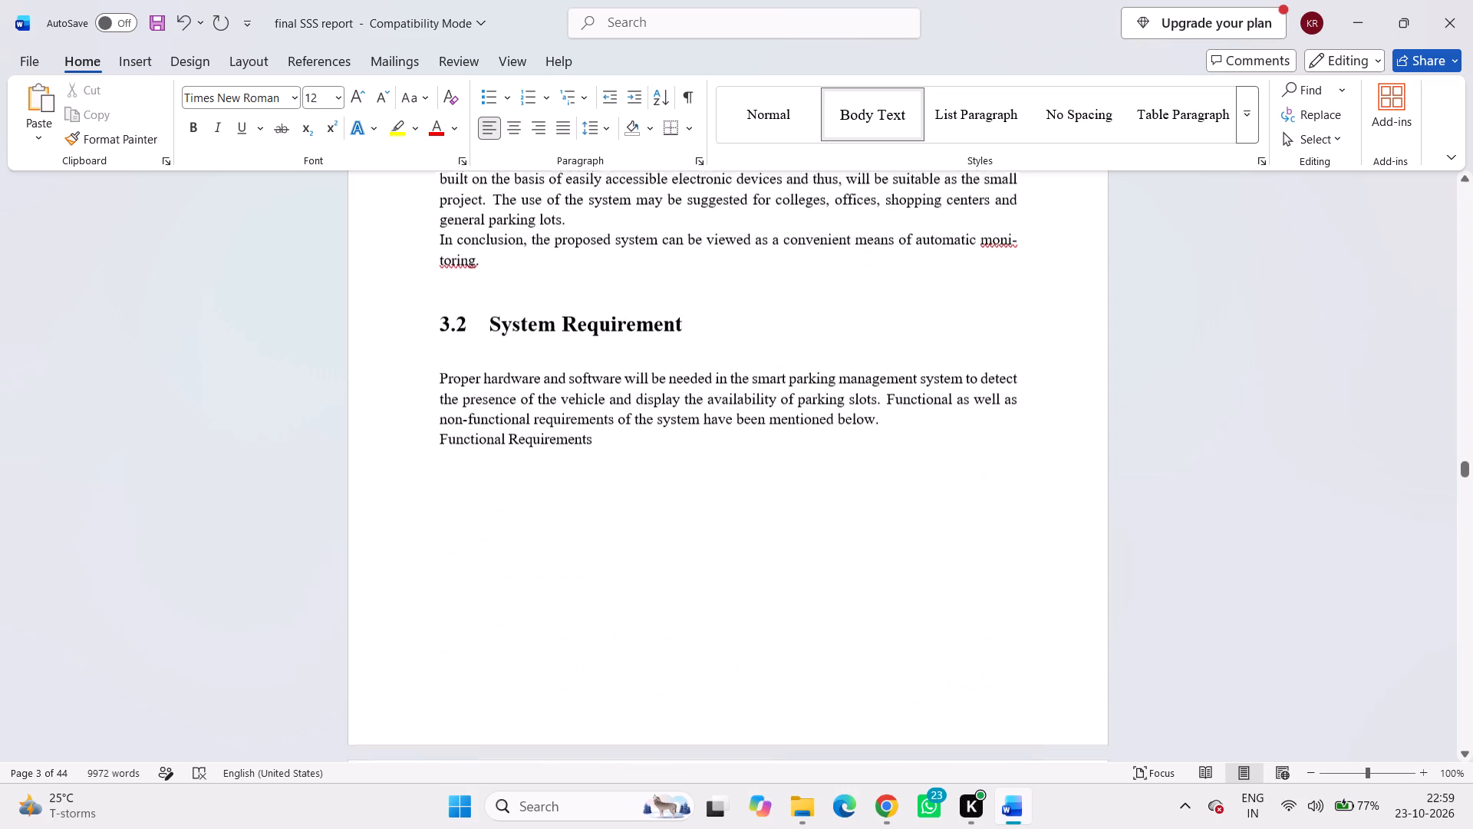
scroll(677, 413, "down", 20)
scroll(677, 413, "down", 14)
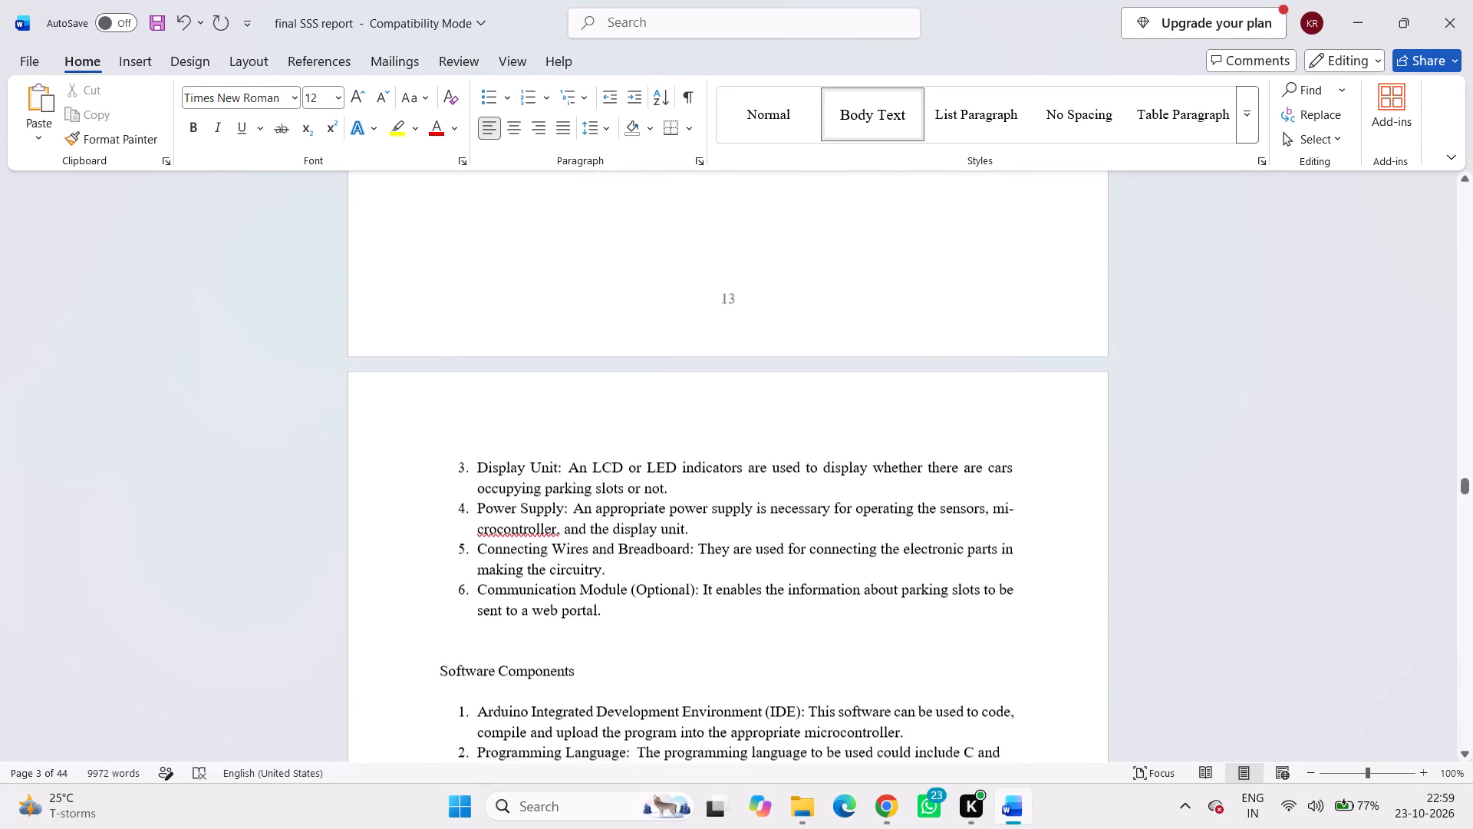
scroll(677, 414, "down", 7)
scroll(677, 414, "down", 20)
scroll(677, 414, "down", 7)
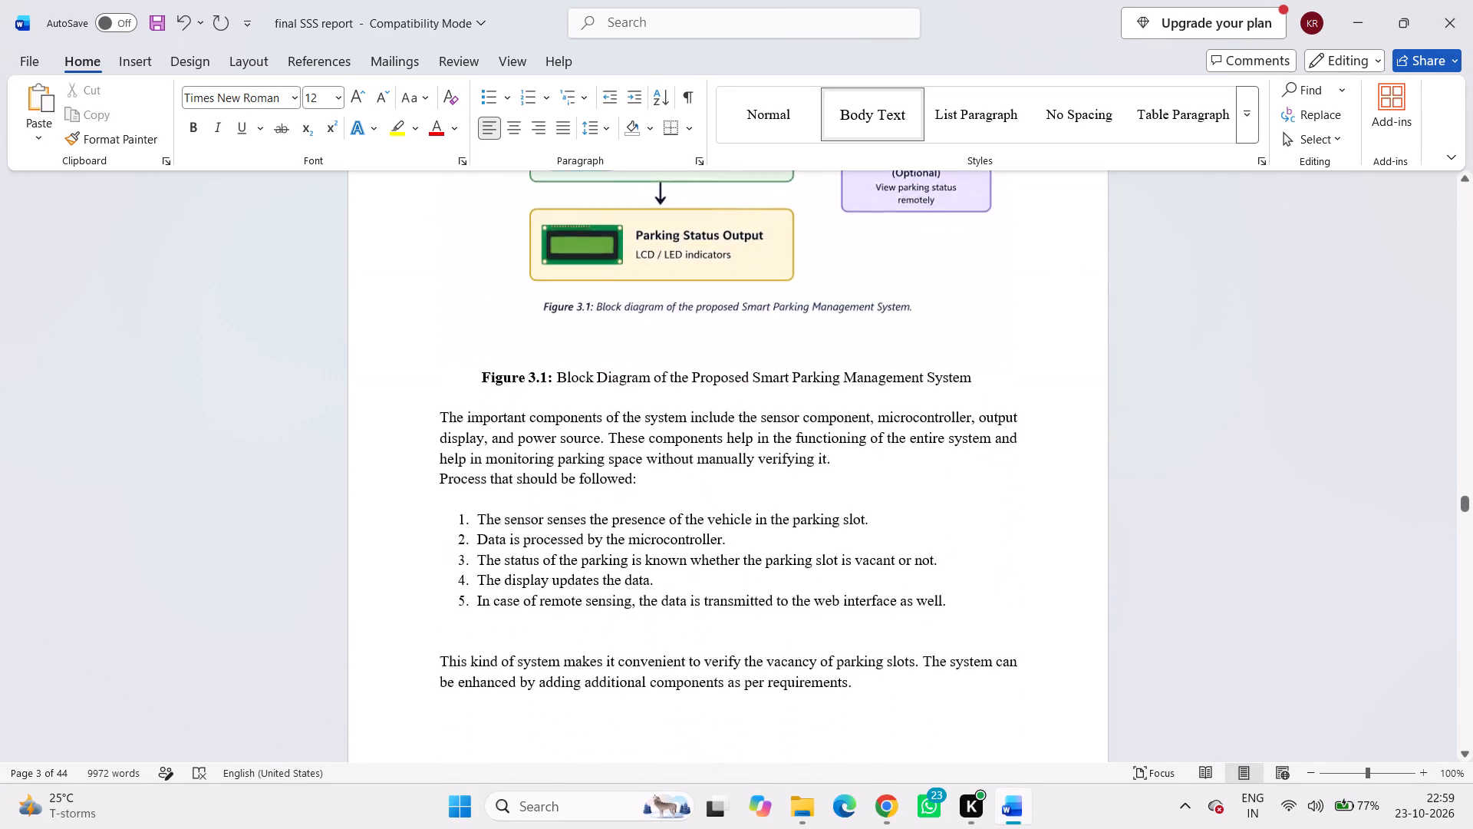
scroll(677, 414, "down", 14)
scroll(677, 414, "down", 7)
scroll(677, 414, "down", 14)
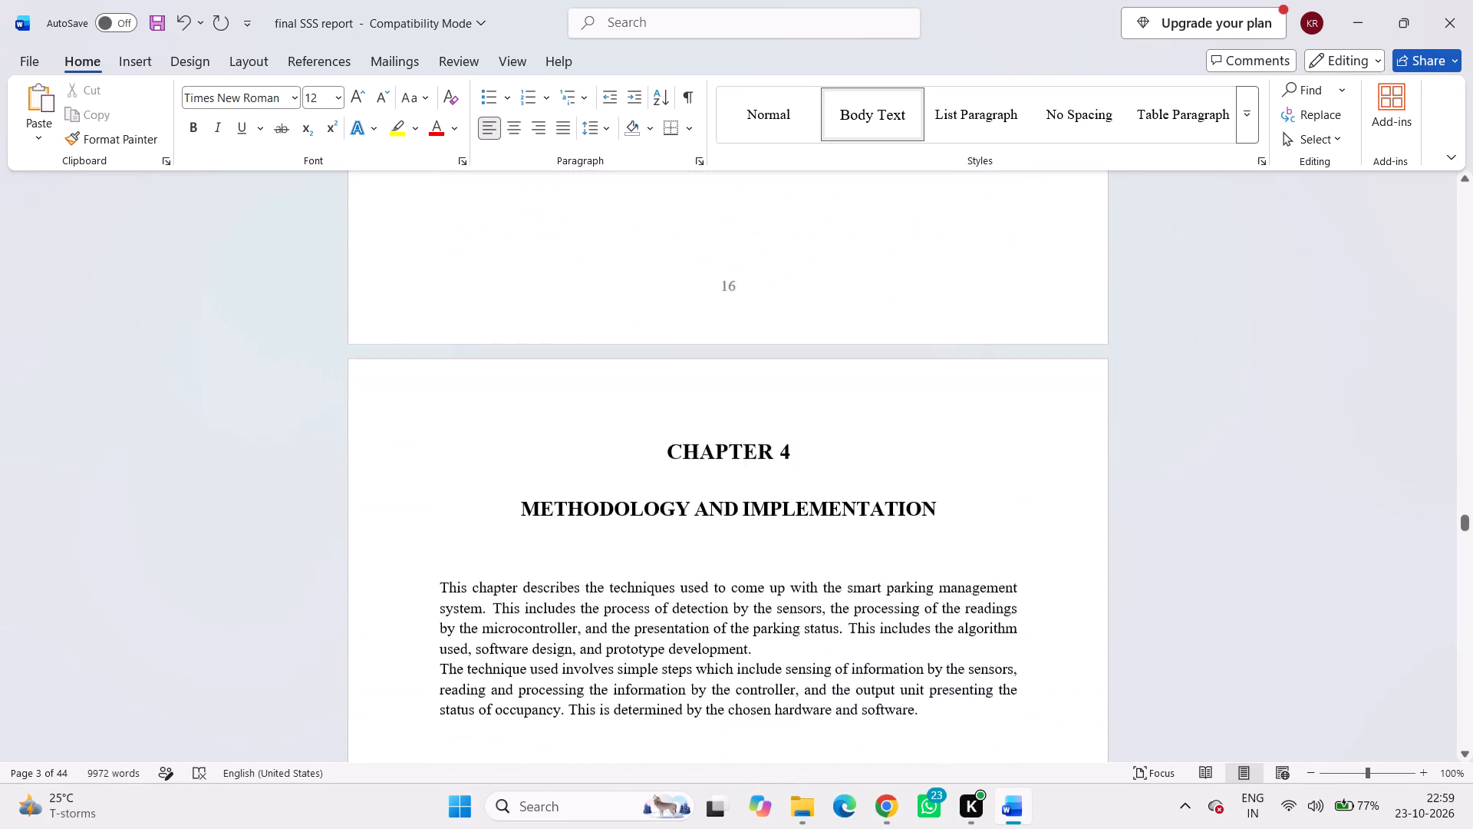
Examine the spacing and page breaks throughout Chapter 4, Methodology and Implementation.
scroll(677, 414, "down", 15)
scroll(677, 414, "down", 16)
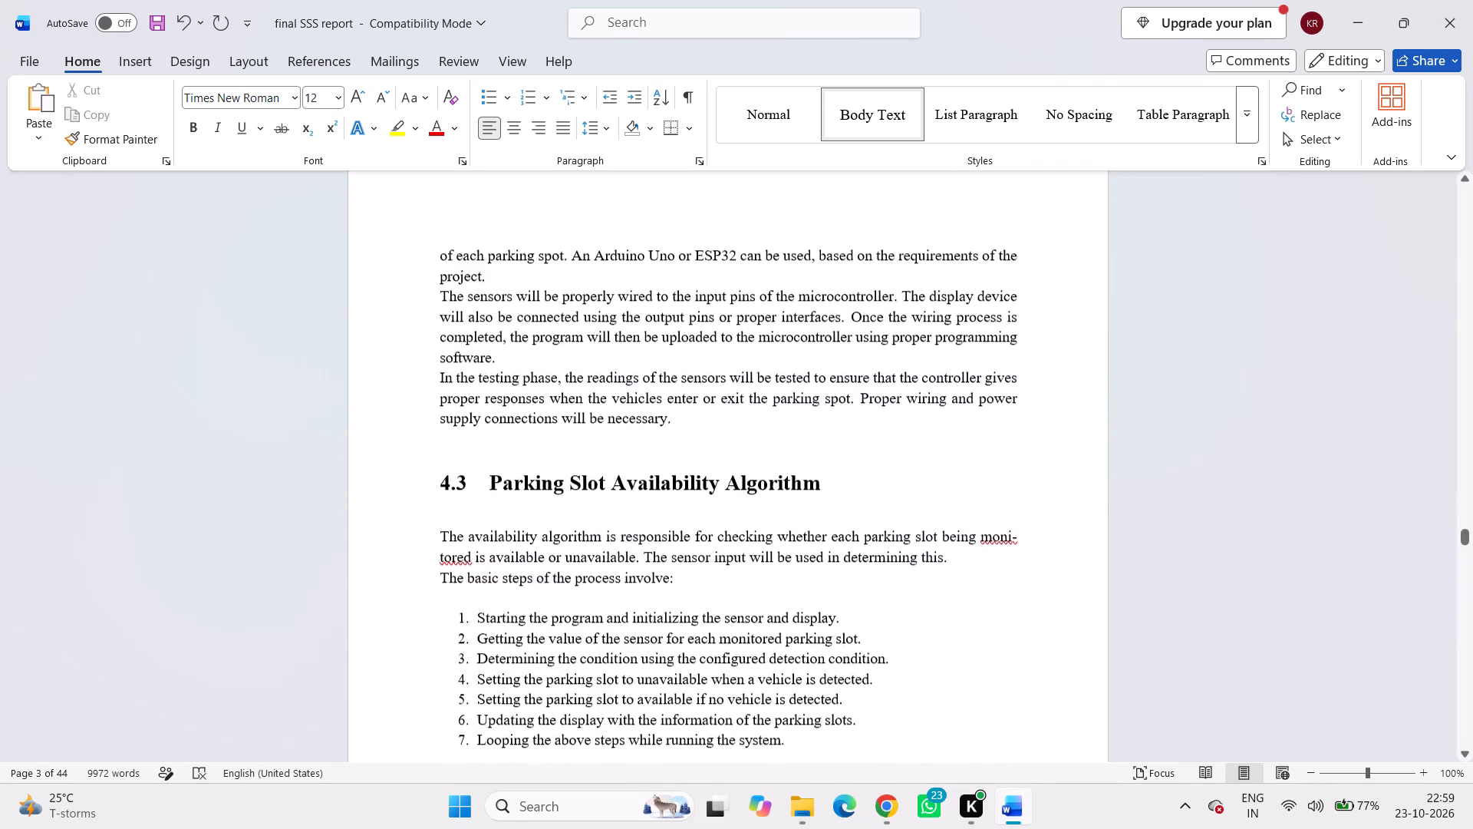
scroll(677, 414, "down", 18)
scroll(677, 414, "down", 14)
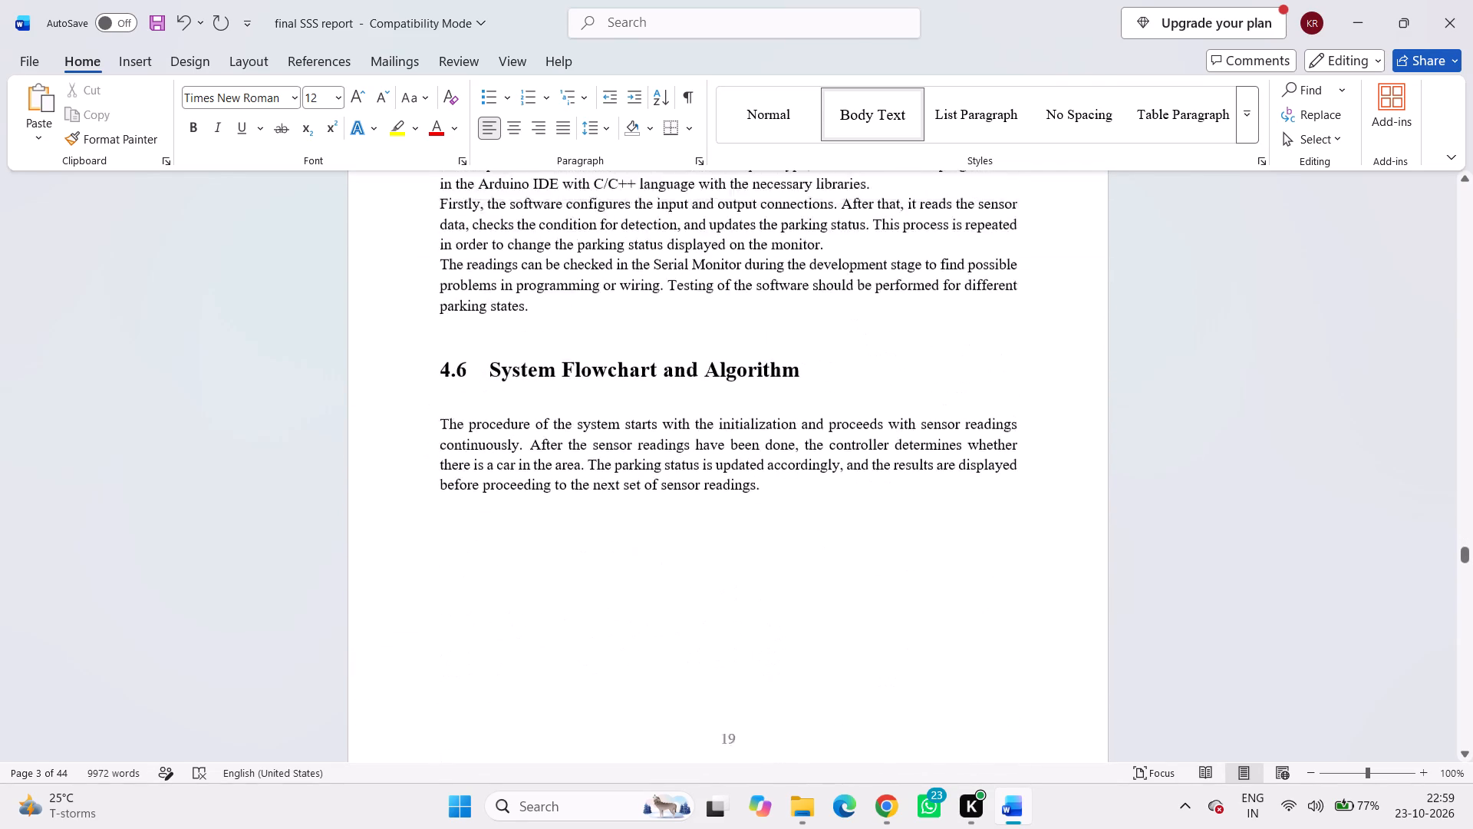
scroll(677, 414, "down", 20)
scroll(677, 414, "down", 7)
Examine the layout of Chapter 5 up to section 5.4, including the component table and the prototype photo figures.
scroll(677, 414, "down", 14)
scroll(677, 414, "down", 14)
scroll(677, 411, "down", 7)
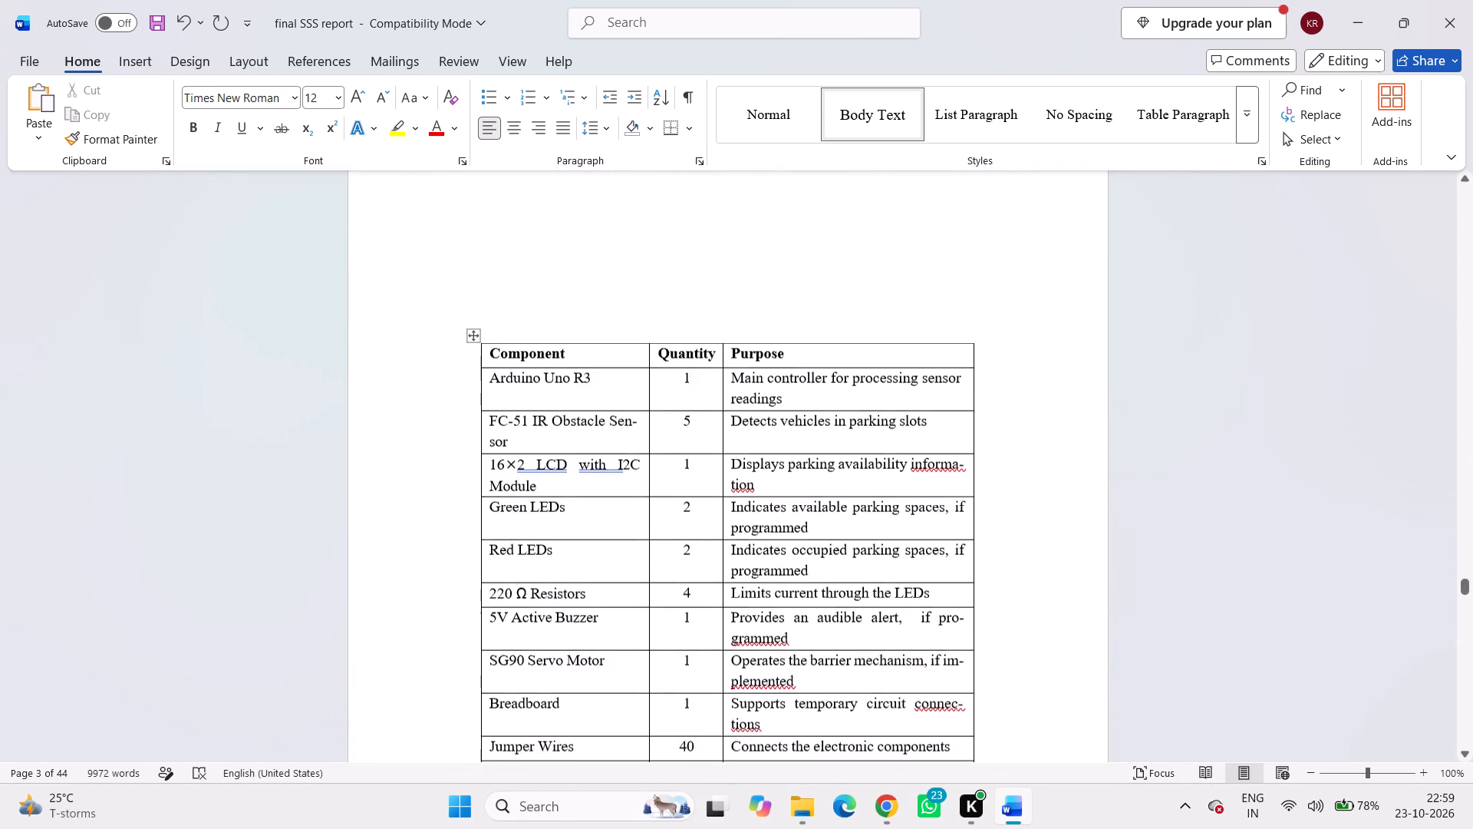
scroll(677, 414, "down", 14)
scroll(677, 417, "down", 20)
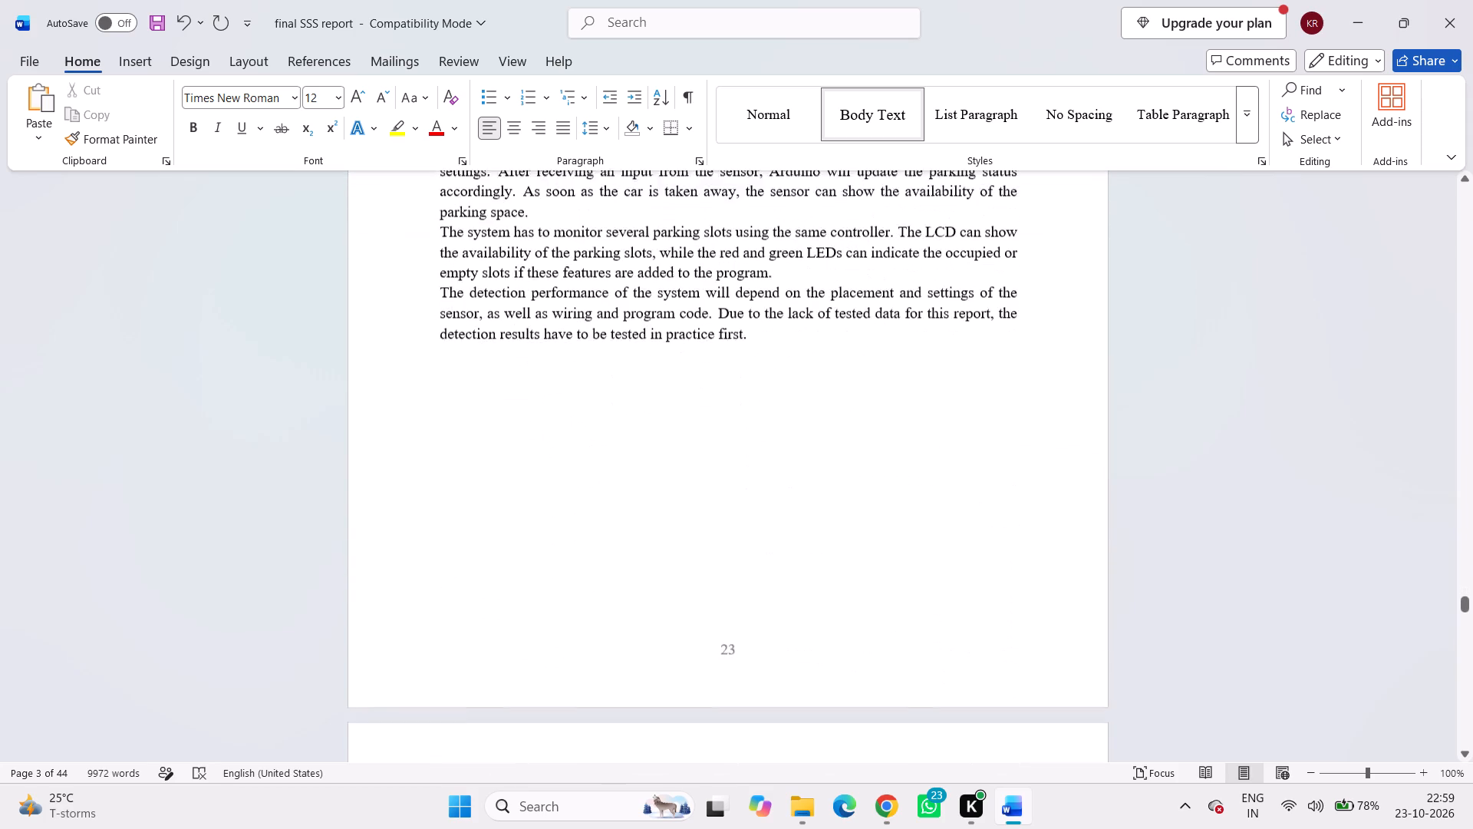
scroll(677, 417, "down", 14)
scroll(677, 424, "down", 20)
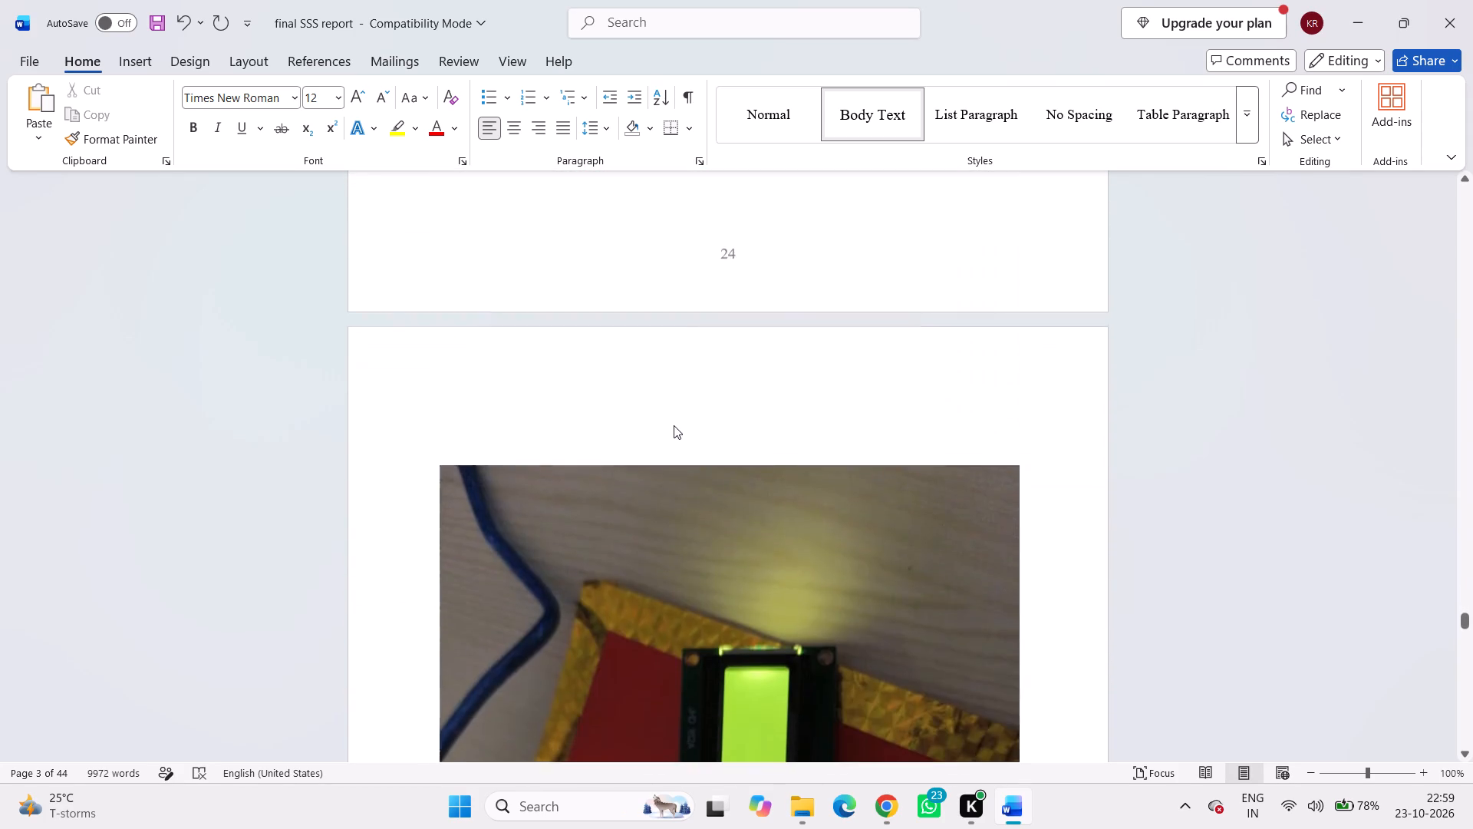
scroll(674, 425, "down", 20)
scroll(674, 425, "down", 20)
scroll(674, 425, "down", 1)
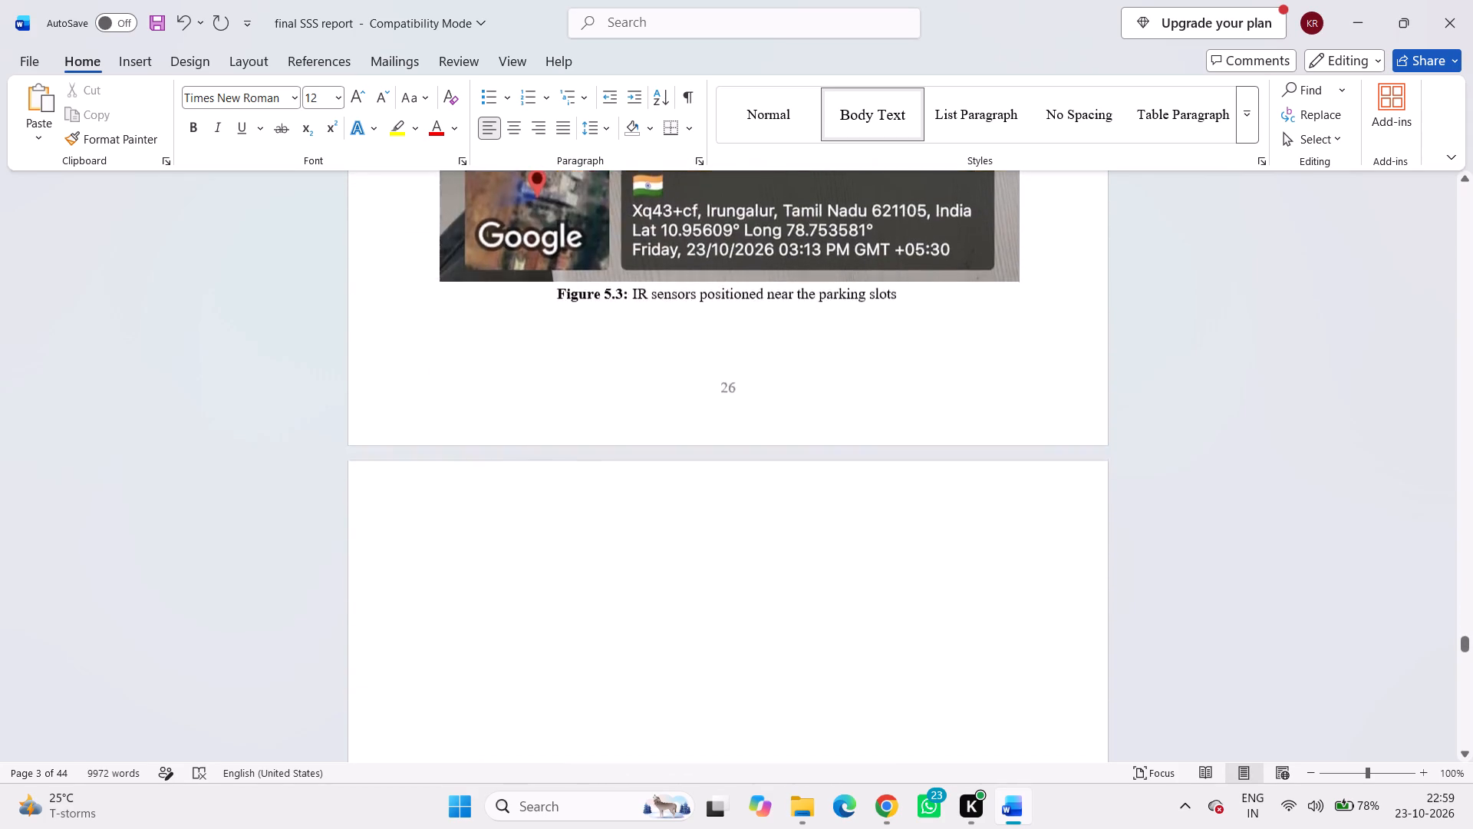
scroll(667, 450, "down", 20)
scroll(667, 450, "down", 17)
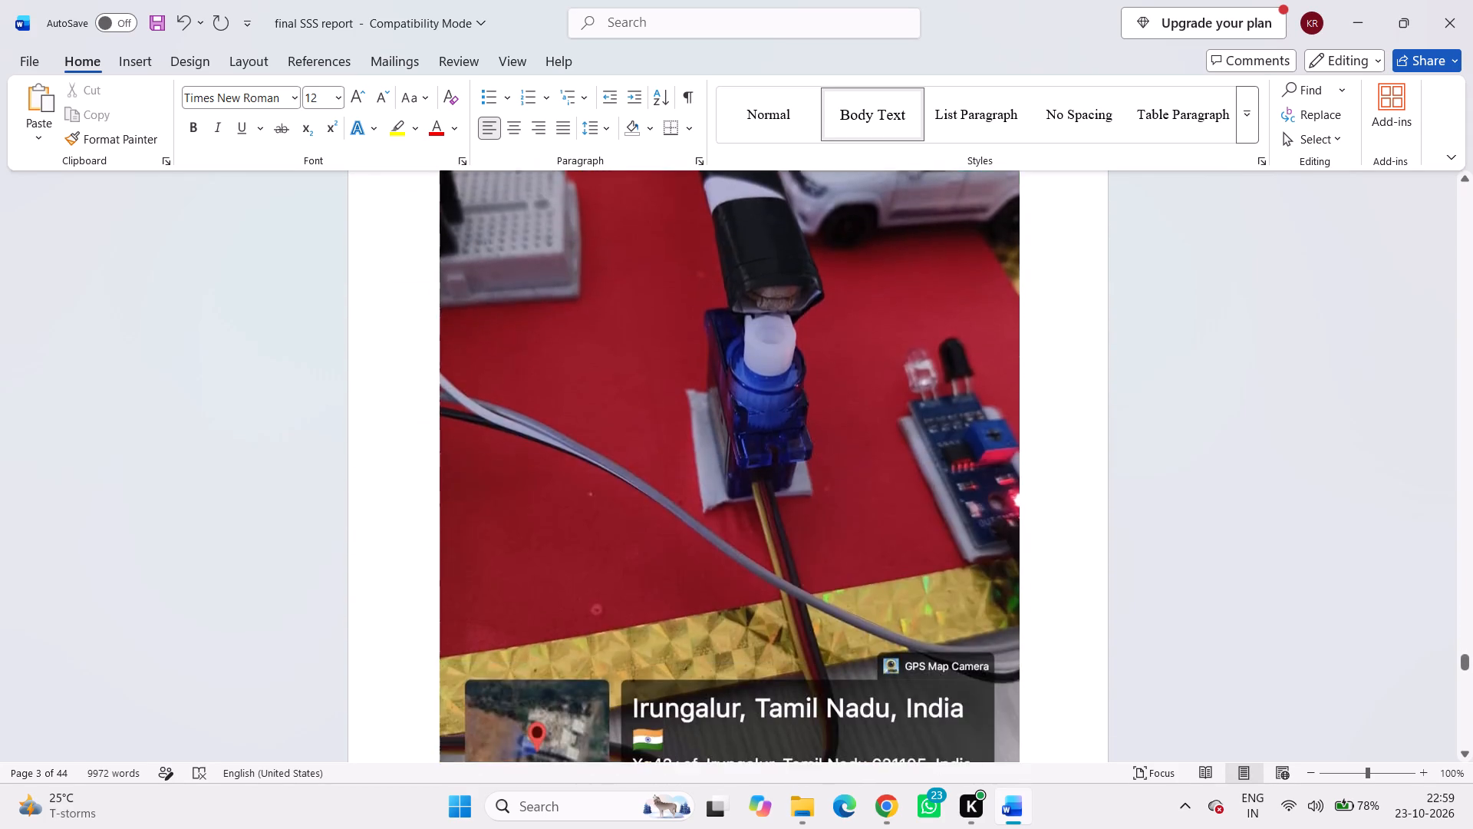
scroll(664, 458, "down", 20)
scroll(664, 458, "down", 18)
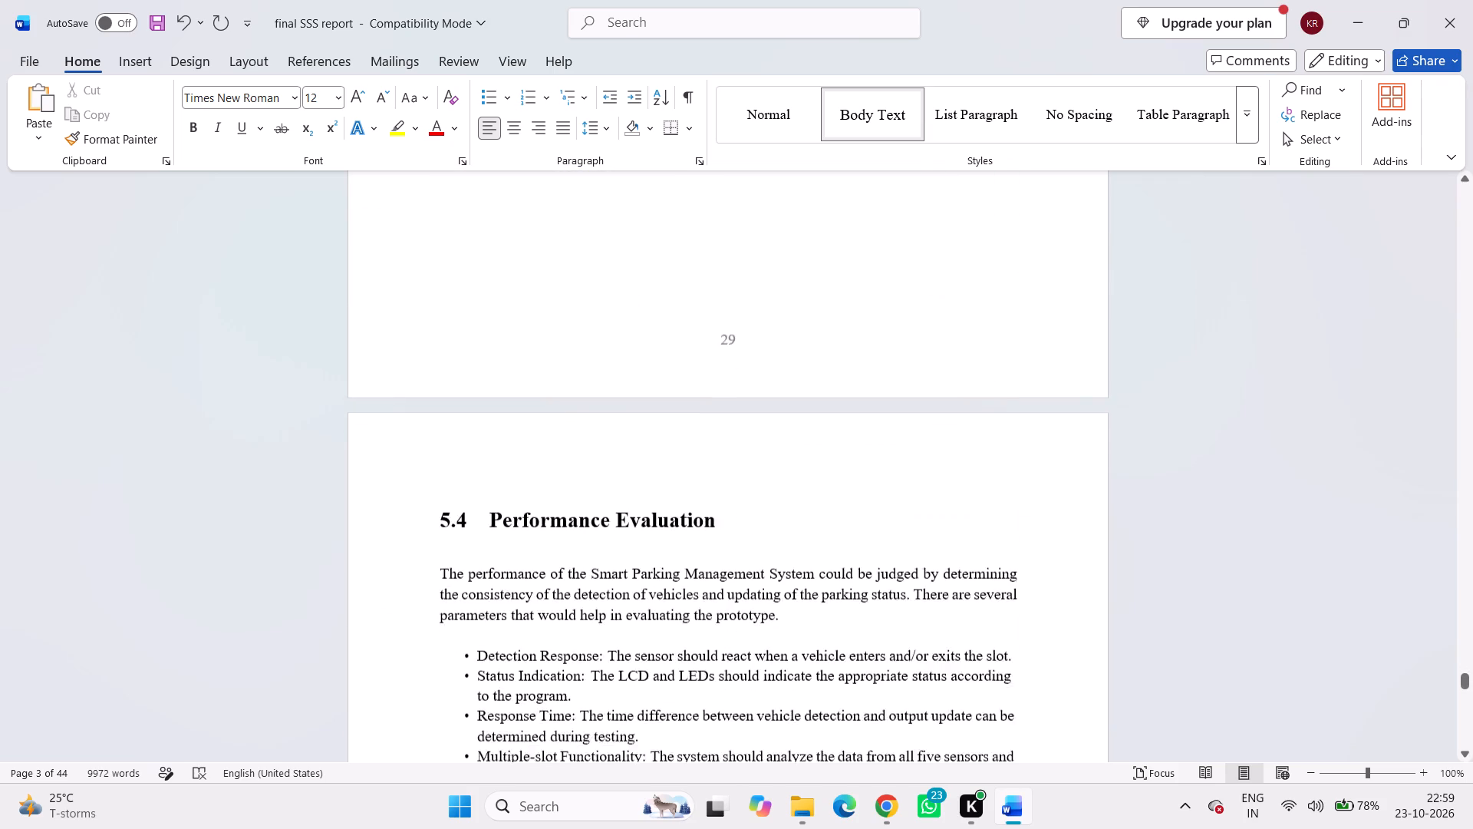
Examine the spacing and page breaks from section 5.4, Performance Evaluation, through Chapter 6 to the Chapter 7 reference list.
scroll(671, 447, "down", 18)
scroll(672, 447, "down", 20)
scroll(684, 479, "down", 14)
scroll(684, 479, "down", 14)
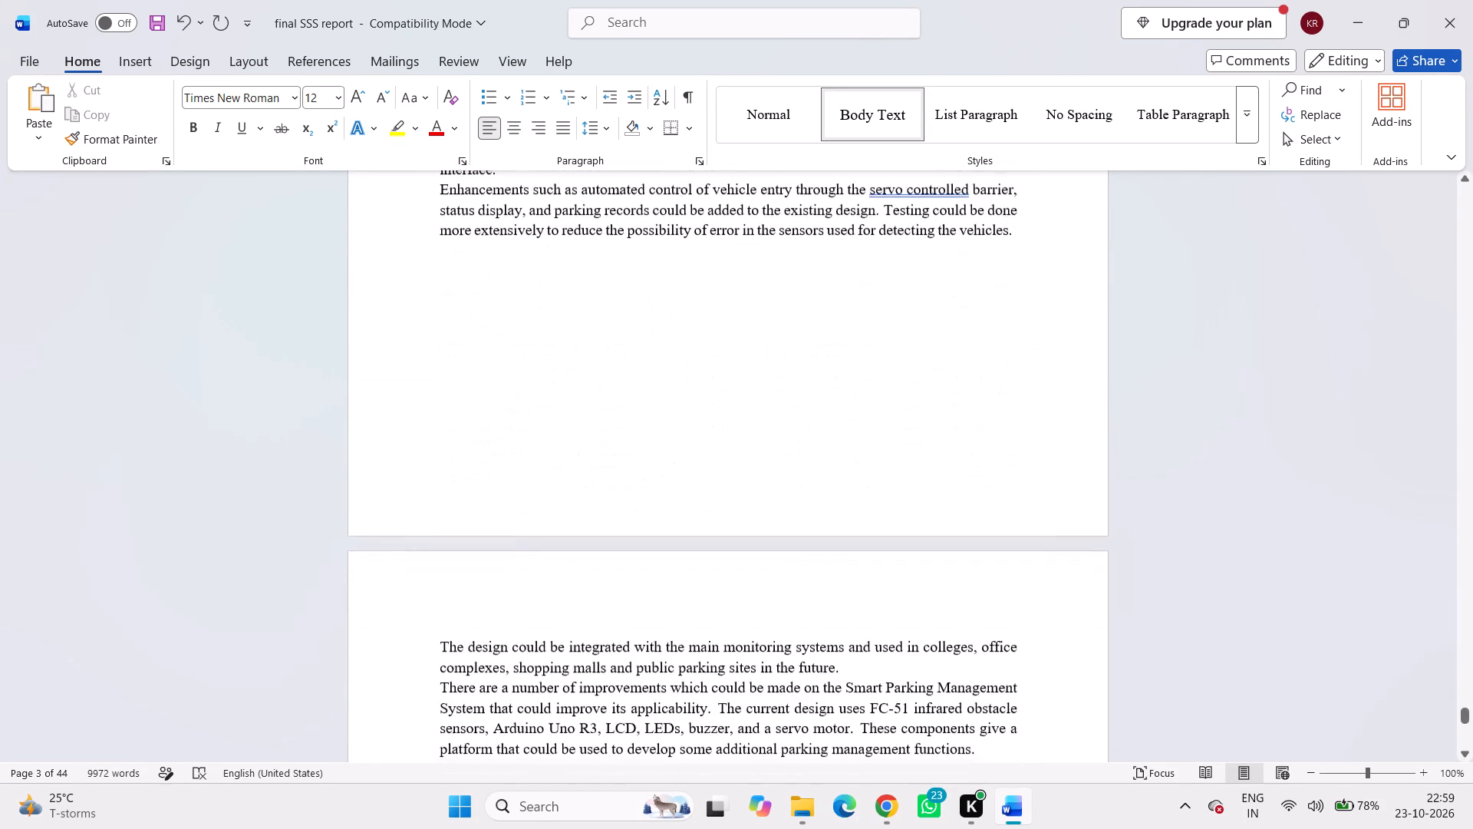
scroll(684, 479, "down", 19)
scroll(684, 479, "down", 13)
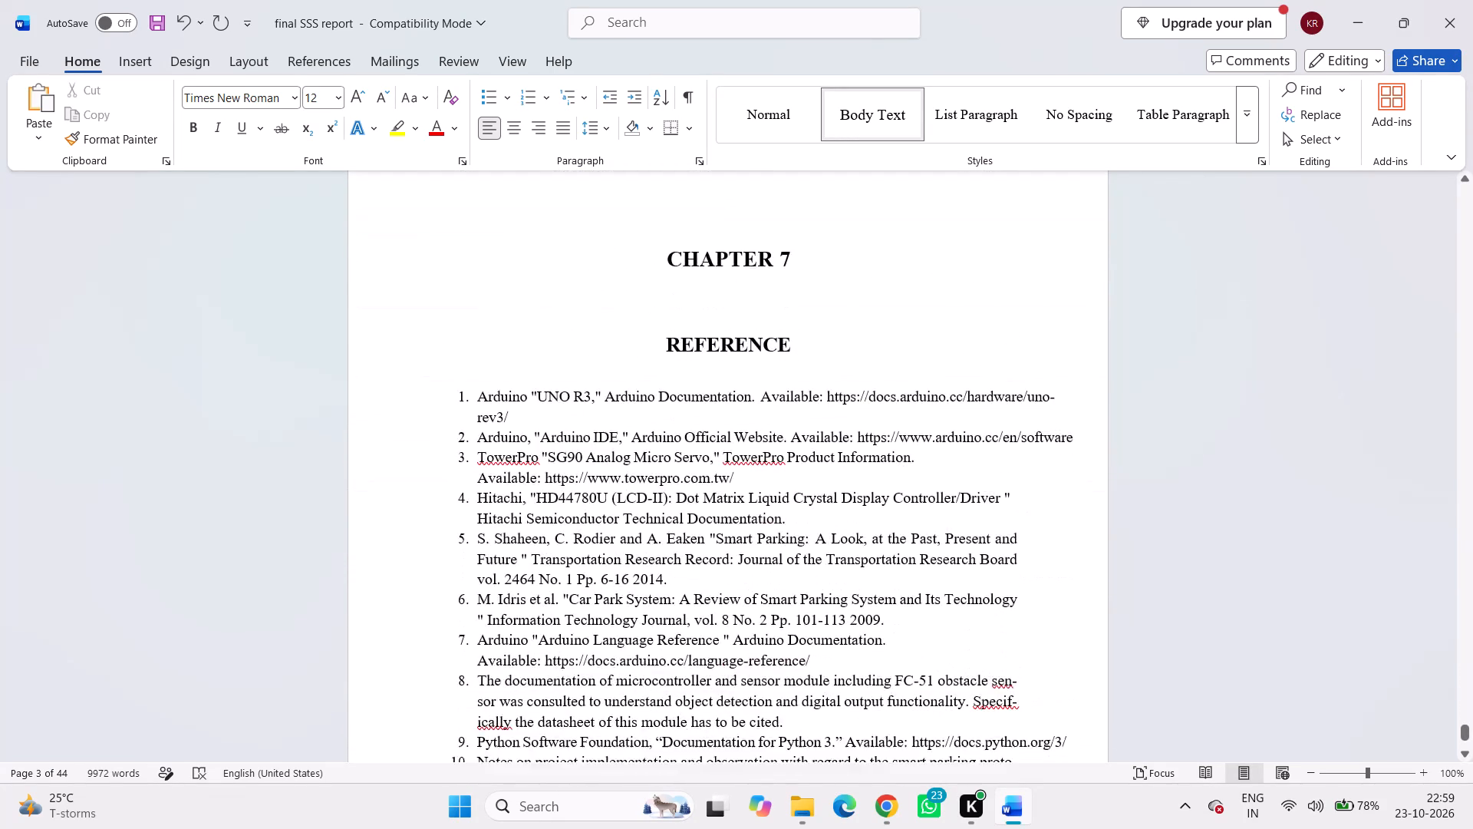
scroll(684, 479, "down", 13)
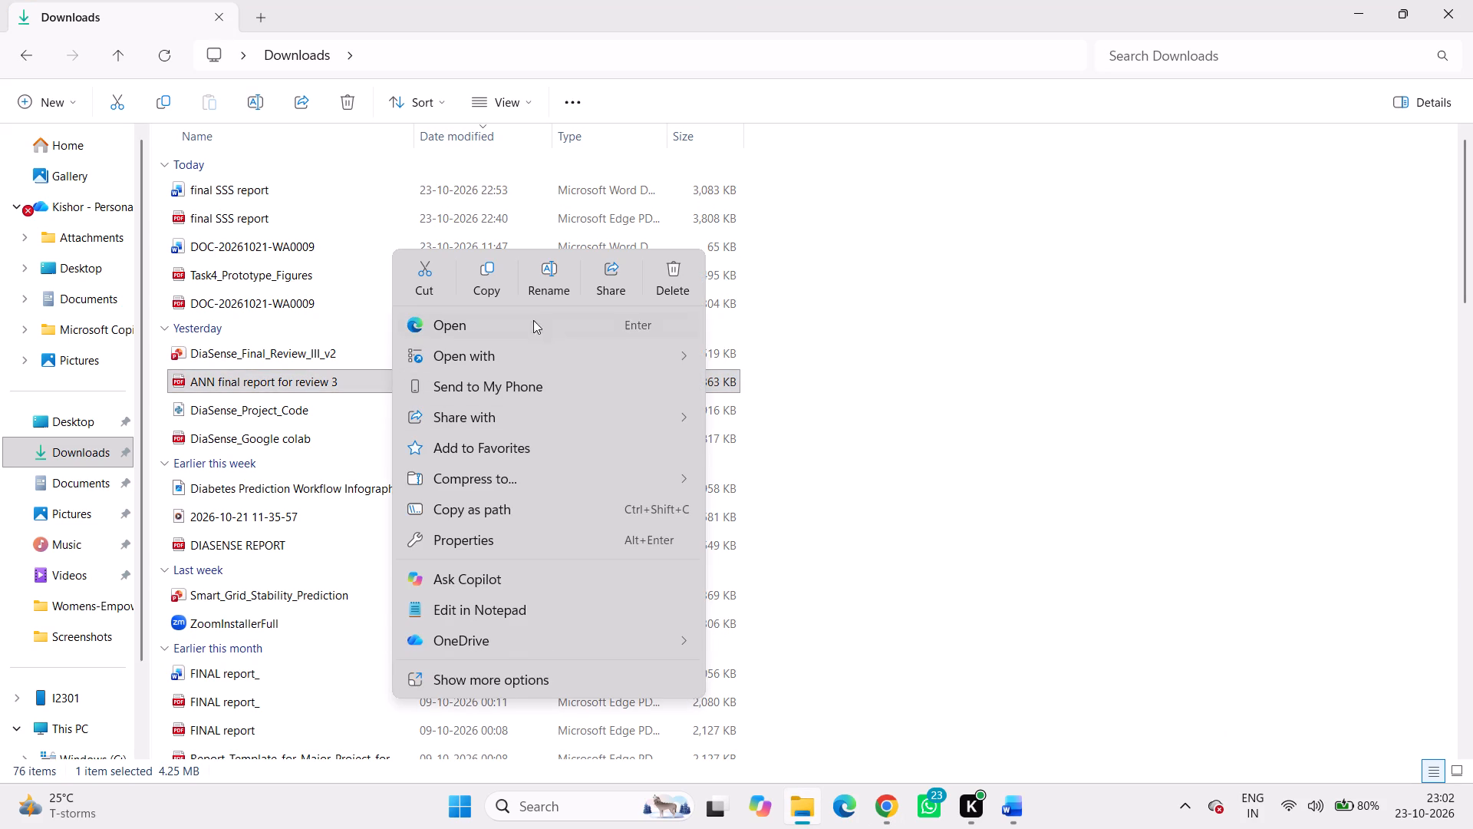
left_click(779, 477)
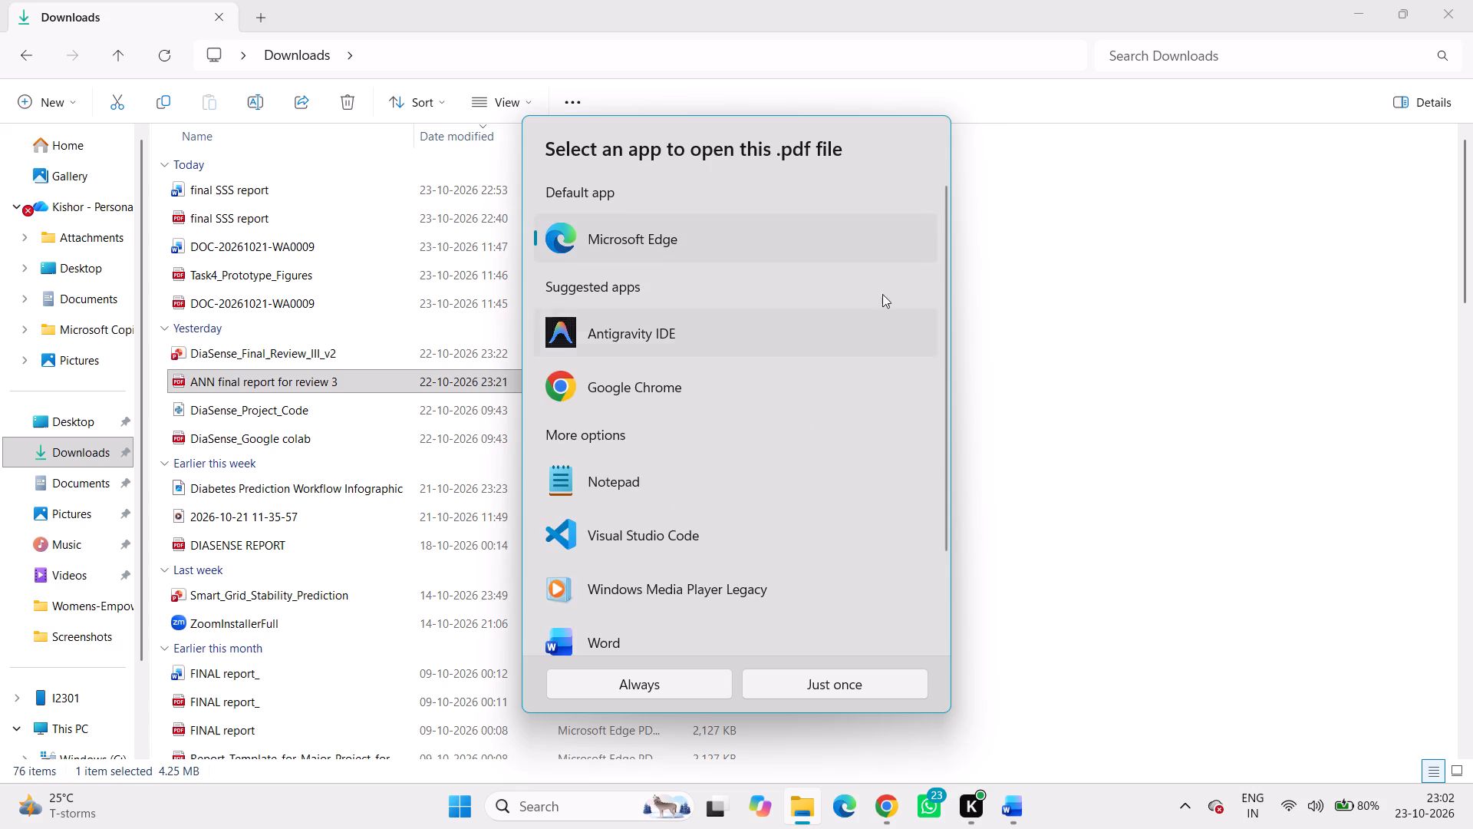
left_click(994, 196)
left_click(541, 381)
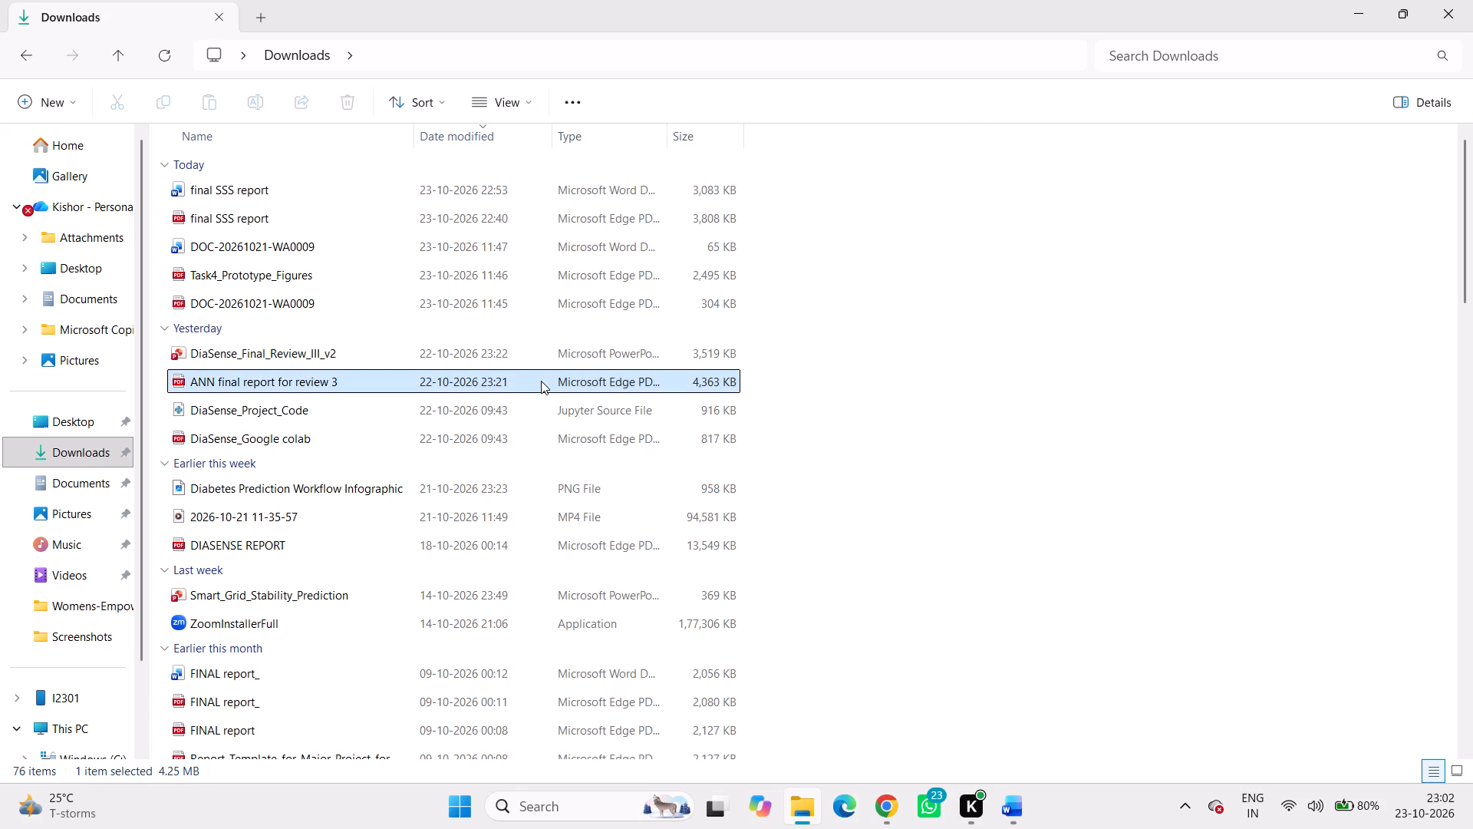
In Chrome, convert the PDF "ANN final report for review 3" from Downloads to Word with iLovePDF and download the result.
left_click(884, 823)
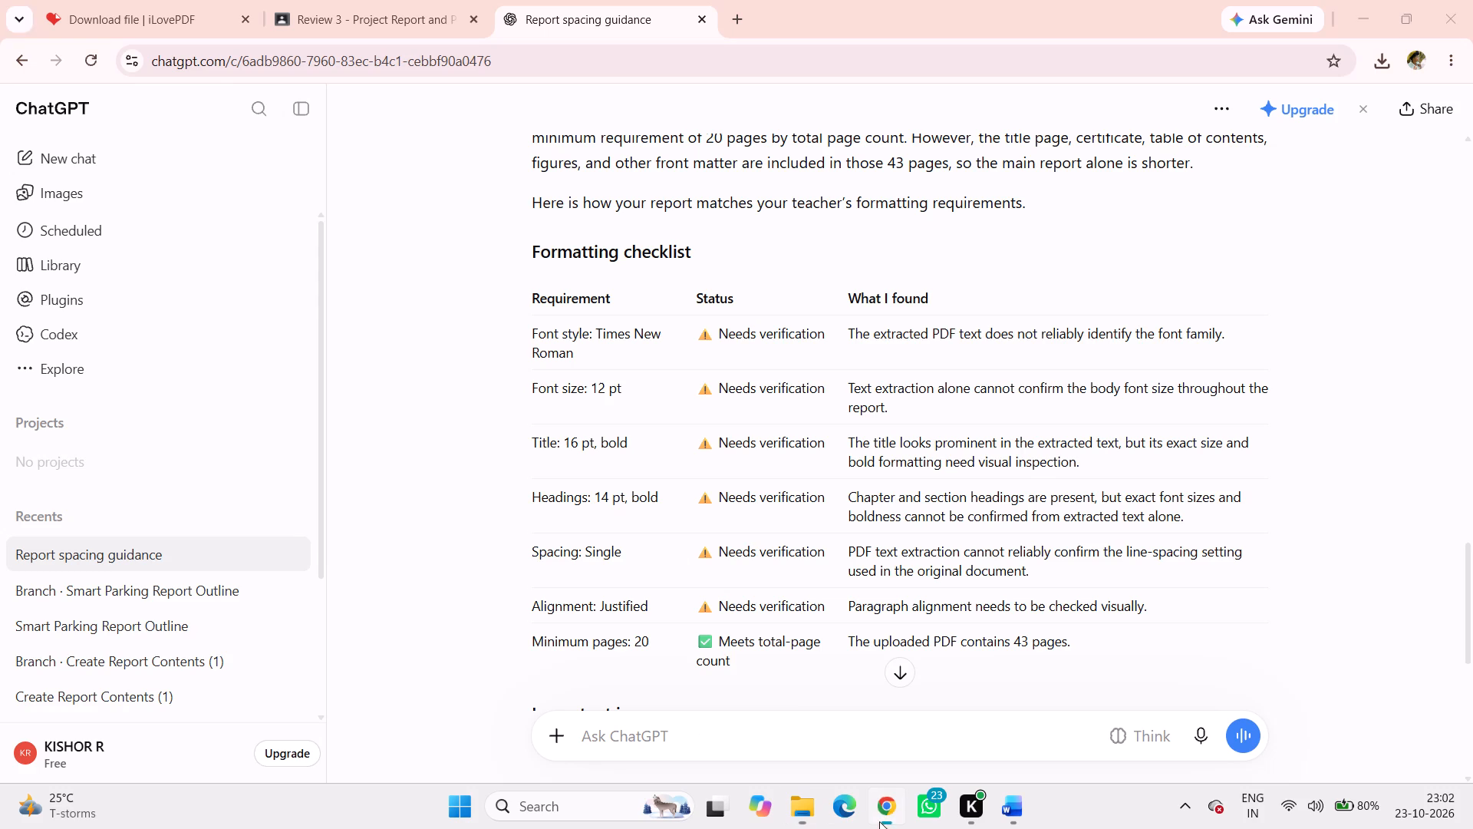
left_click(173, 18)
left_click(538, 279)
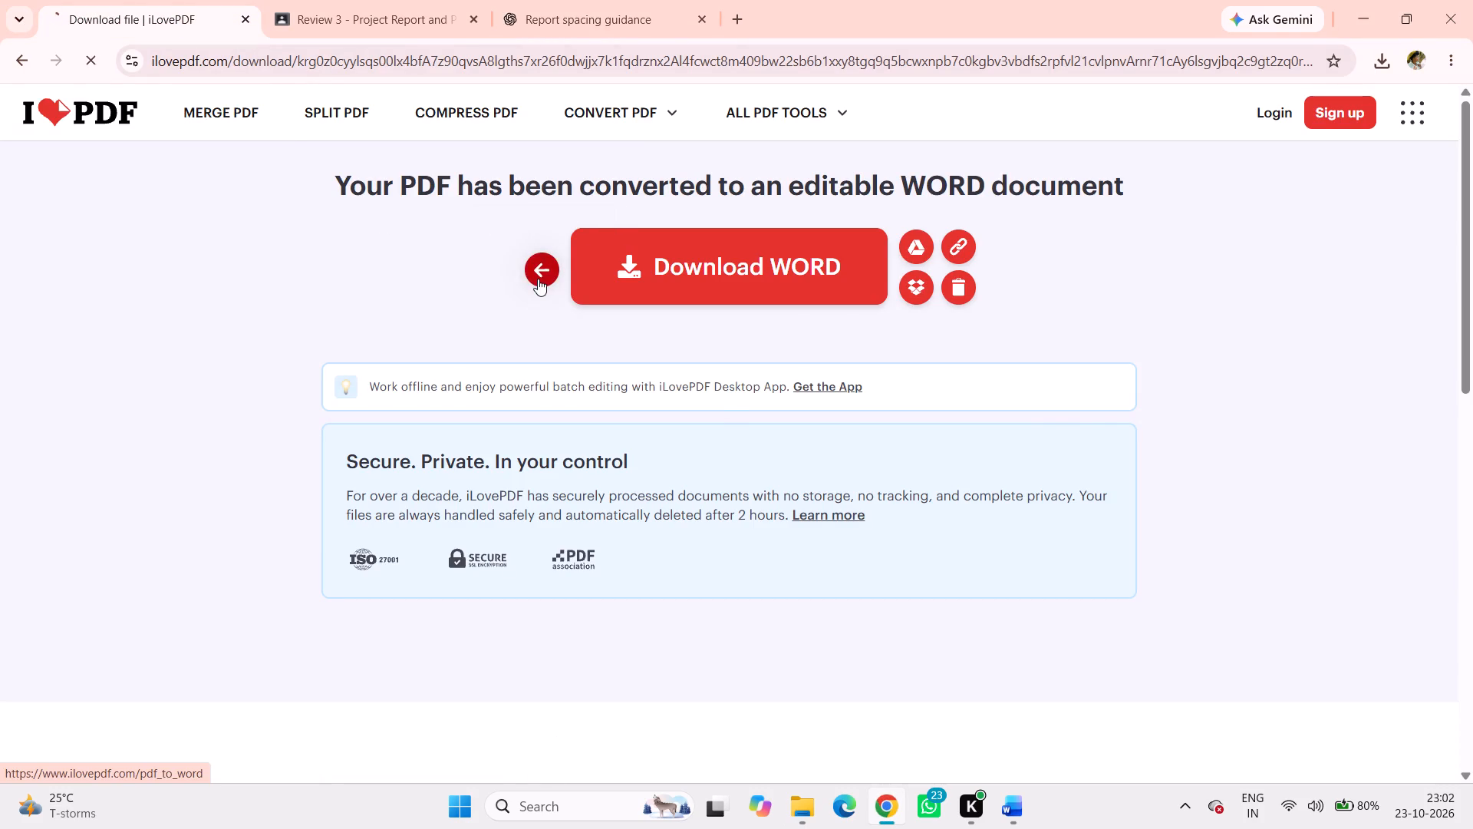
left_click(662, 342)
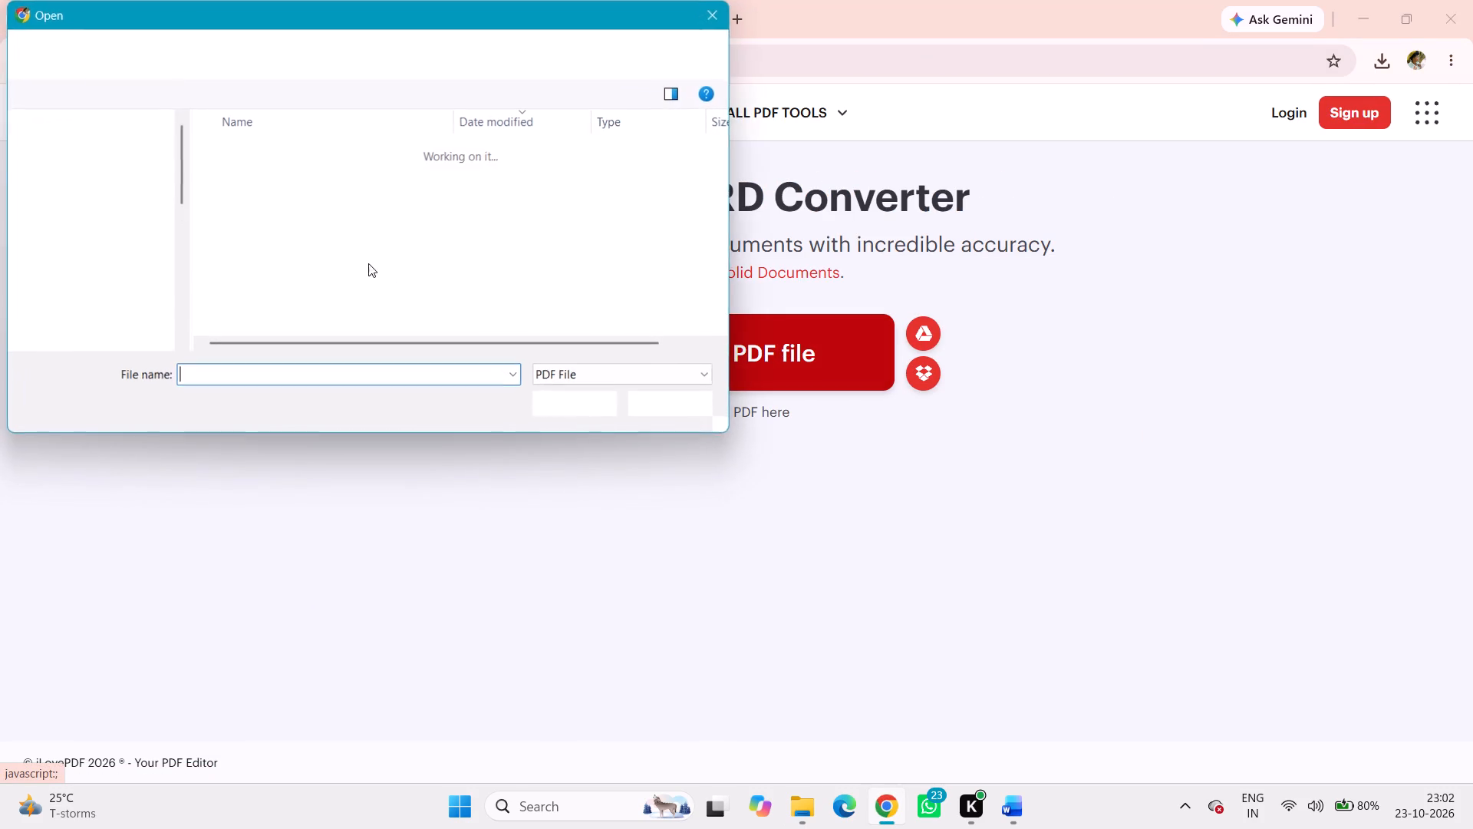
scroll(262, 224, "down", 1)
left_click(282, 212)
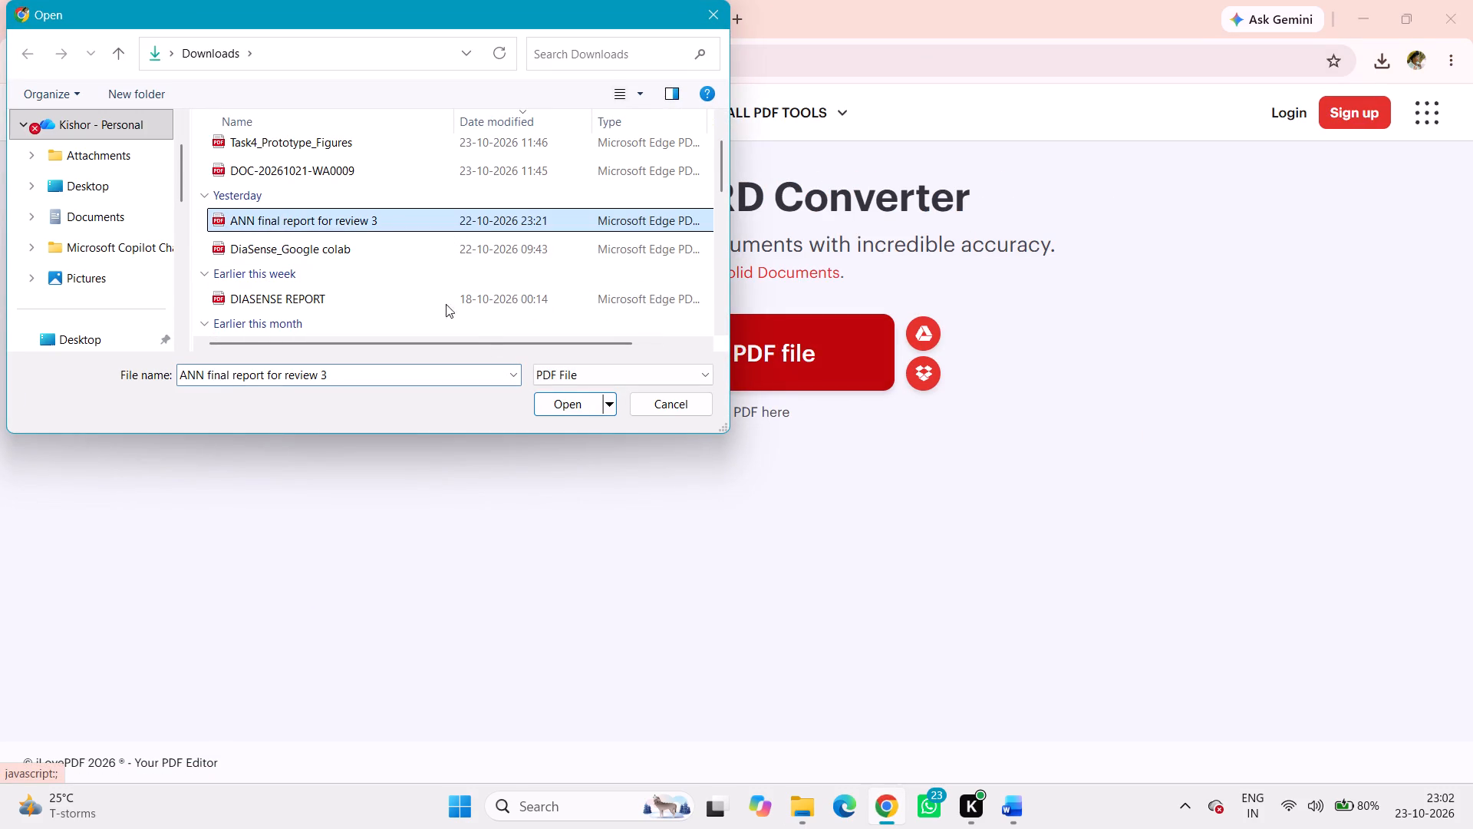
left_click(565, 394)
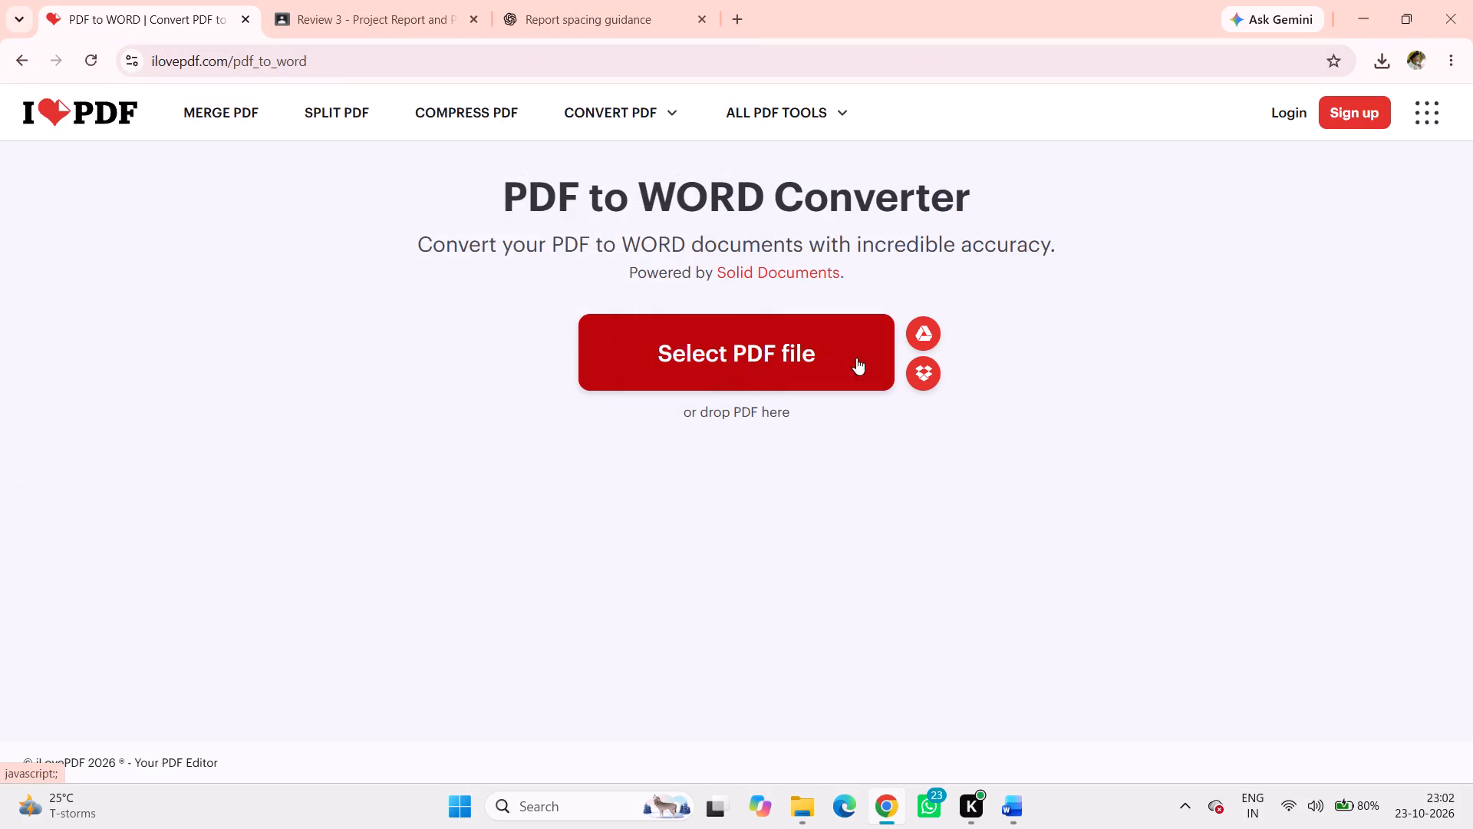
left_click(1308, 704)
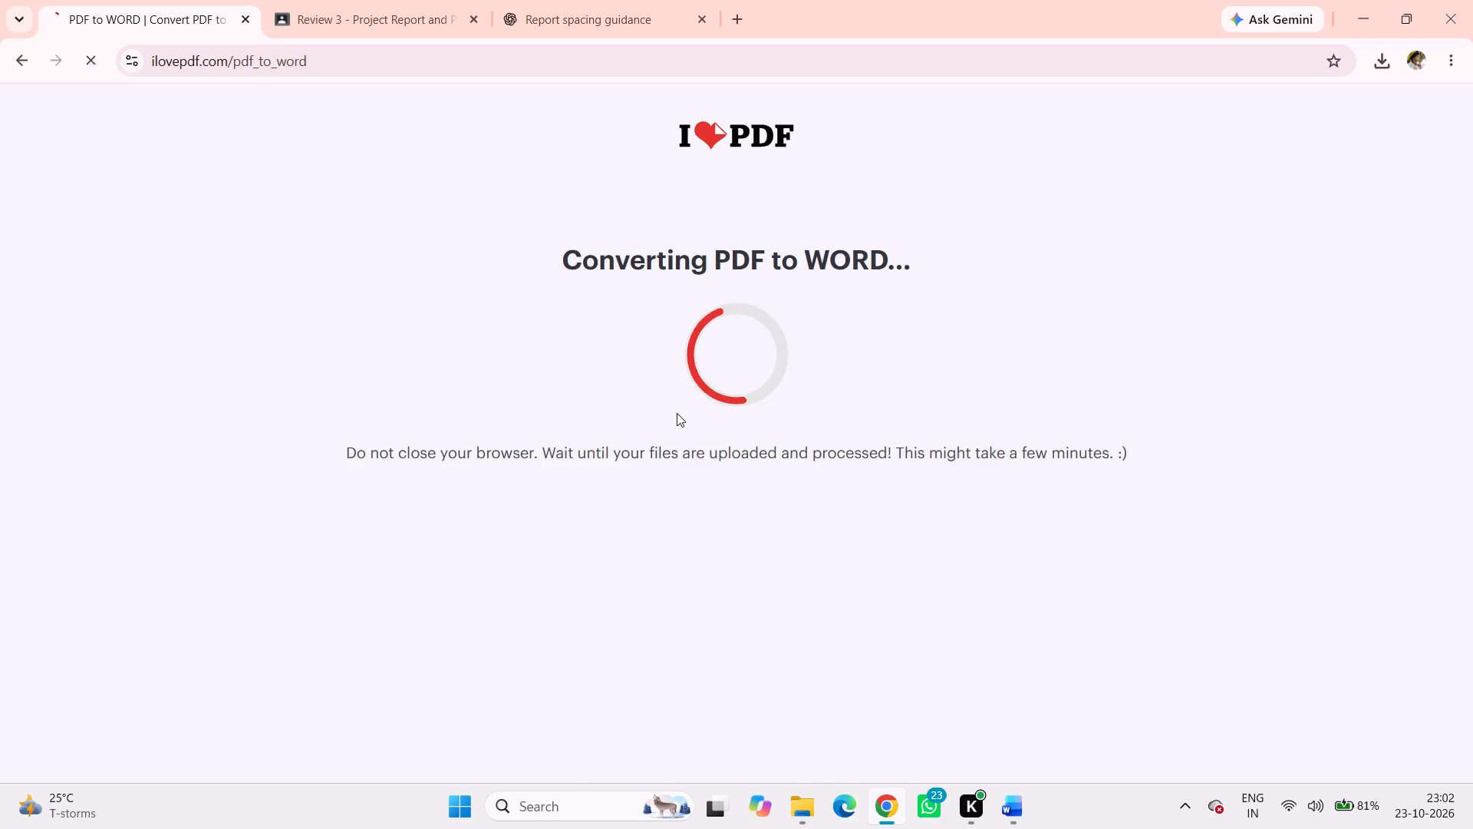
left_click(703, 294)
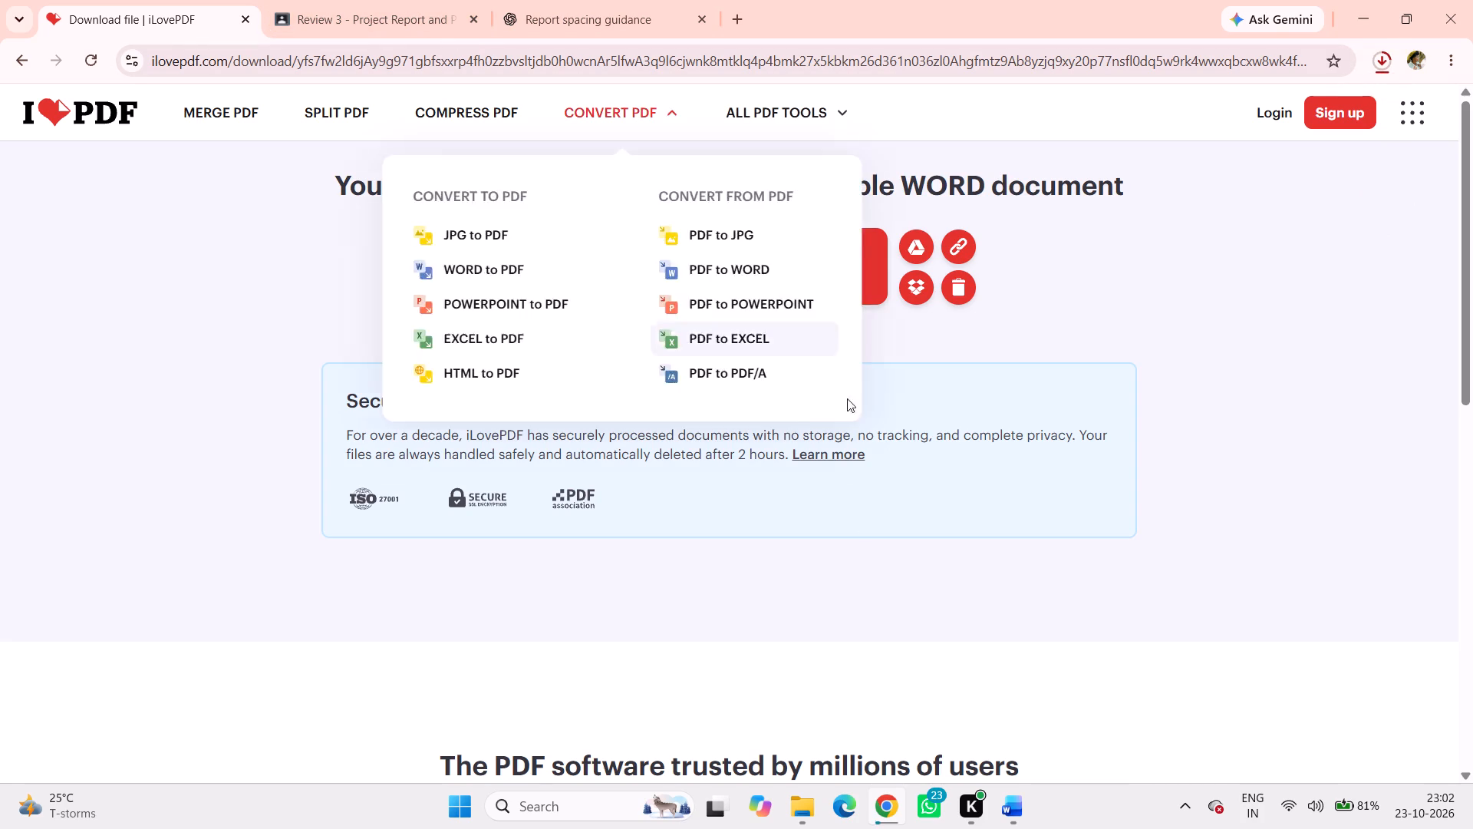
Open the converted Word document "ANN final report for review 3" from the Downloads folder and enable editing.
left_click(806, 798)
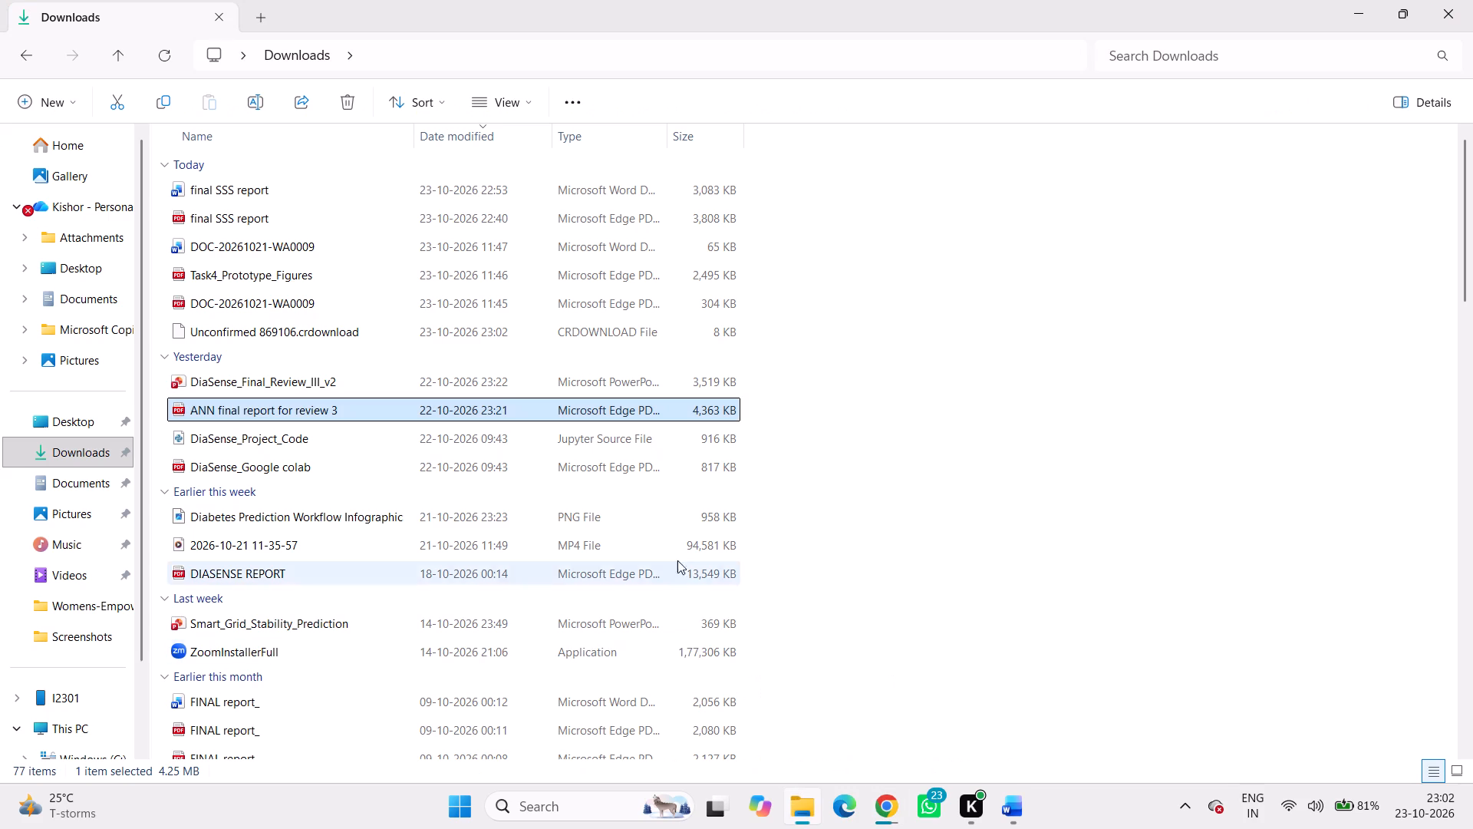
scroll(378, 312, "up", 5)
left_click(423, 324)
left_click(423, 324)
double_click(423, 324)
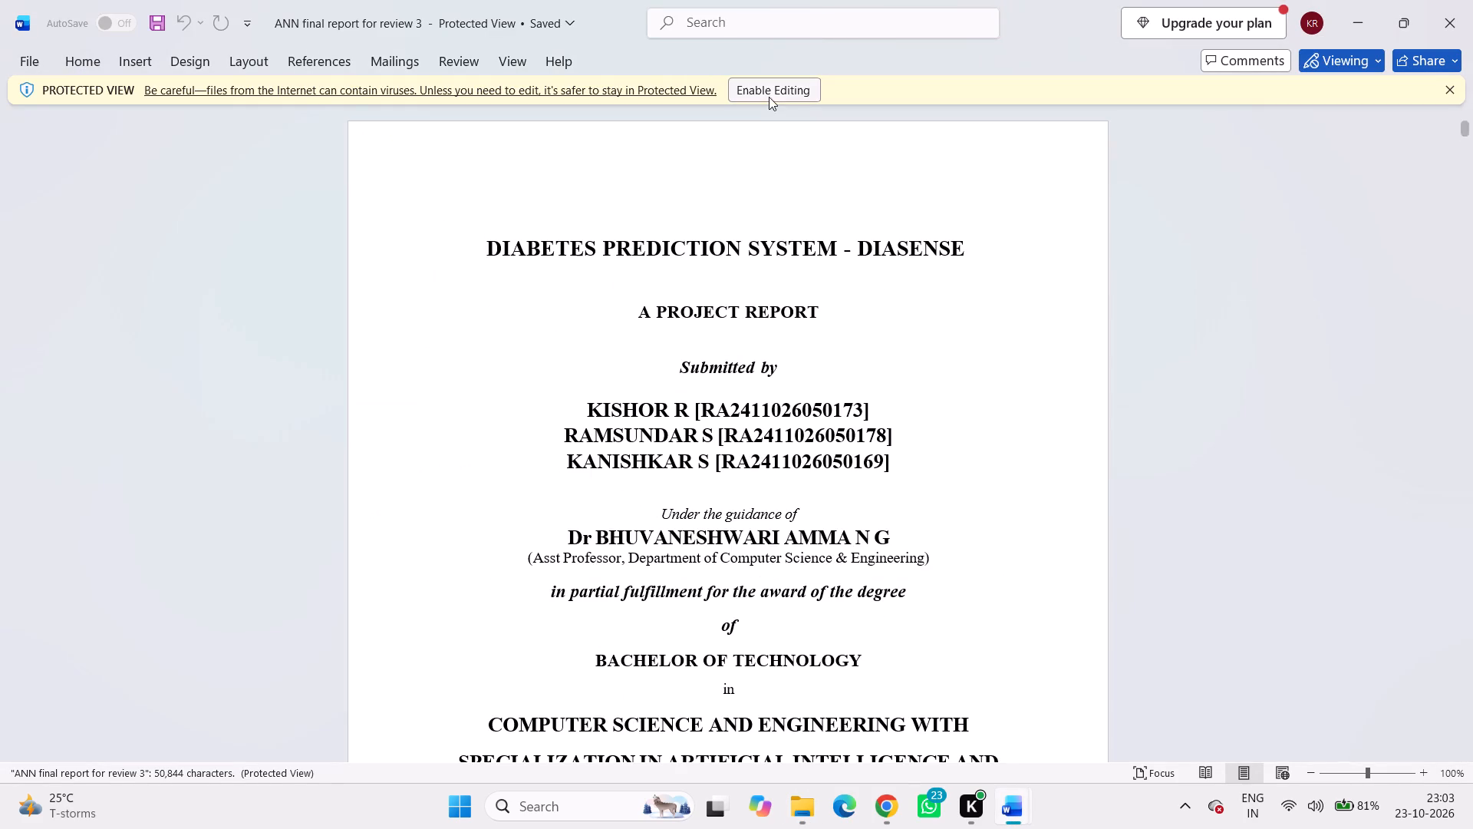
left_click(769, 97)
Examine the formatting of the ANN report's front pages, from the title page through the Bonafide Certificate to the Abstract.
scroll(776, 337, "down", 14)
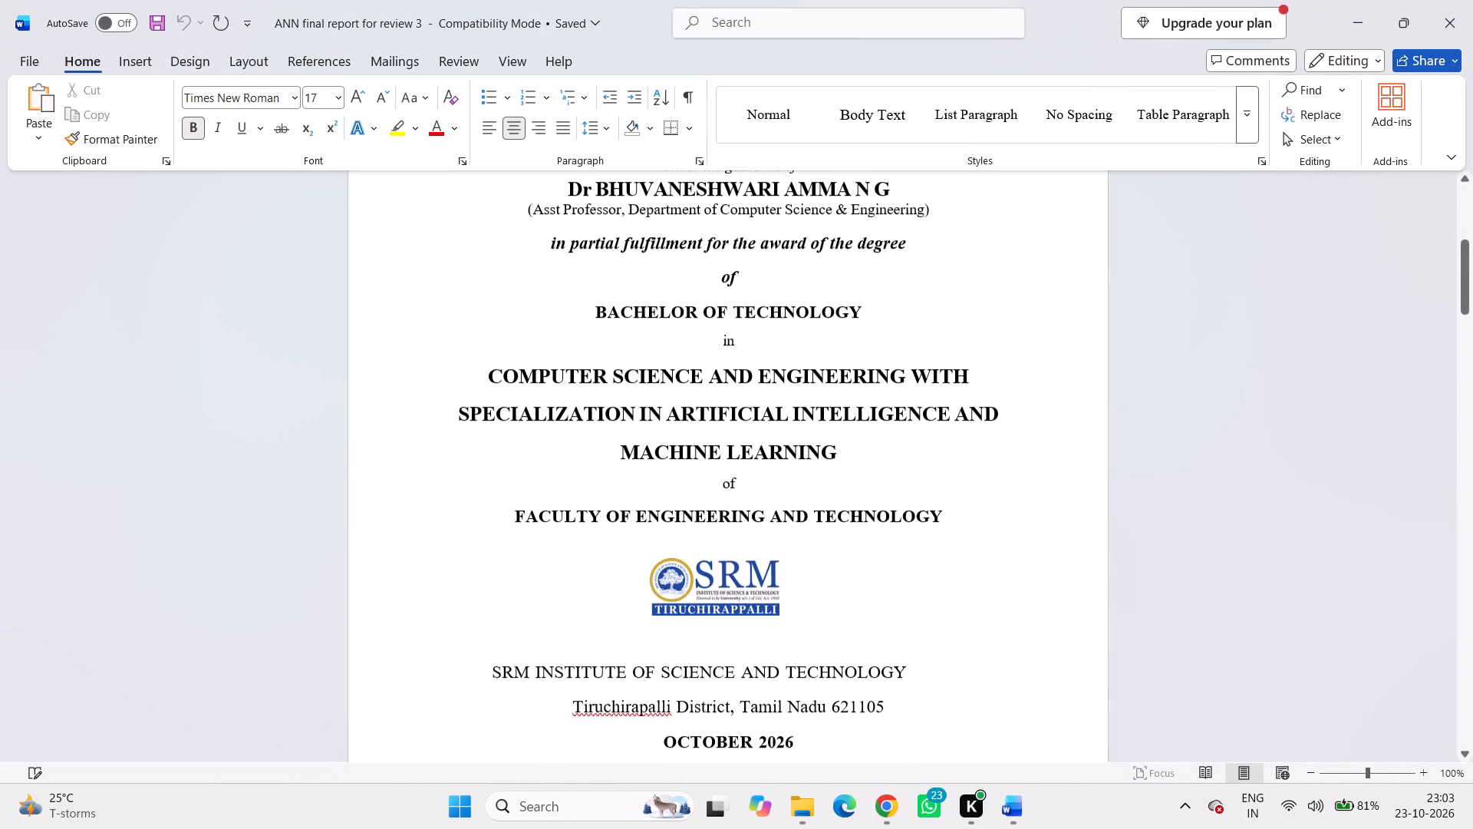
scroll(776, 337, "up", 11)
scroll(776, 337, "down", 19)
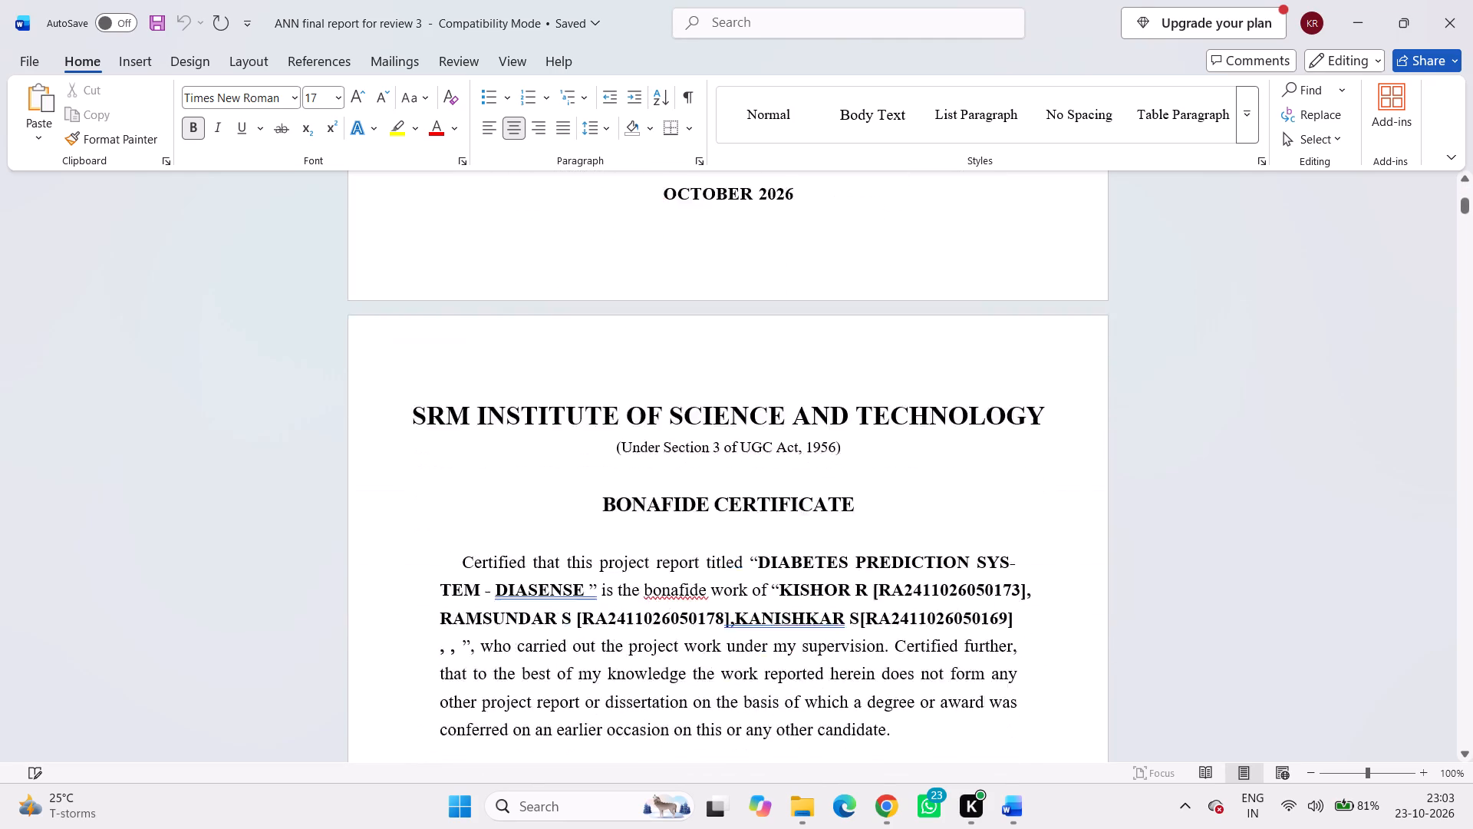
scroll(776, 337, "down", 16)
scroll(776, 337, "down", 13)
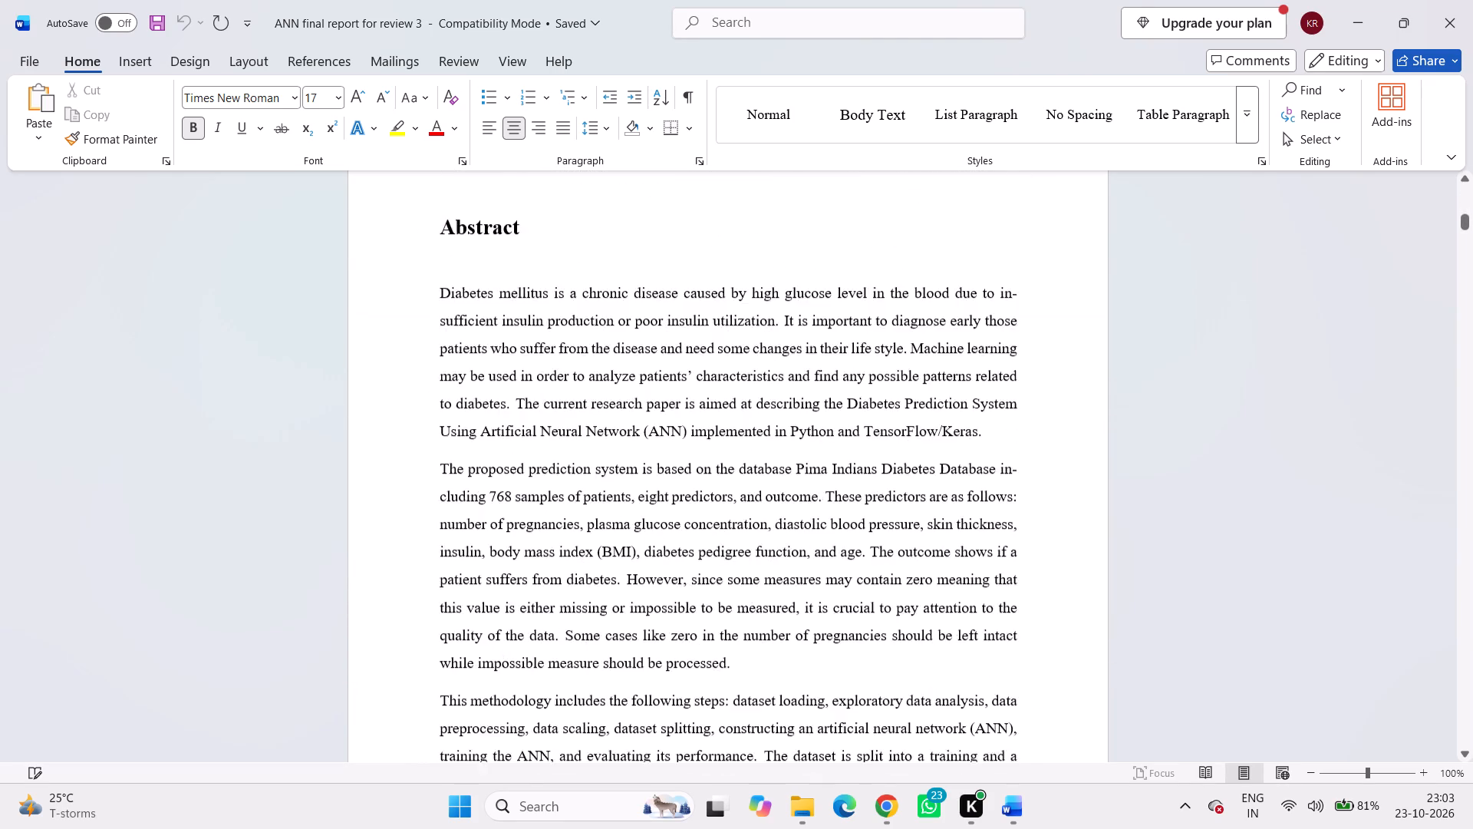
scroll(756, 328, "up", 3)
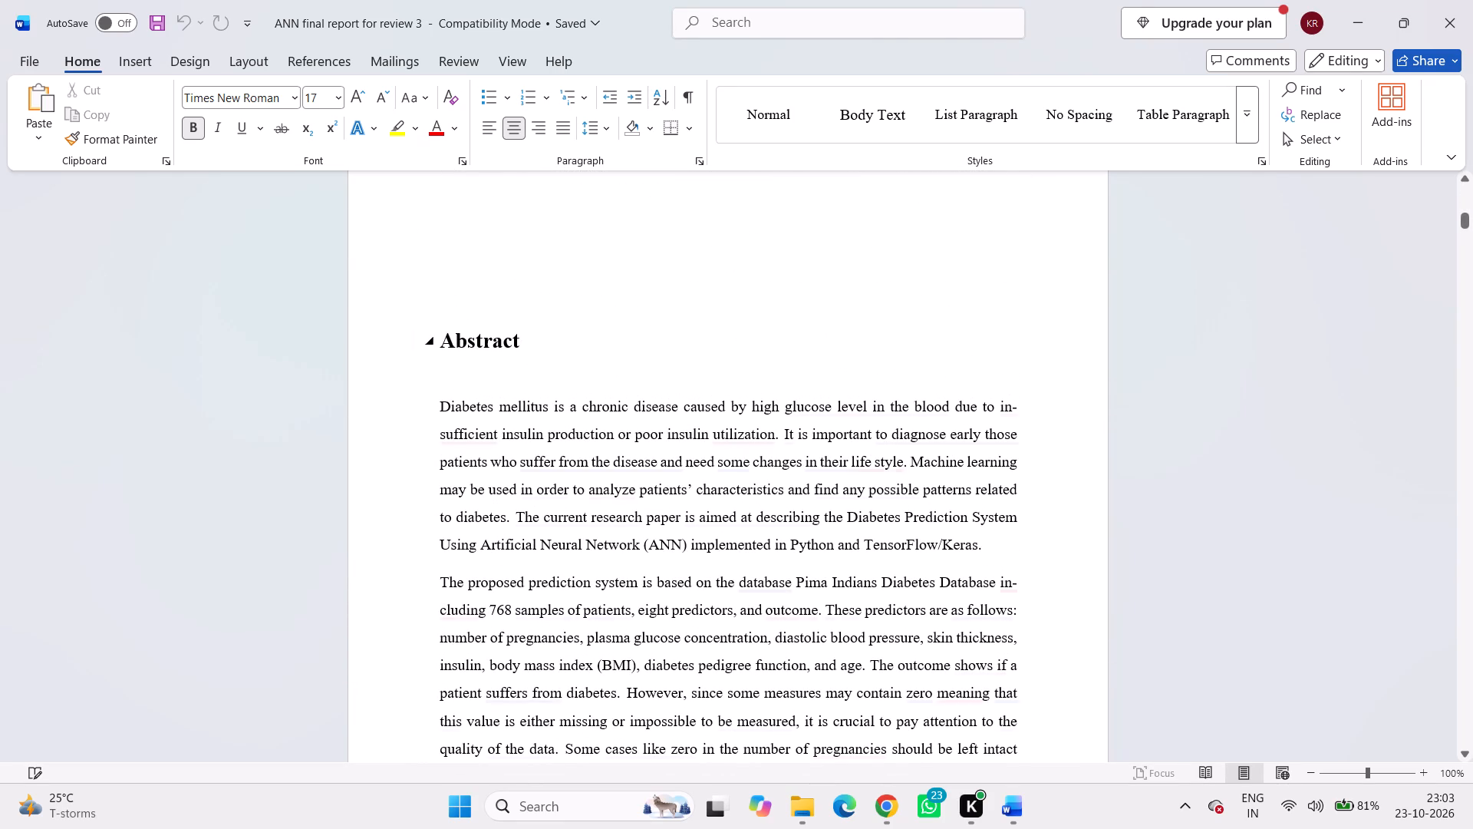
Check the Abstract heading's font and size against the formatting requirements in the Classroom Review 3 assignment.
left_click_drag(528, 340, 443, 342)
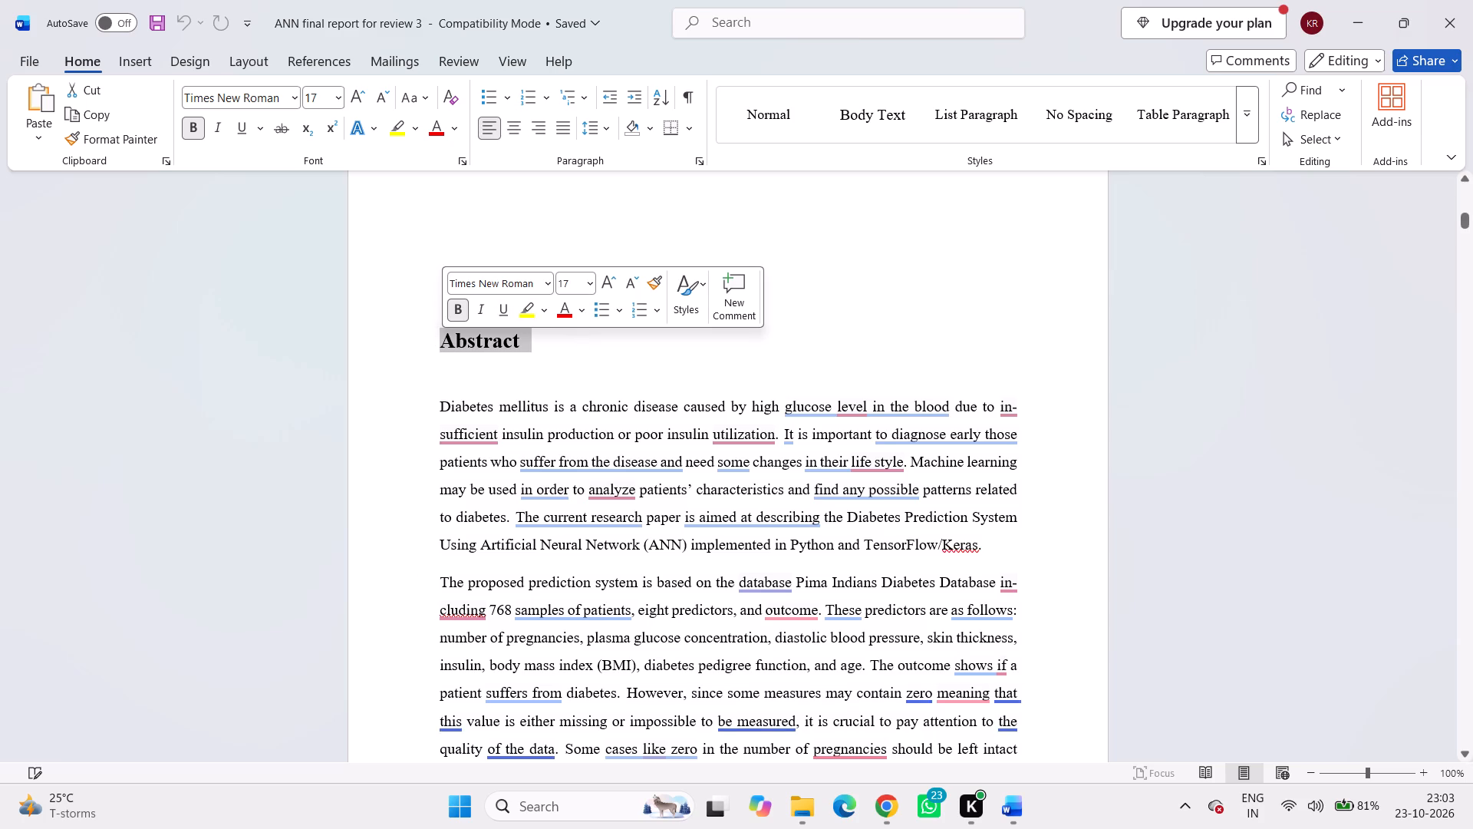
left_click(895, 811)
left_click(386, 26)
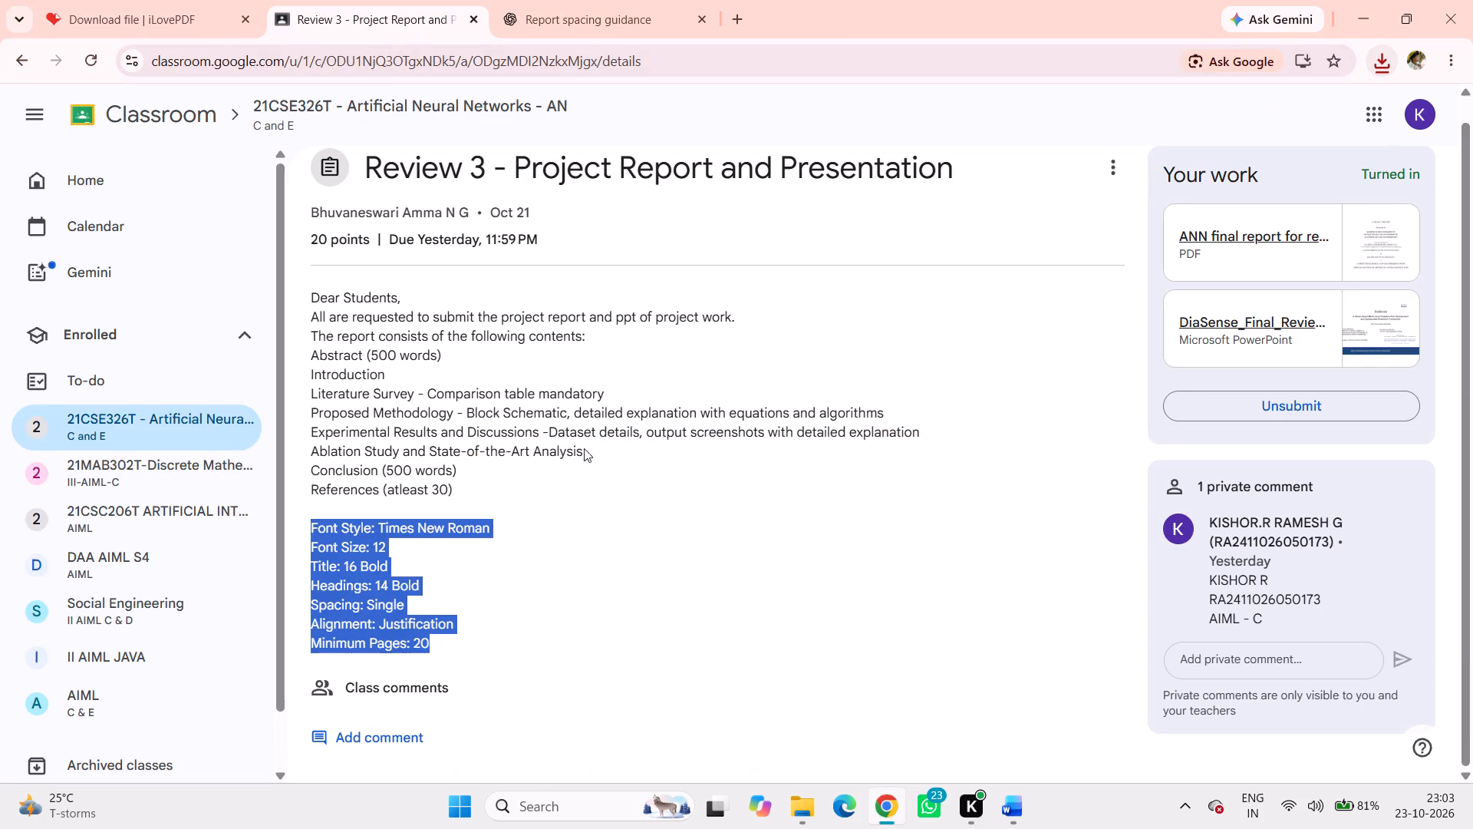
left_click(595, 494)
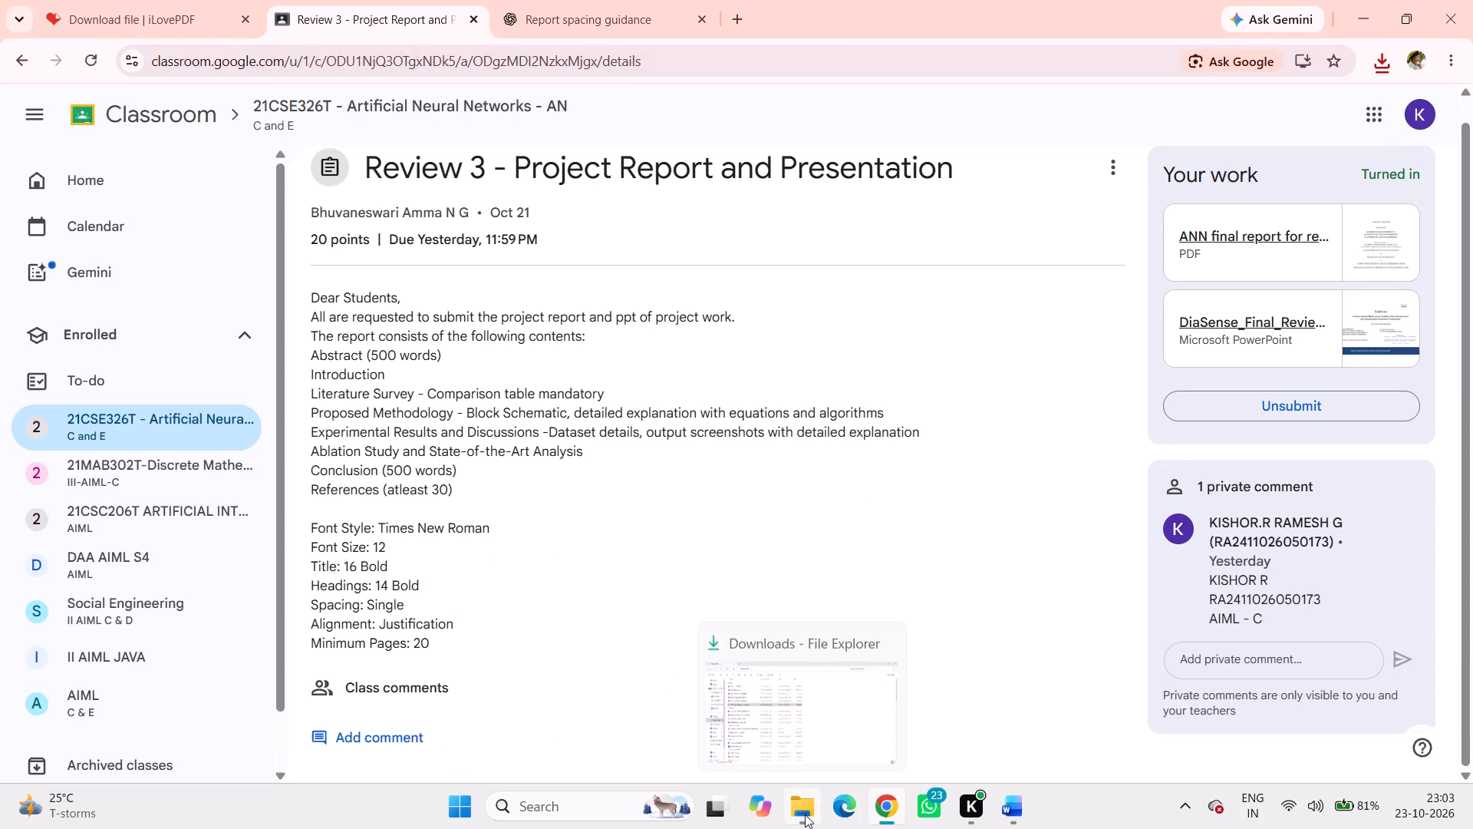
Close the final SSS report document and save its changes in the Downloads folder.
left_click(1007, 828)
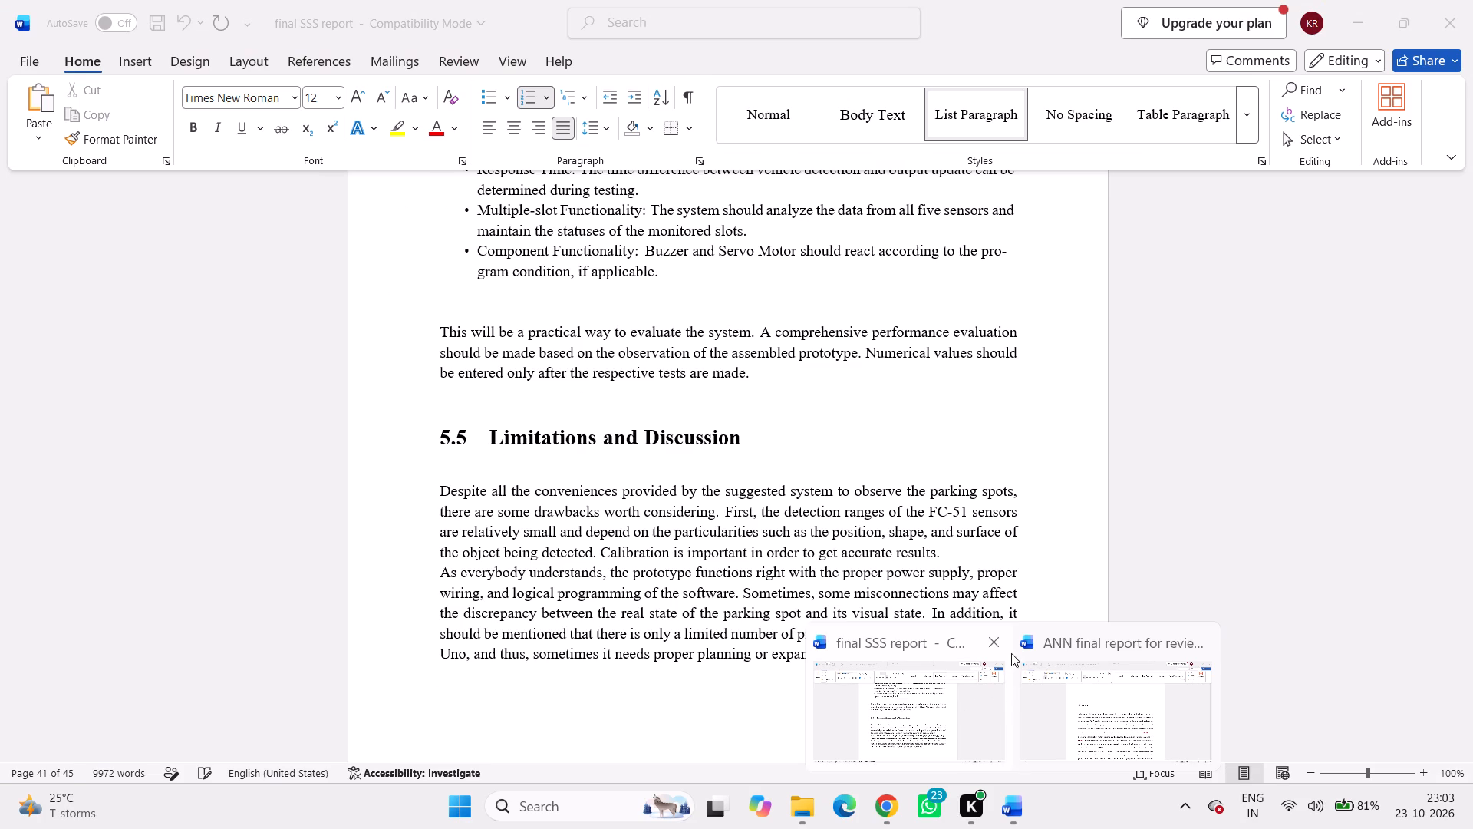
left_click(991, 643)
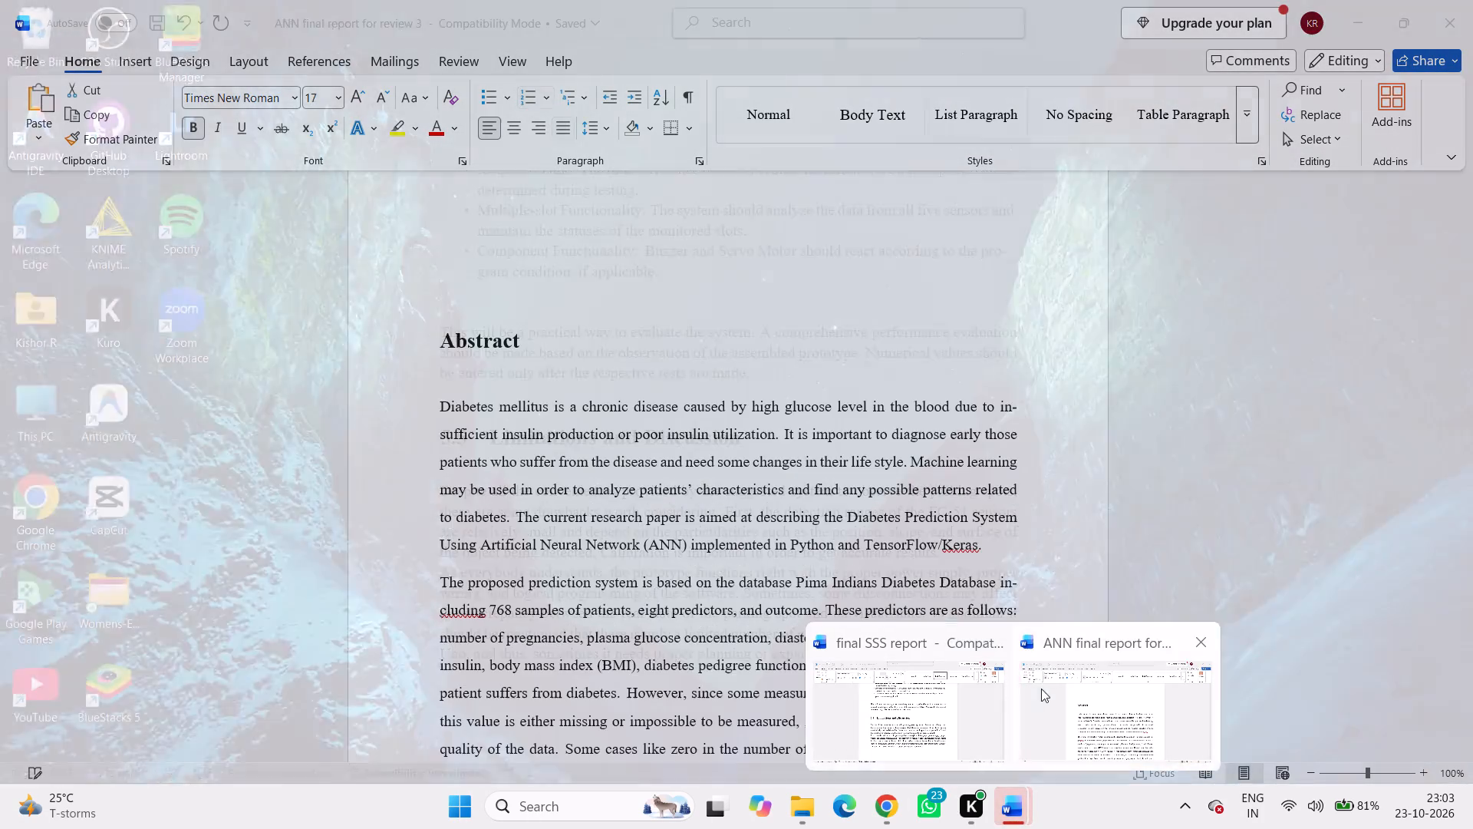
left_click(1000, 641)
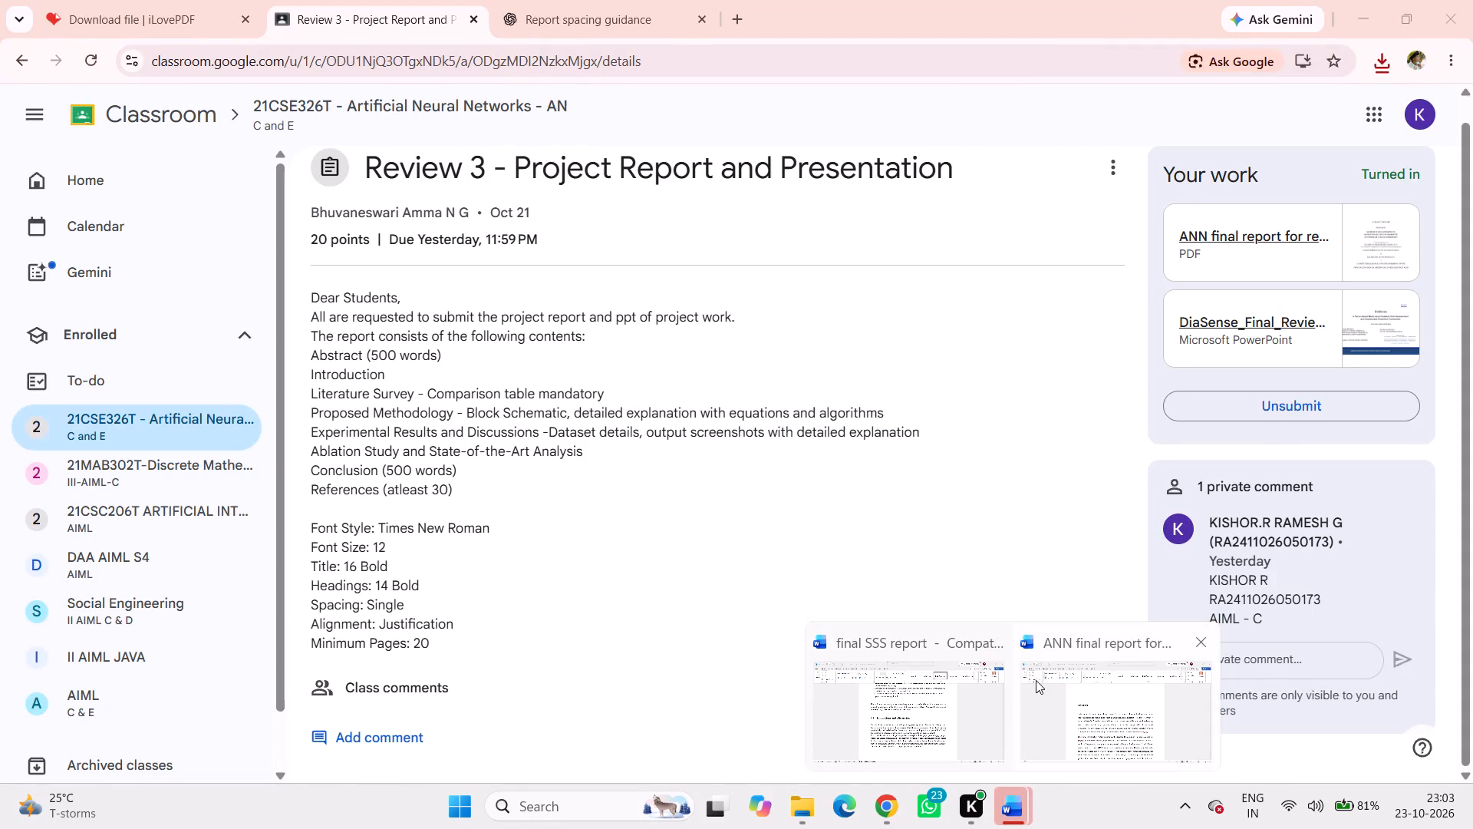
left_click(1036, 681)
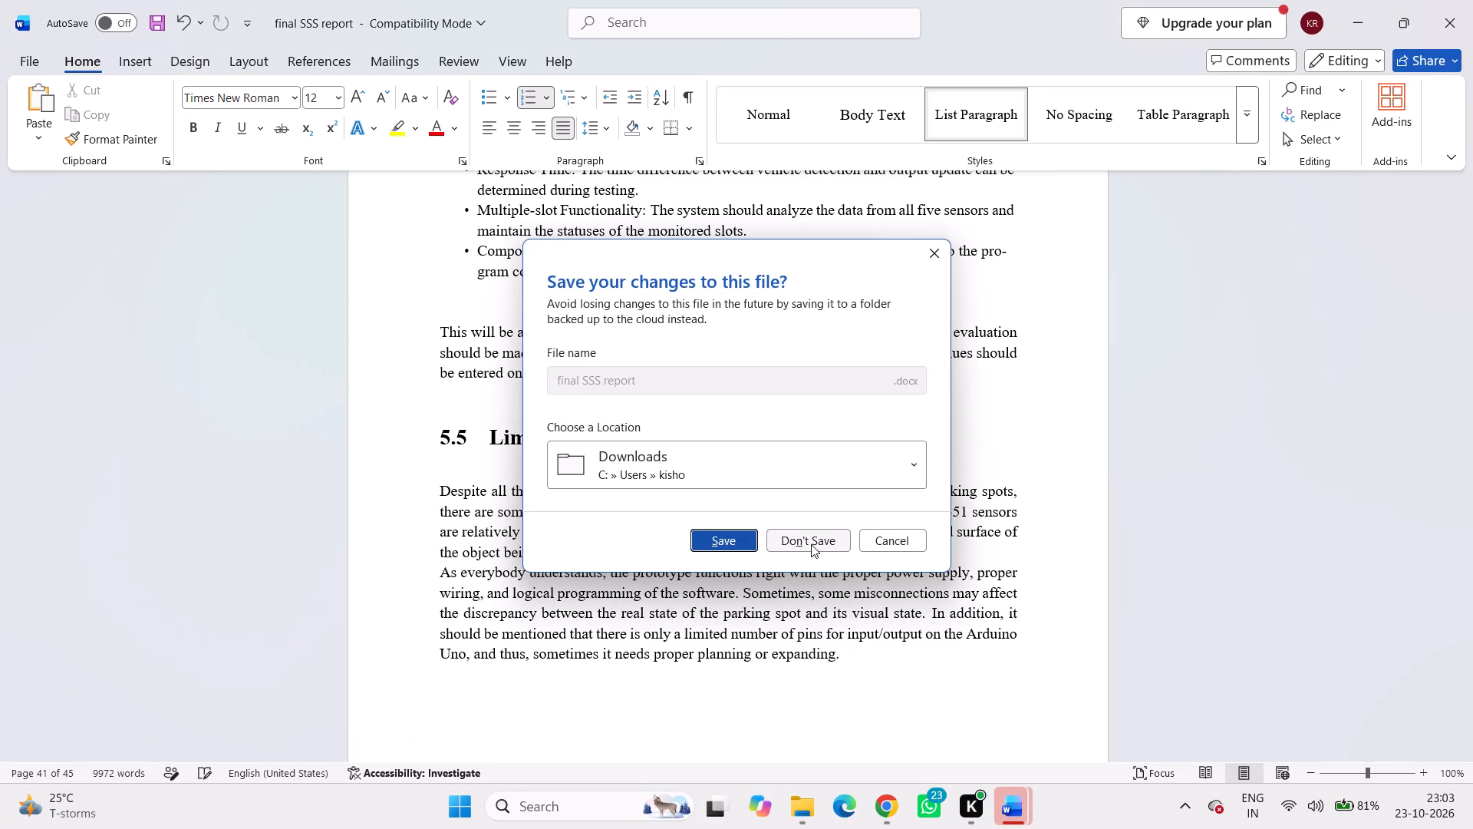
left_click(715, 535)
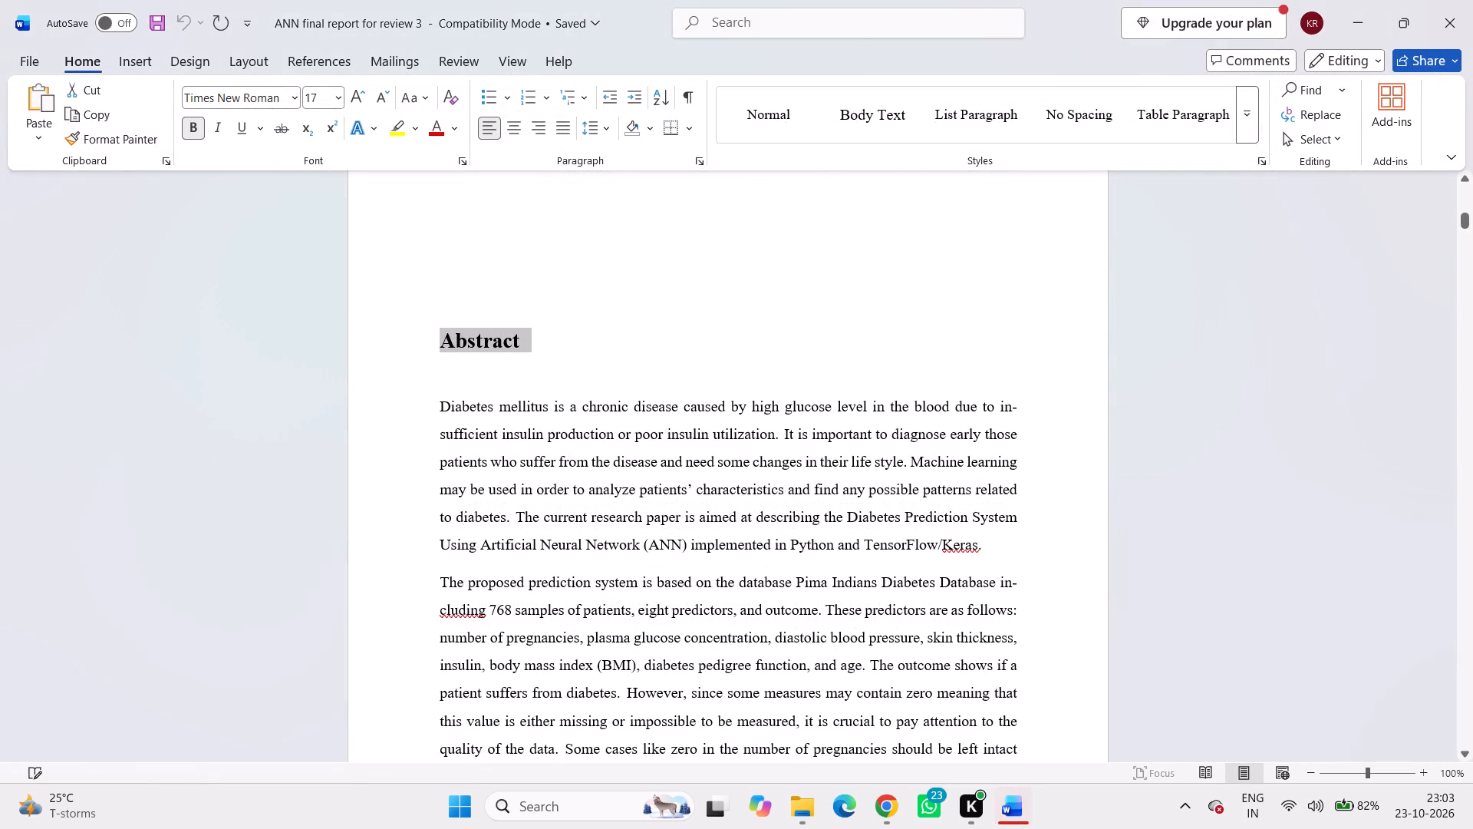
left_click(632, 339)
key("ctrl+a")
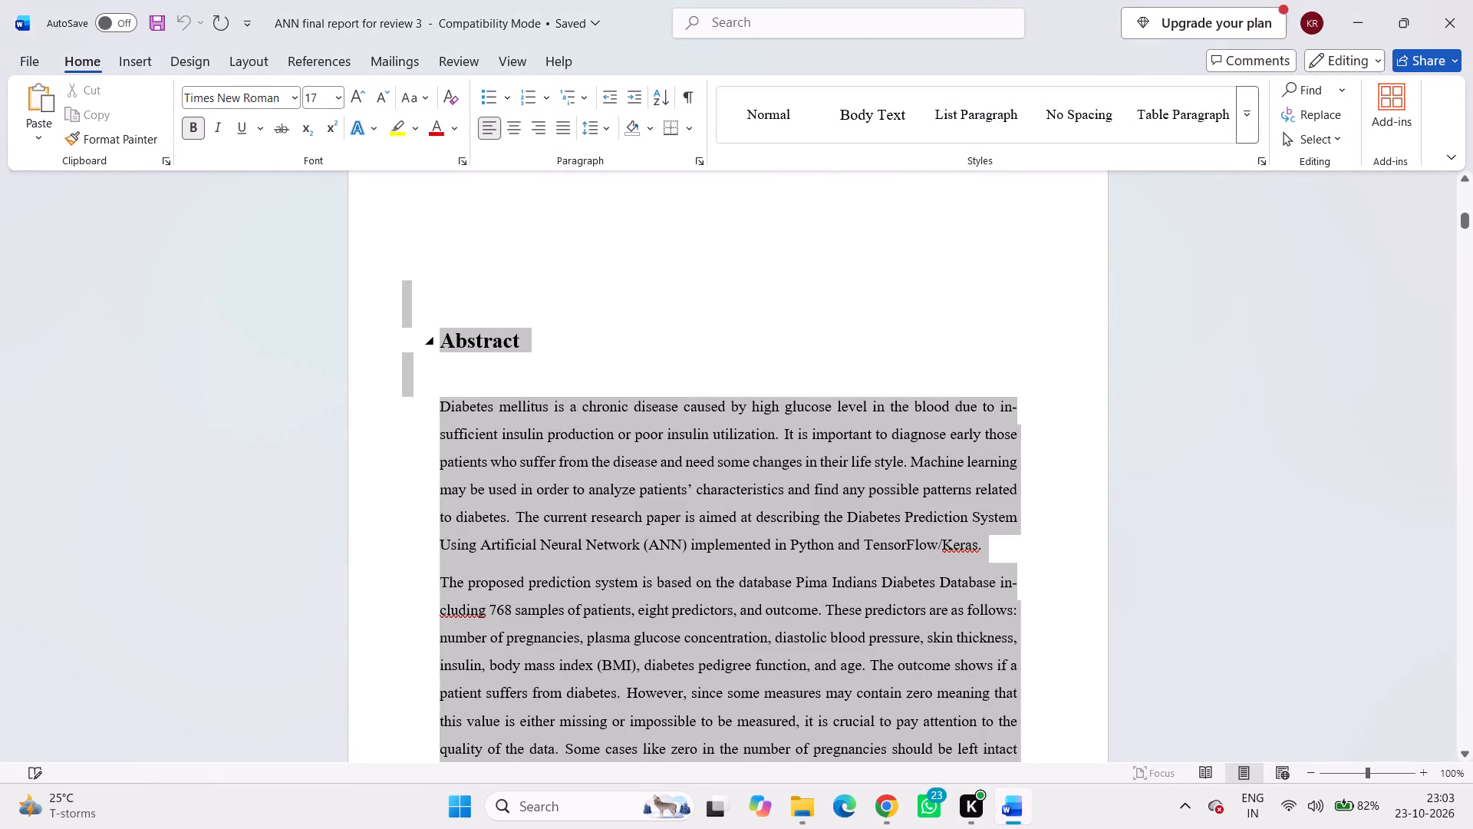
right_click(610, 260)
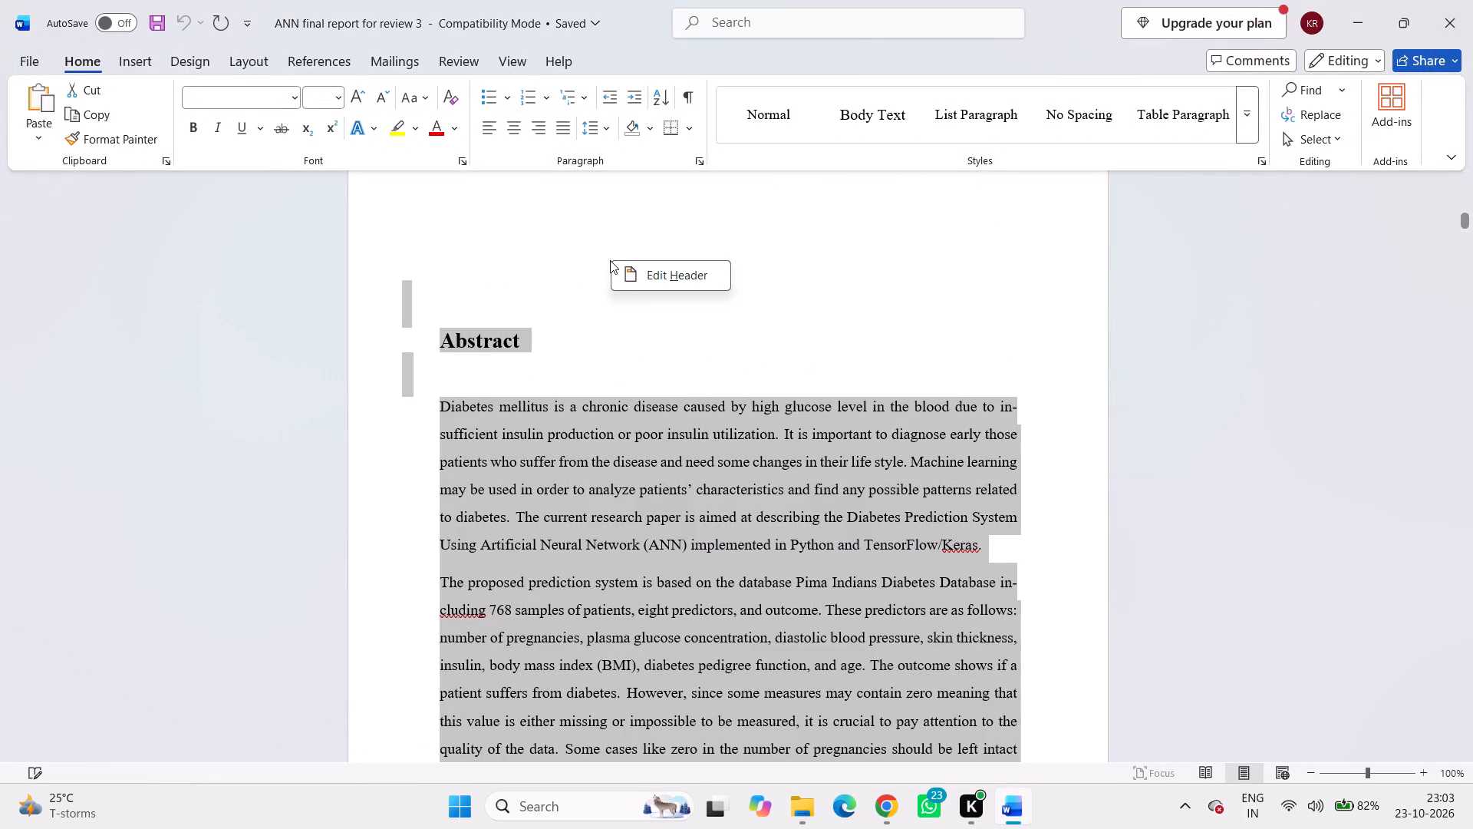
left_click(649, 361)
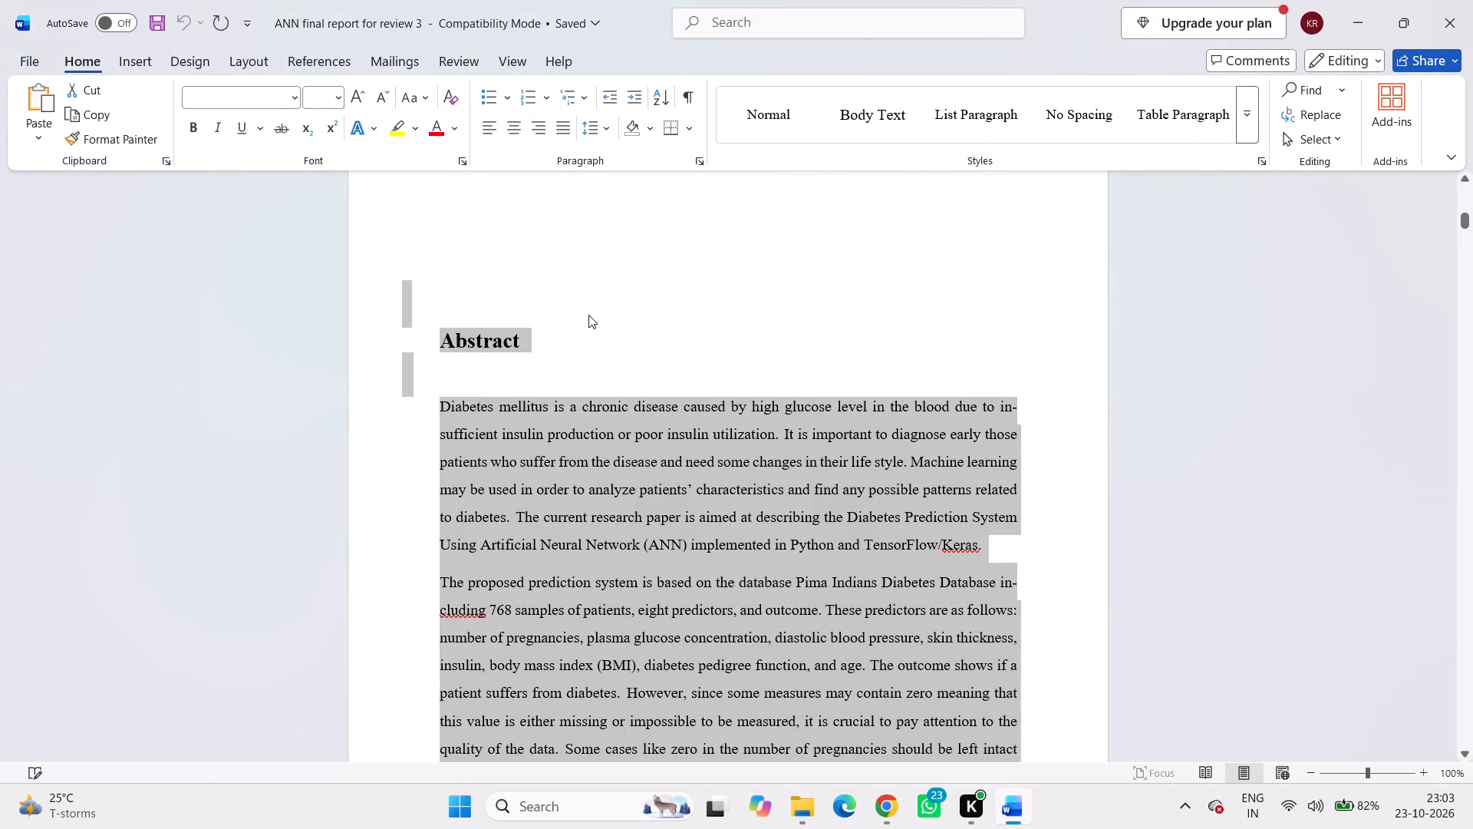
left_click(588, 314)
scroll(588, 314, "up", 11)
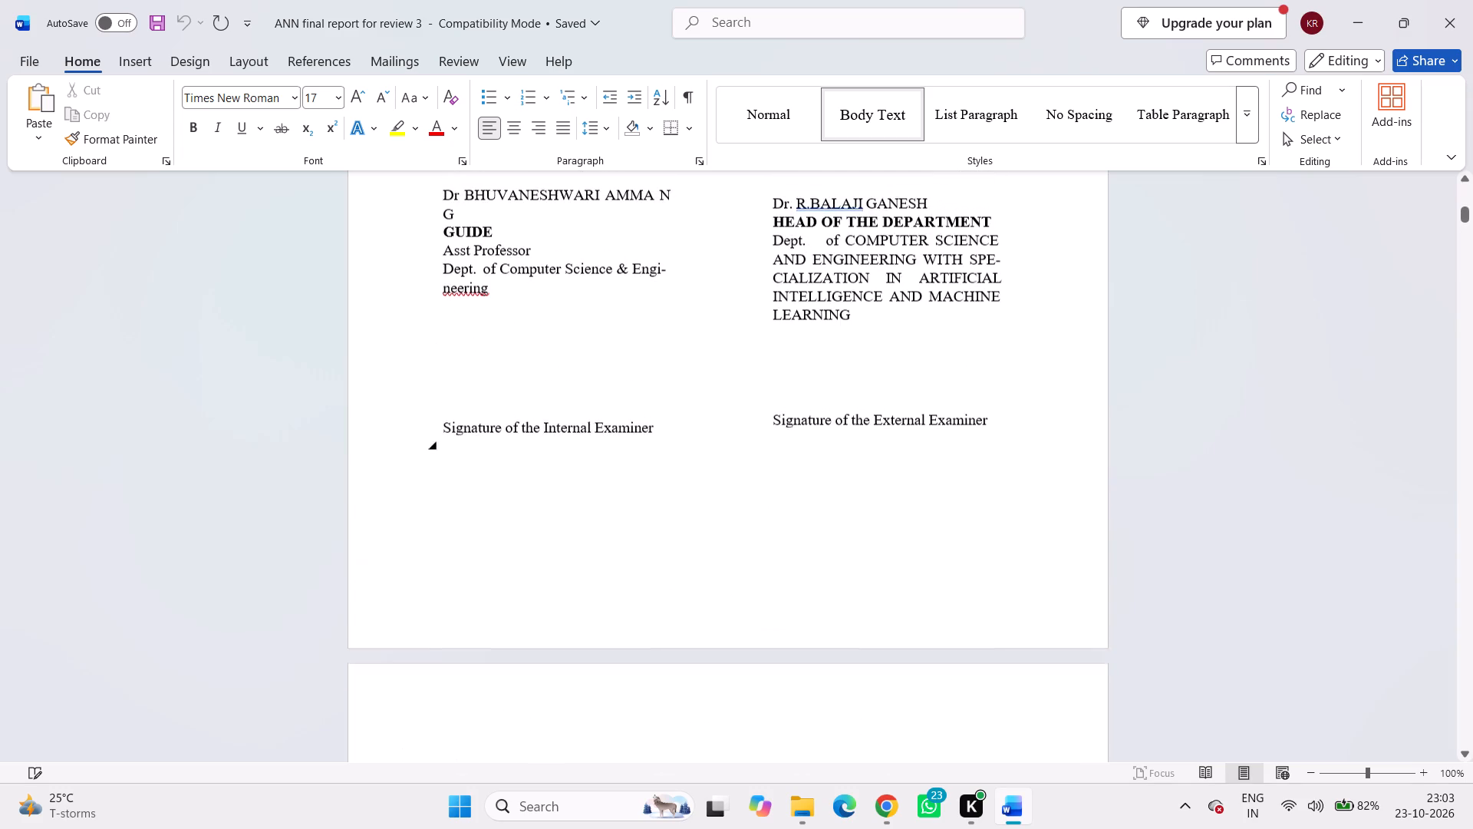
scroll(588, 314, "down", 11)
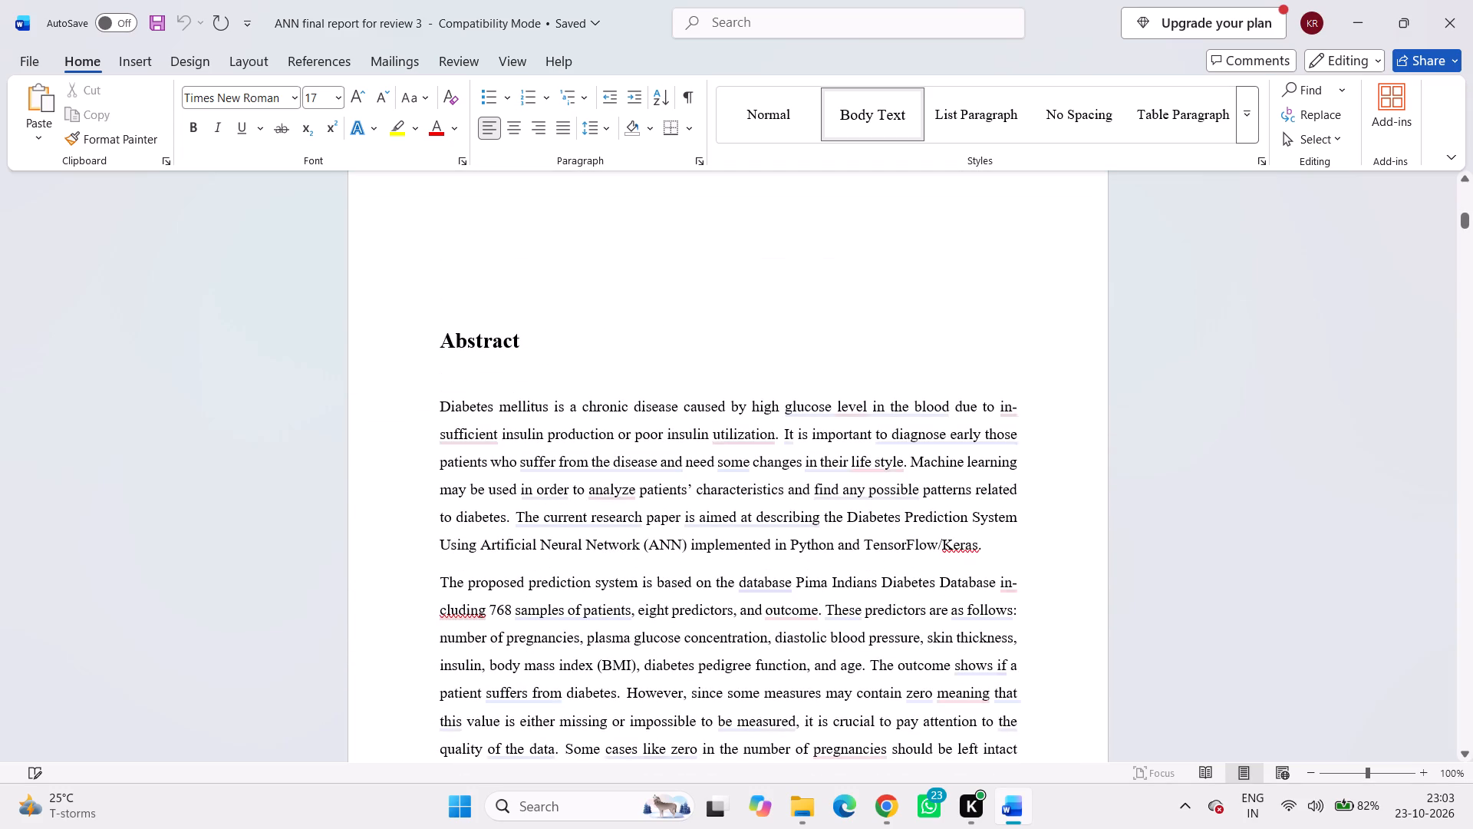
Apply the Body Text style to the empty paragraph above the Abstract heading in the ANN report.
left_click(806, 123)
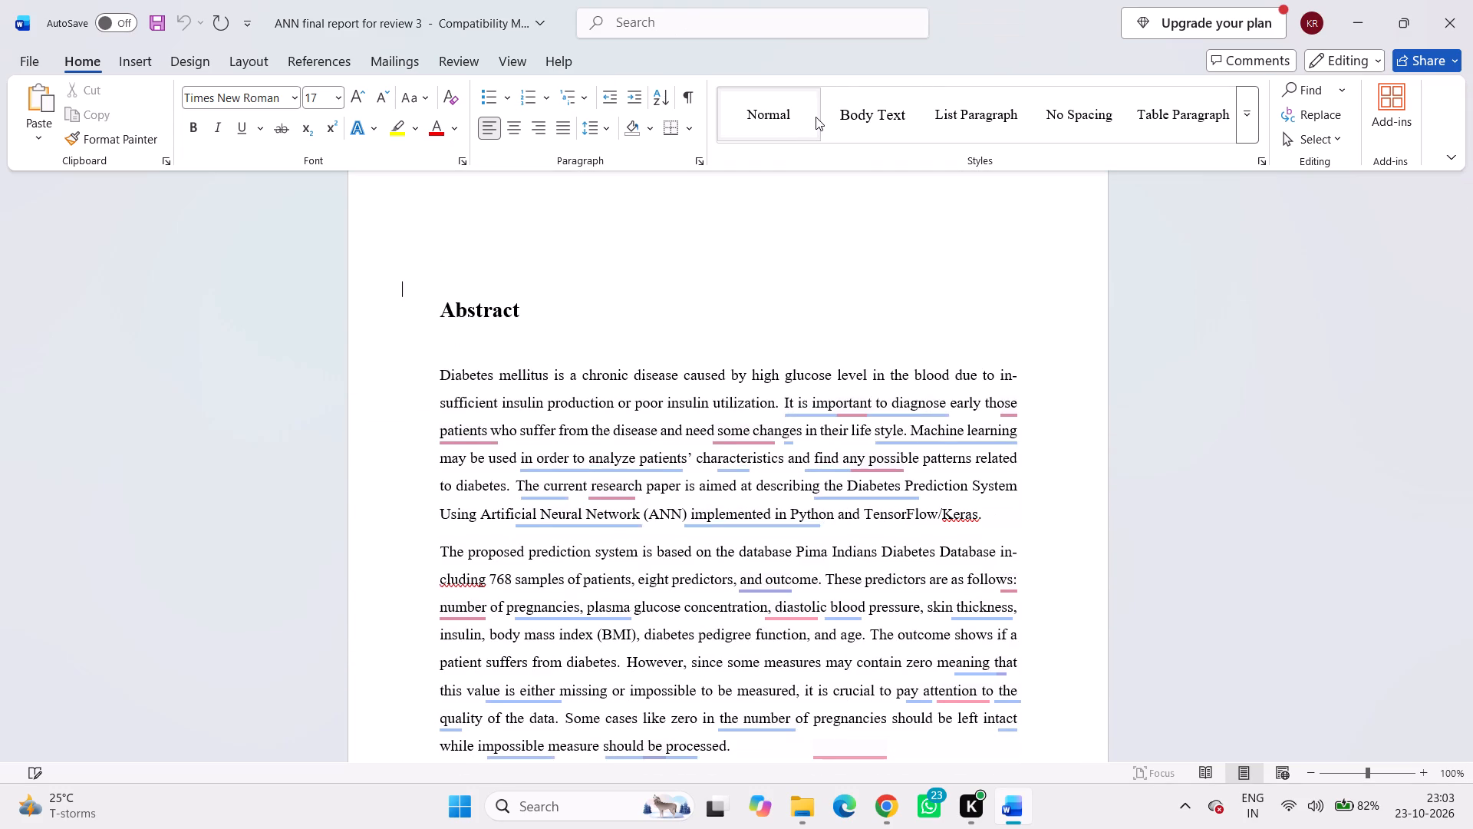
left_click(849, 107)
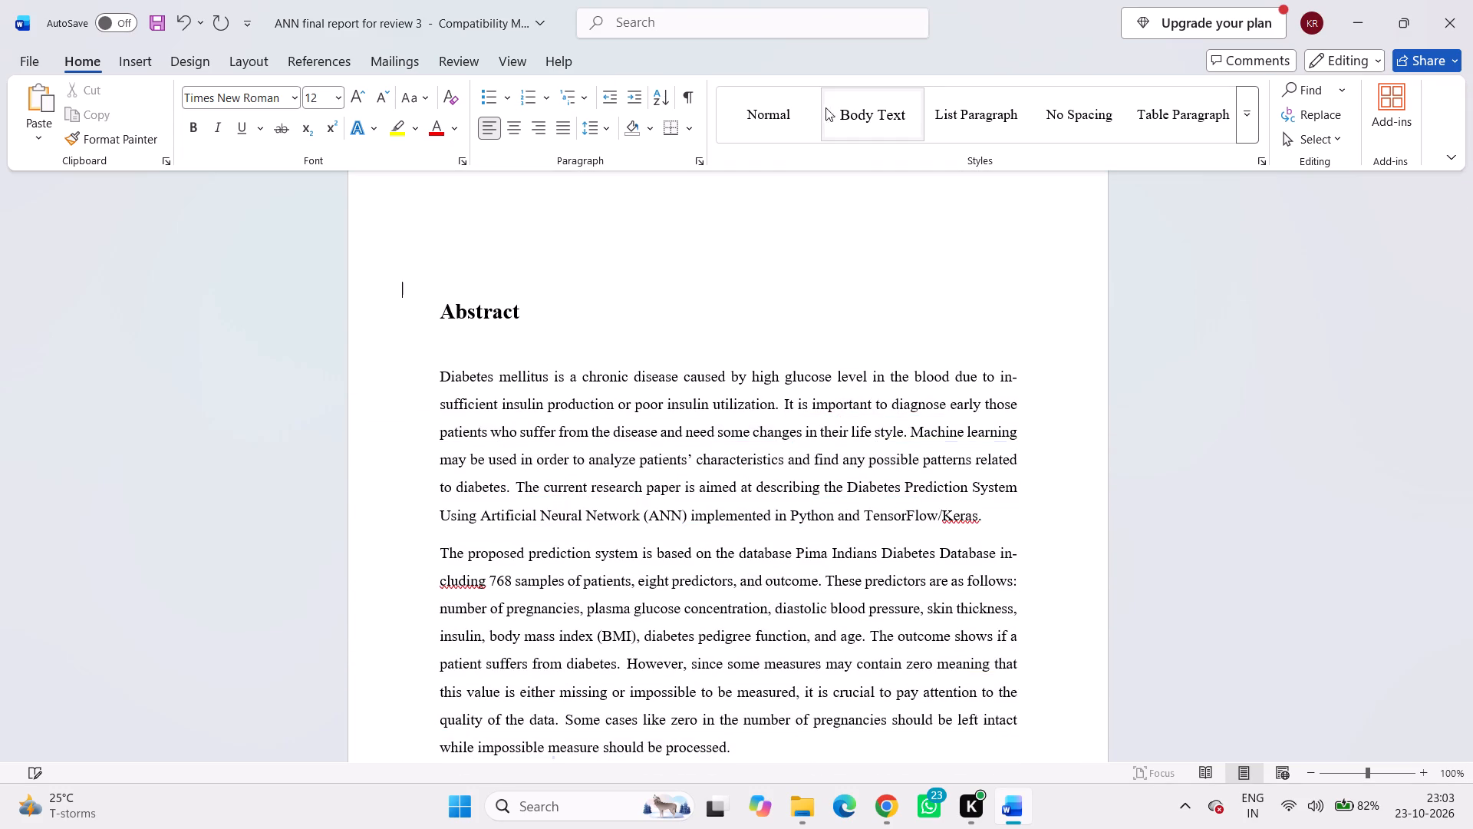
left_click(801, 112)
left_click(837, 112)
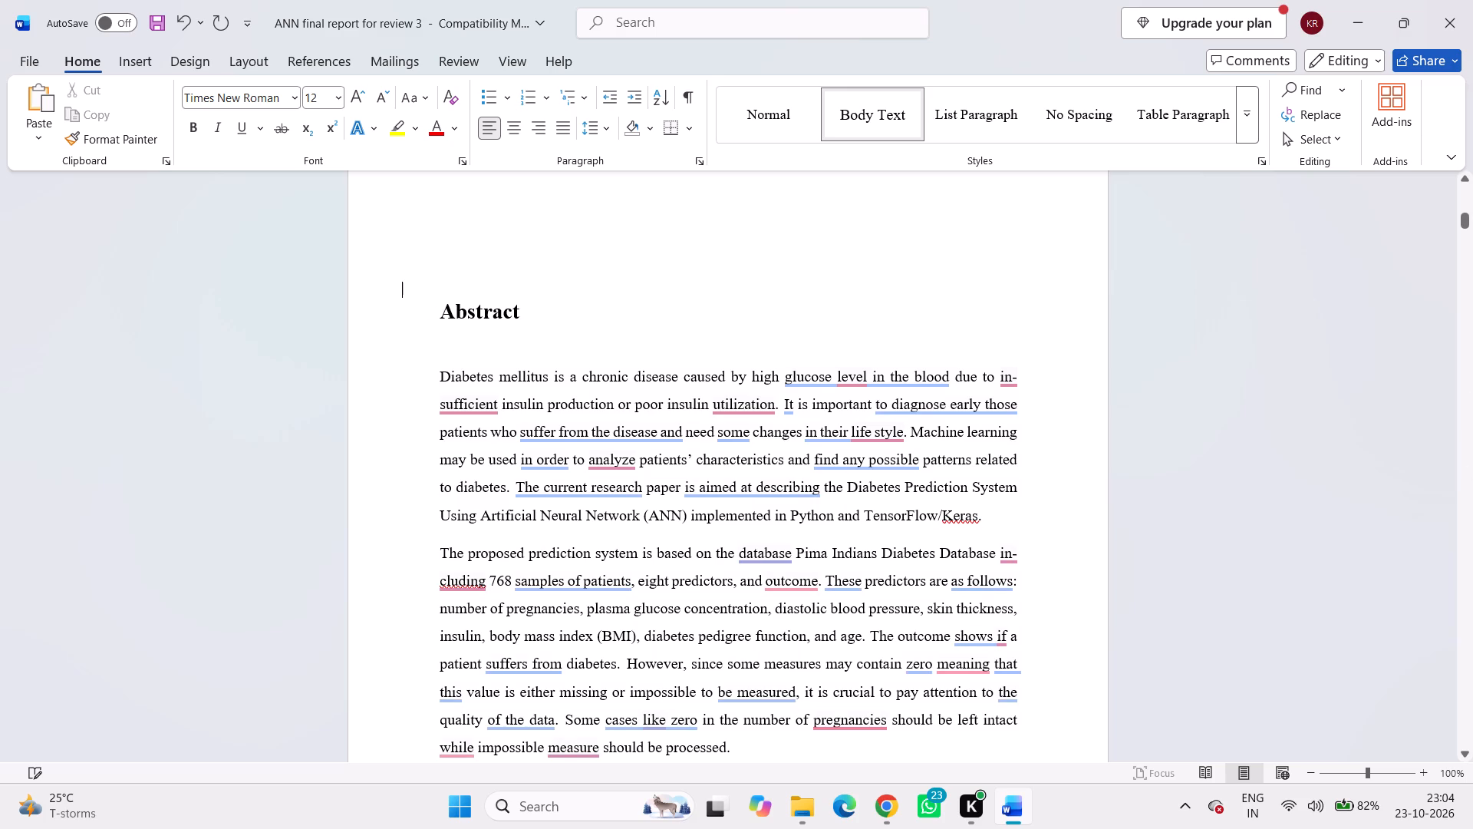
Dismiss the Grammarly spelling suggestion for the word "utilization" in the first Abstract paragraph.
scroll(481, 259, "down", 1)
scroll(677, 296, "down", 1)
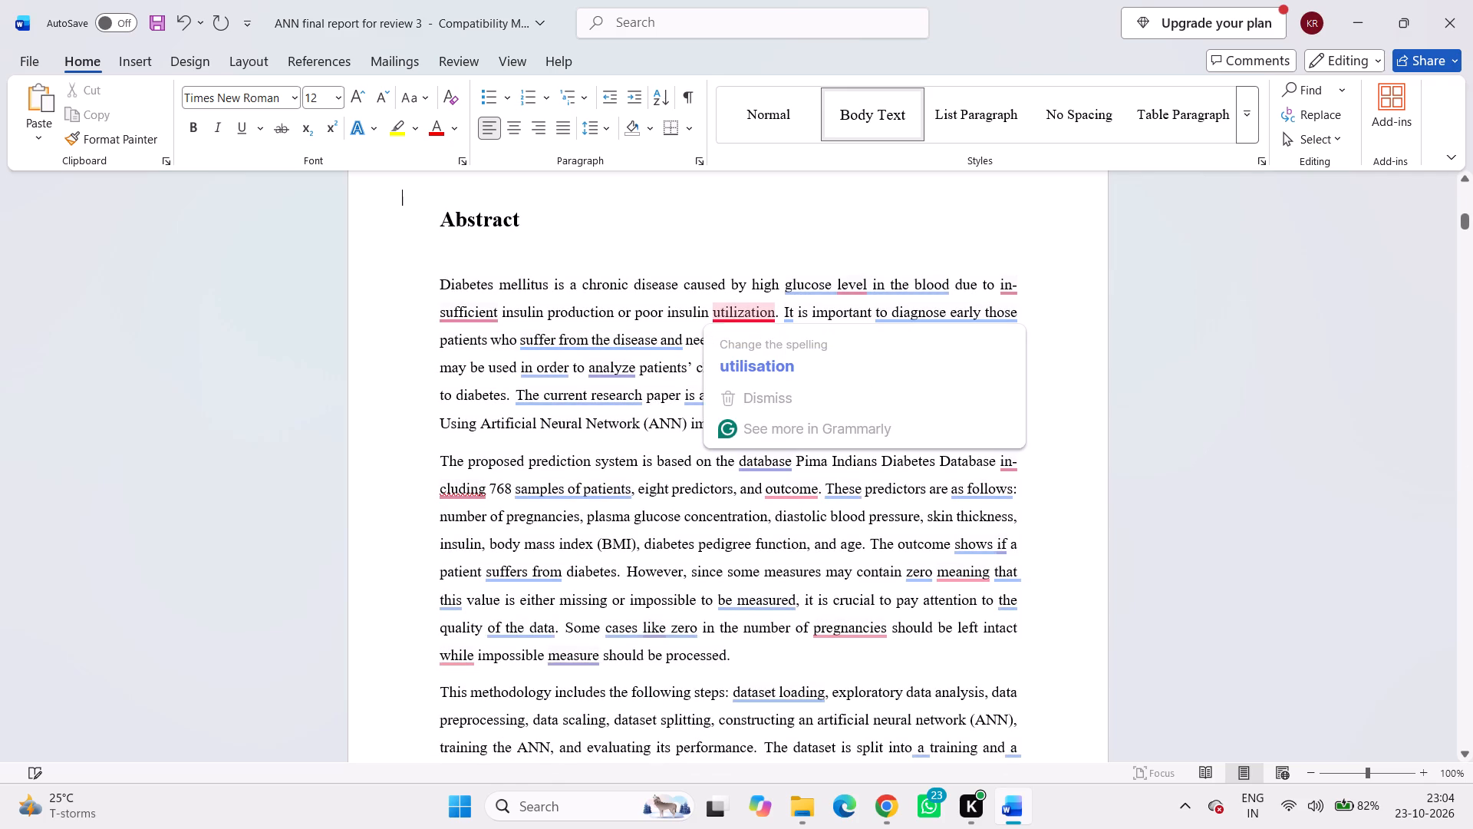
left_click(772, 405)
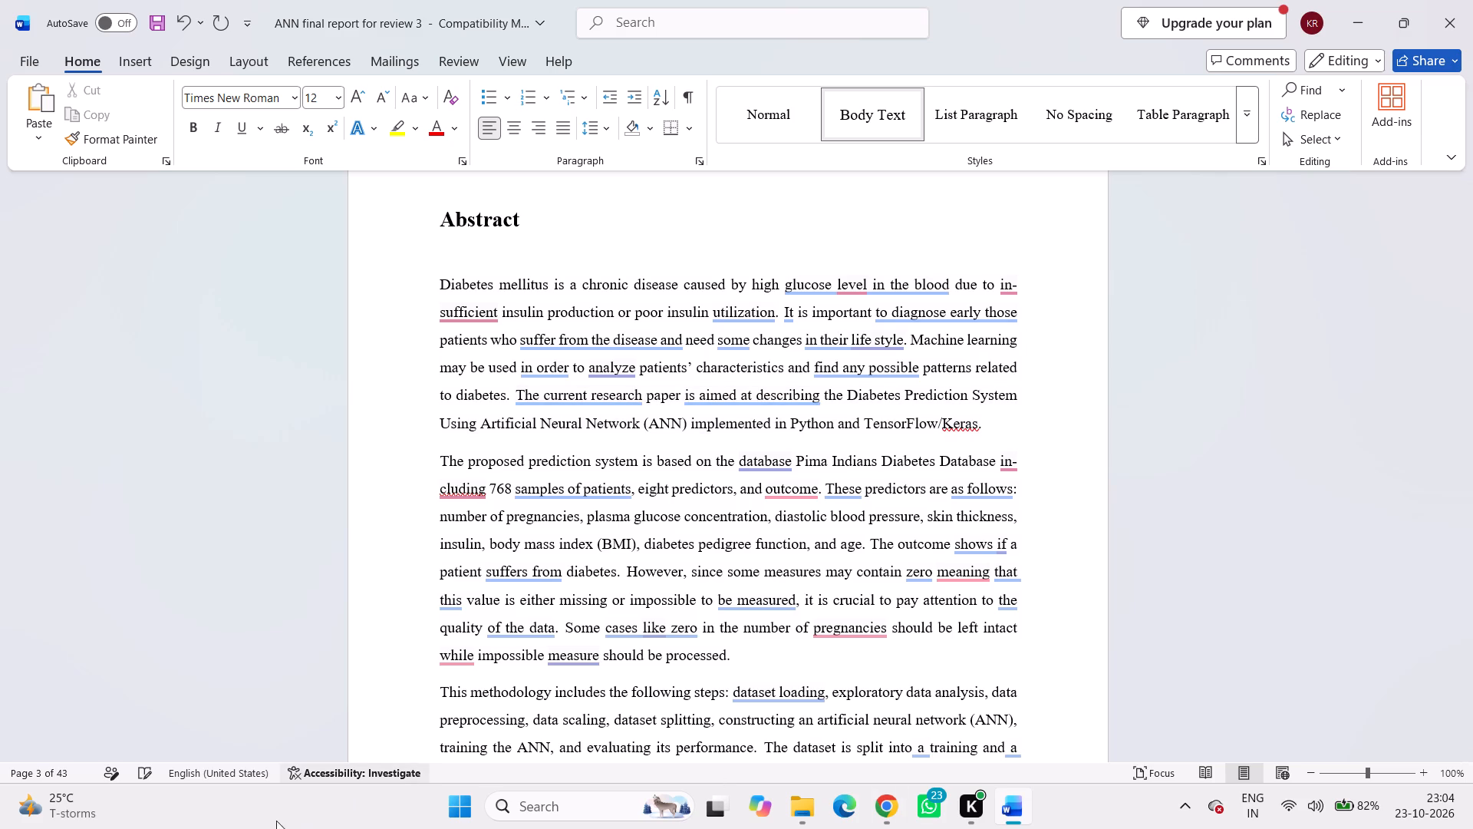
Look through the files in the Downloads folder in File Explorer, from today's reports down to the older documents.
left_click(803, 824)
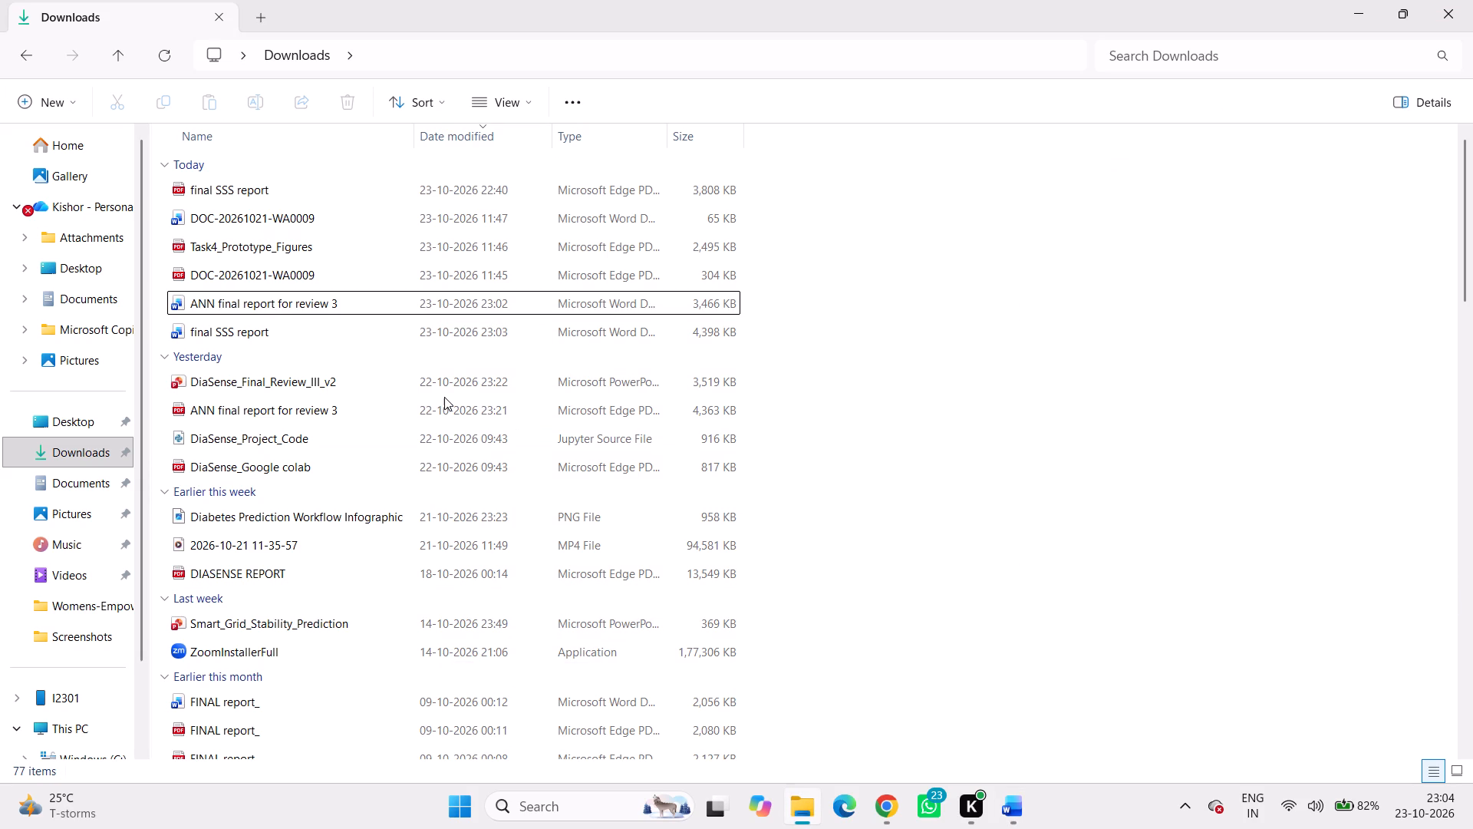
scroll(443, 397, "down", 3)
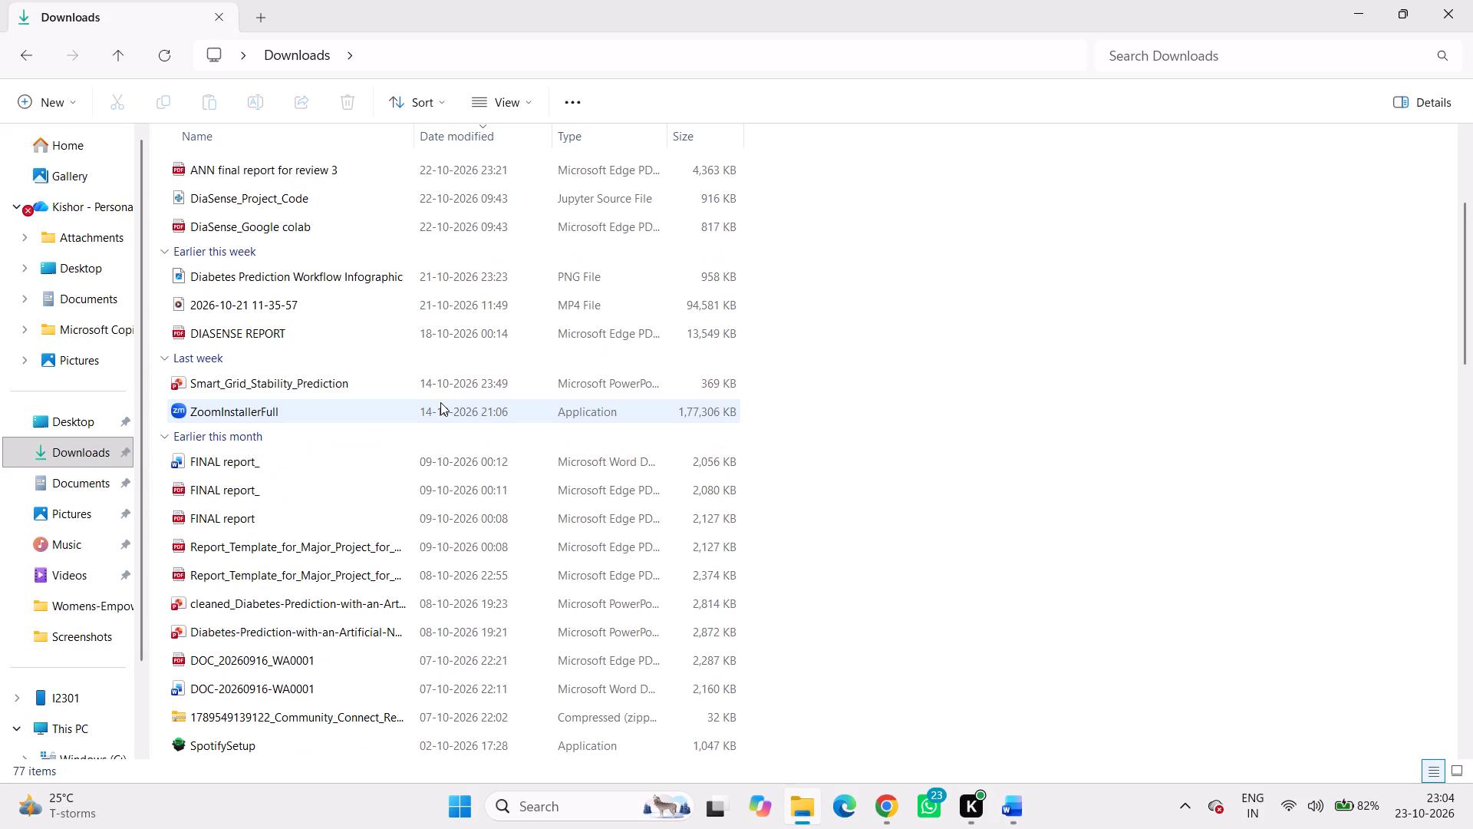
scroll(440, 402, "down", 3)
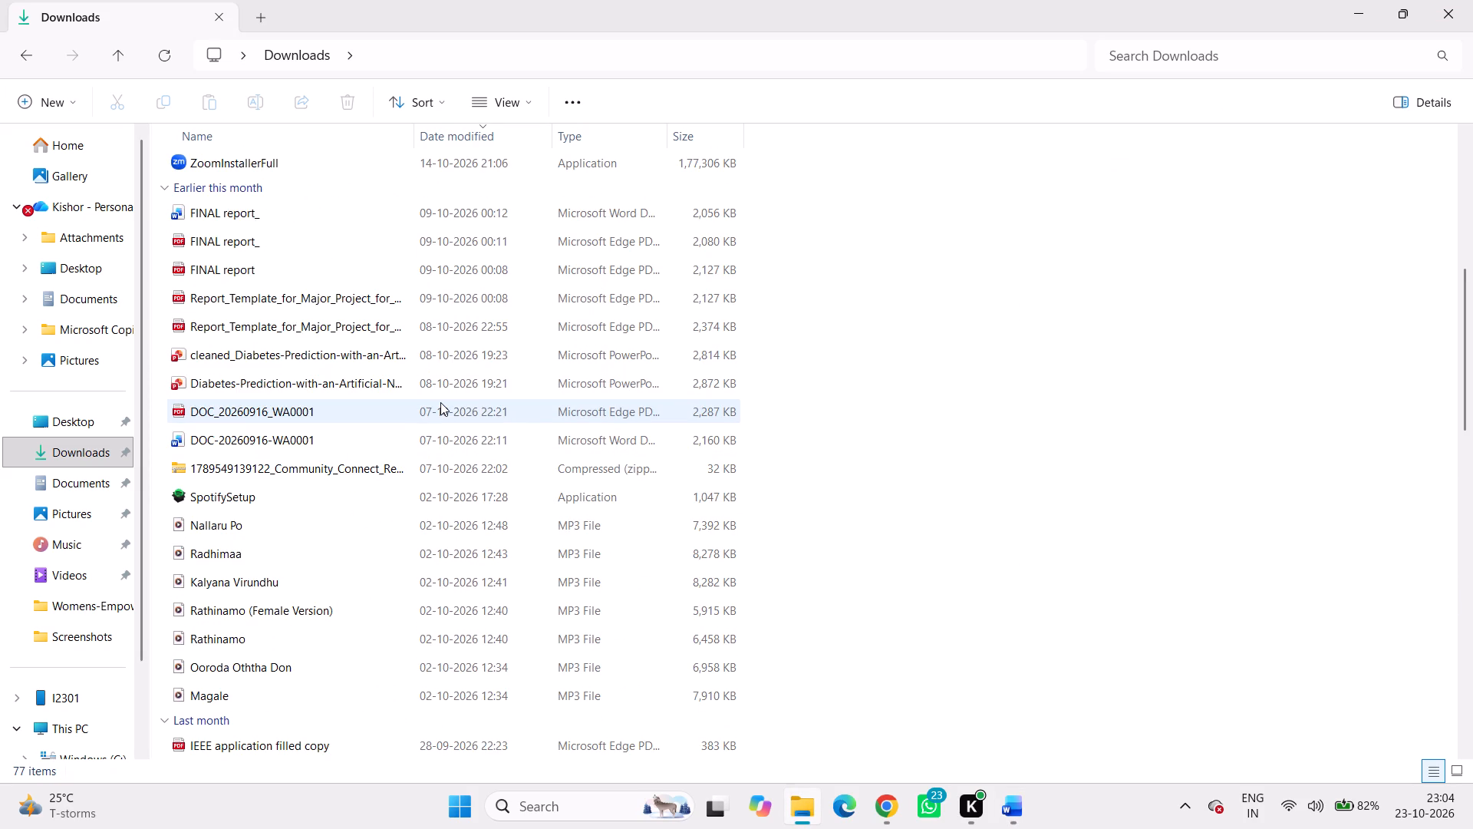
scroll(440, 402, "down", 1)
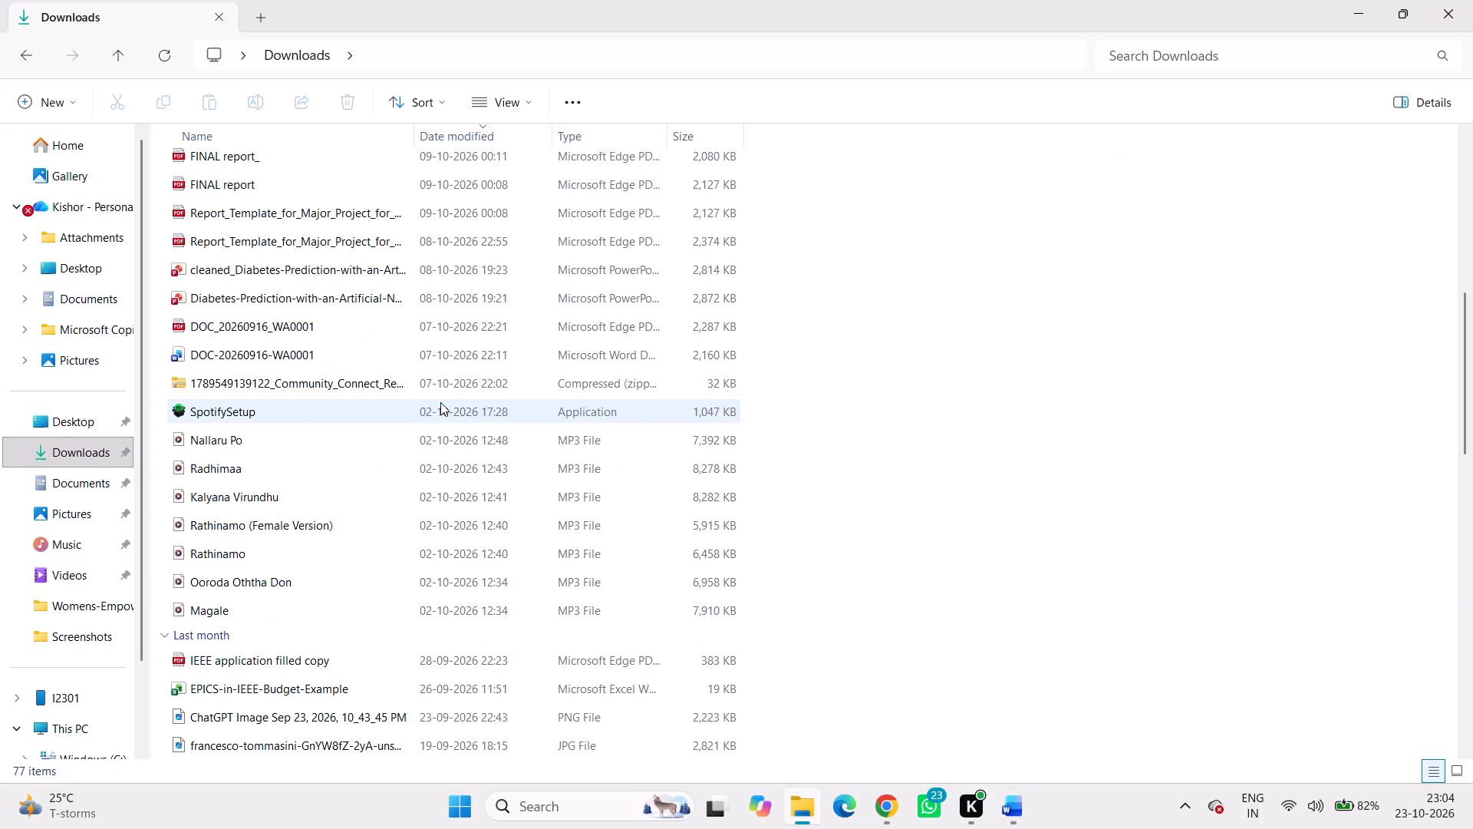
scroll(440, 402, "down", 8)
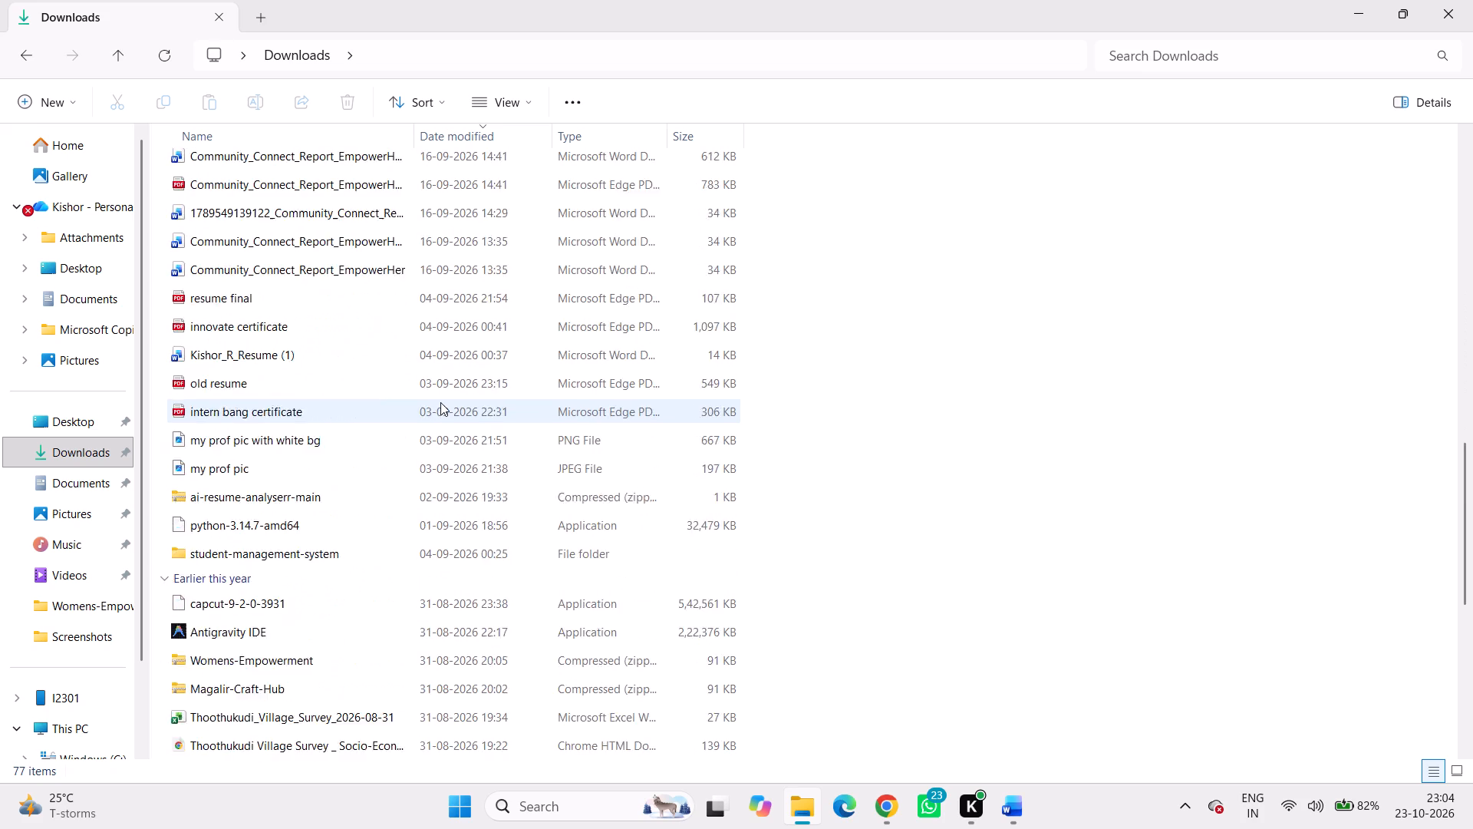
scroll(440, 402, "down", 3)
scroll(440, 402, "up", 6)
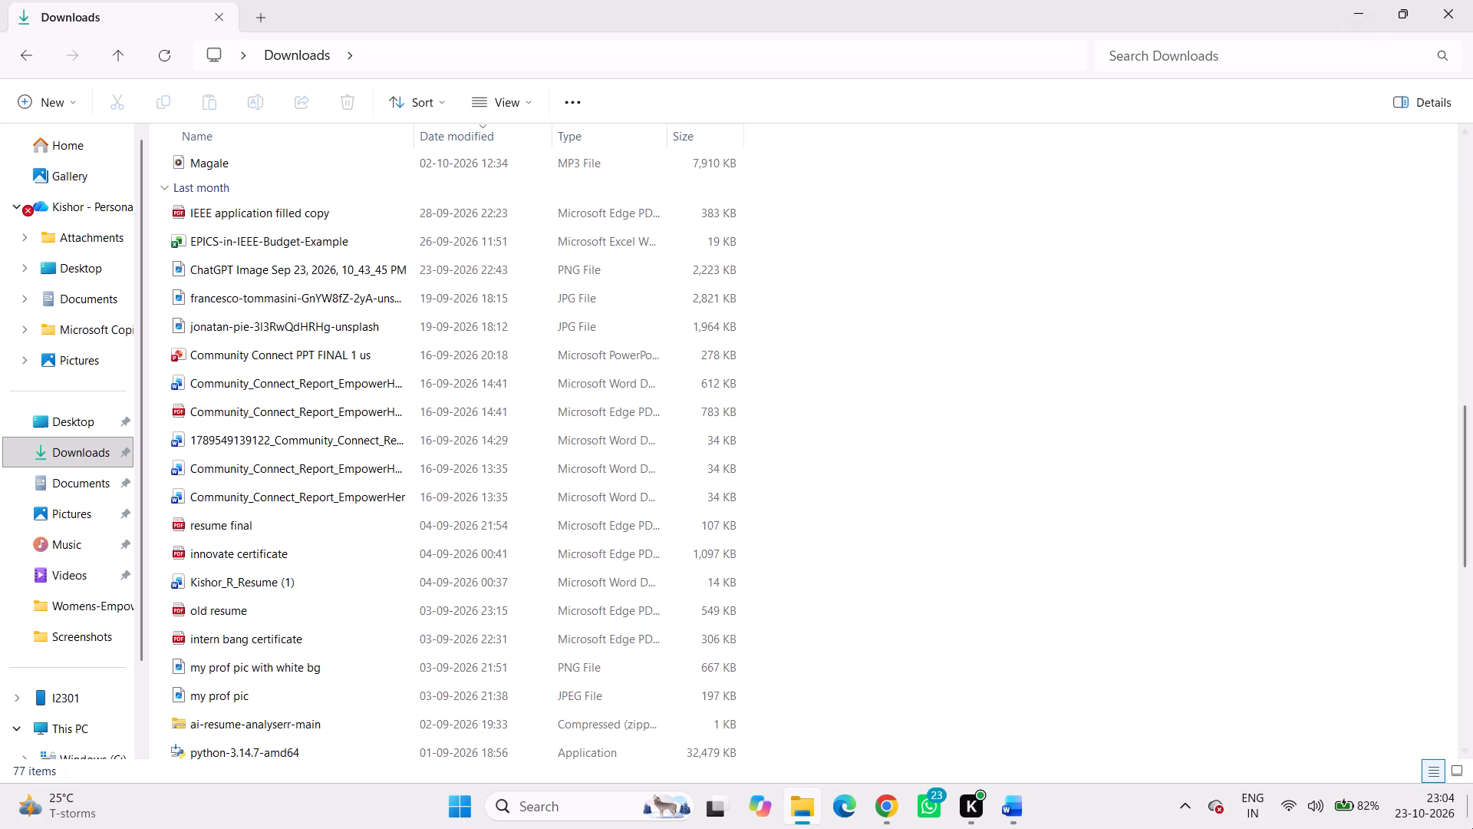
left_click(1472, 828)
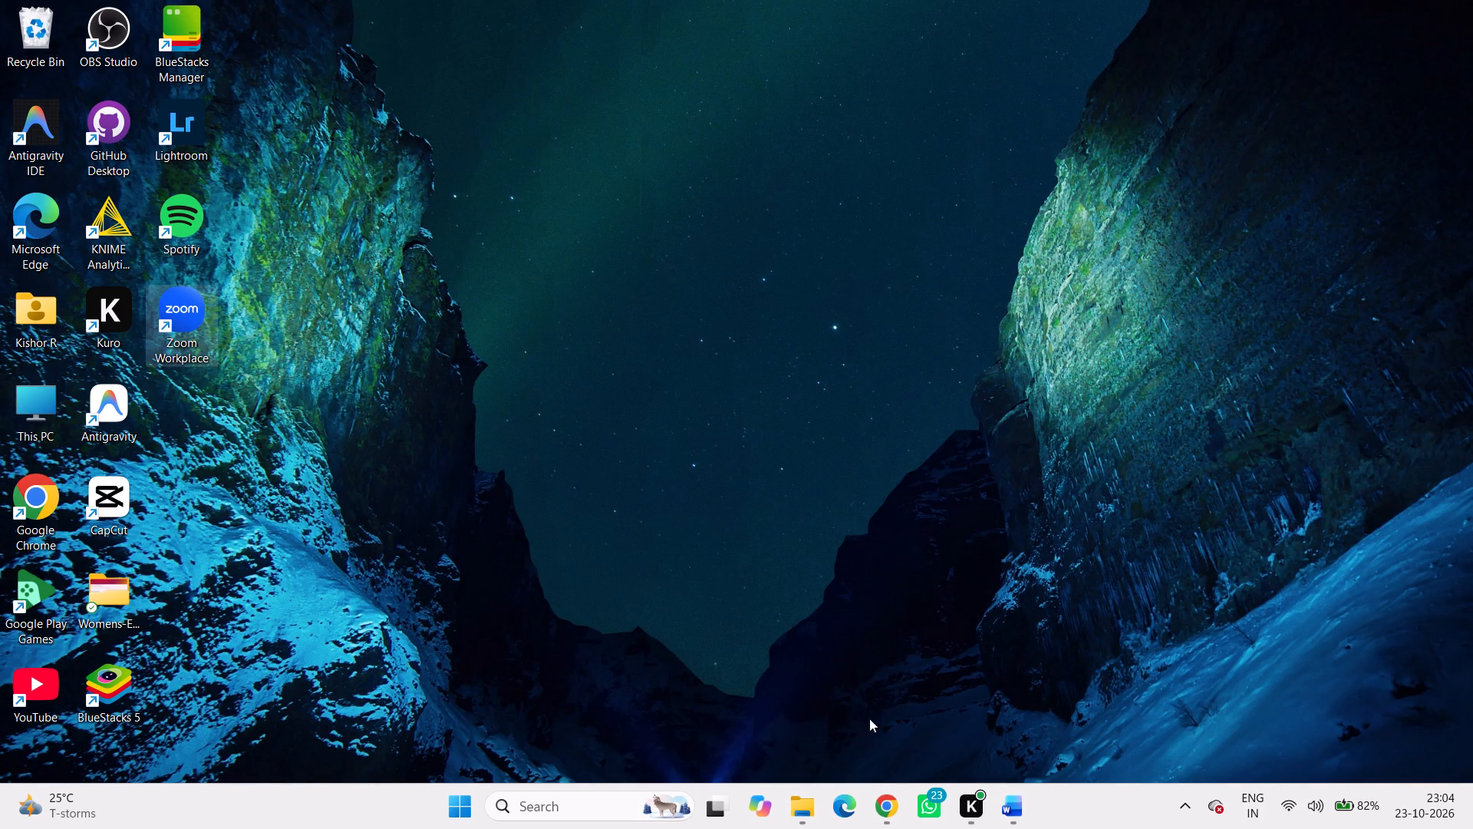
Compare the Abstract heading's font size with the heading format required in the Classroom Review 3 assignment in Chrome.
left_click(882, 804)
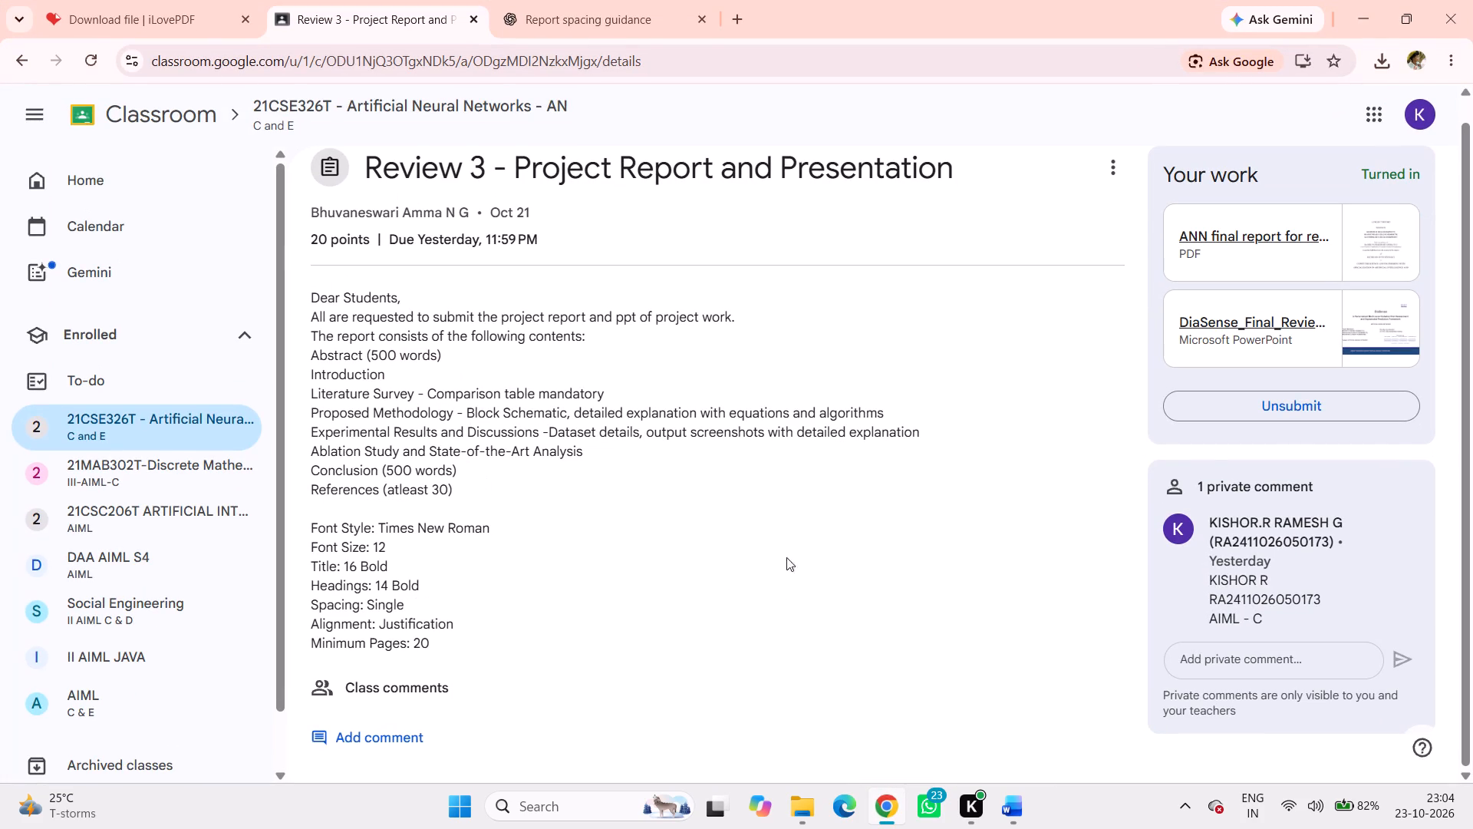
left_click(1026, 814)
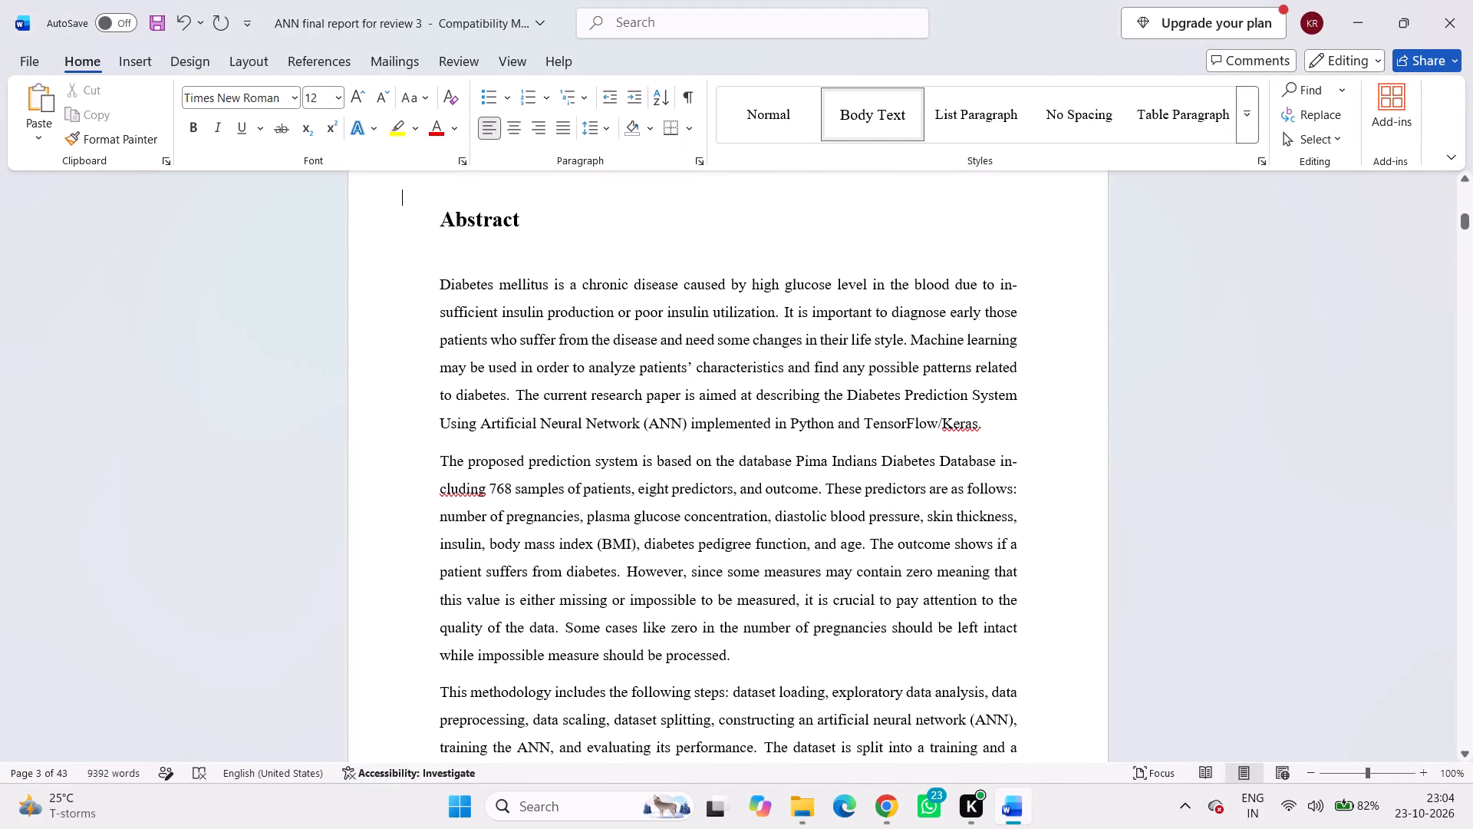
left_click_drag(534, 221, 438, 220)
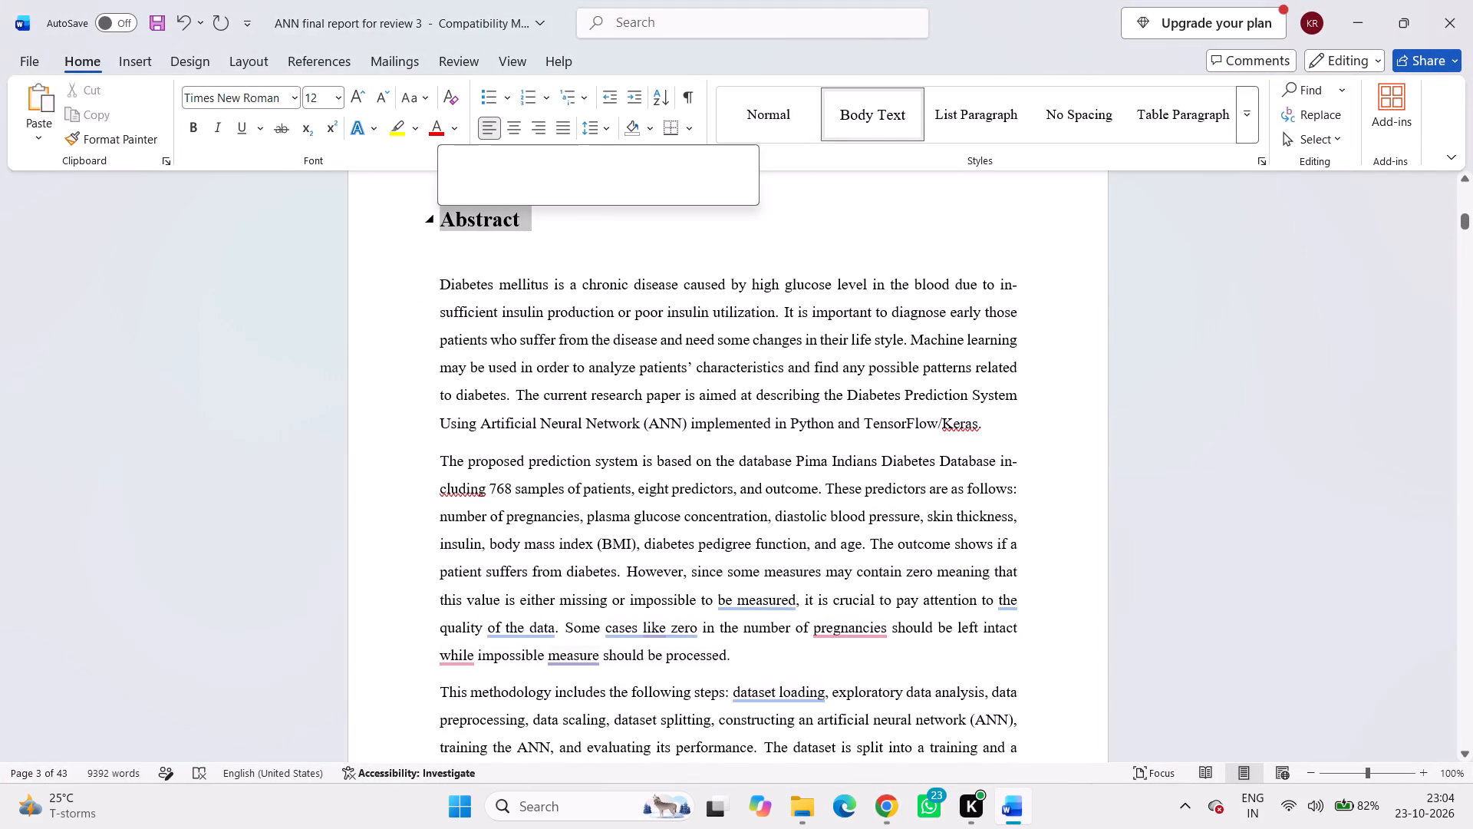
left_click(882, 824)
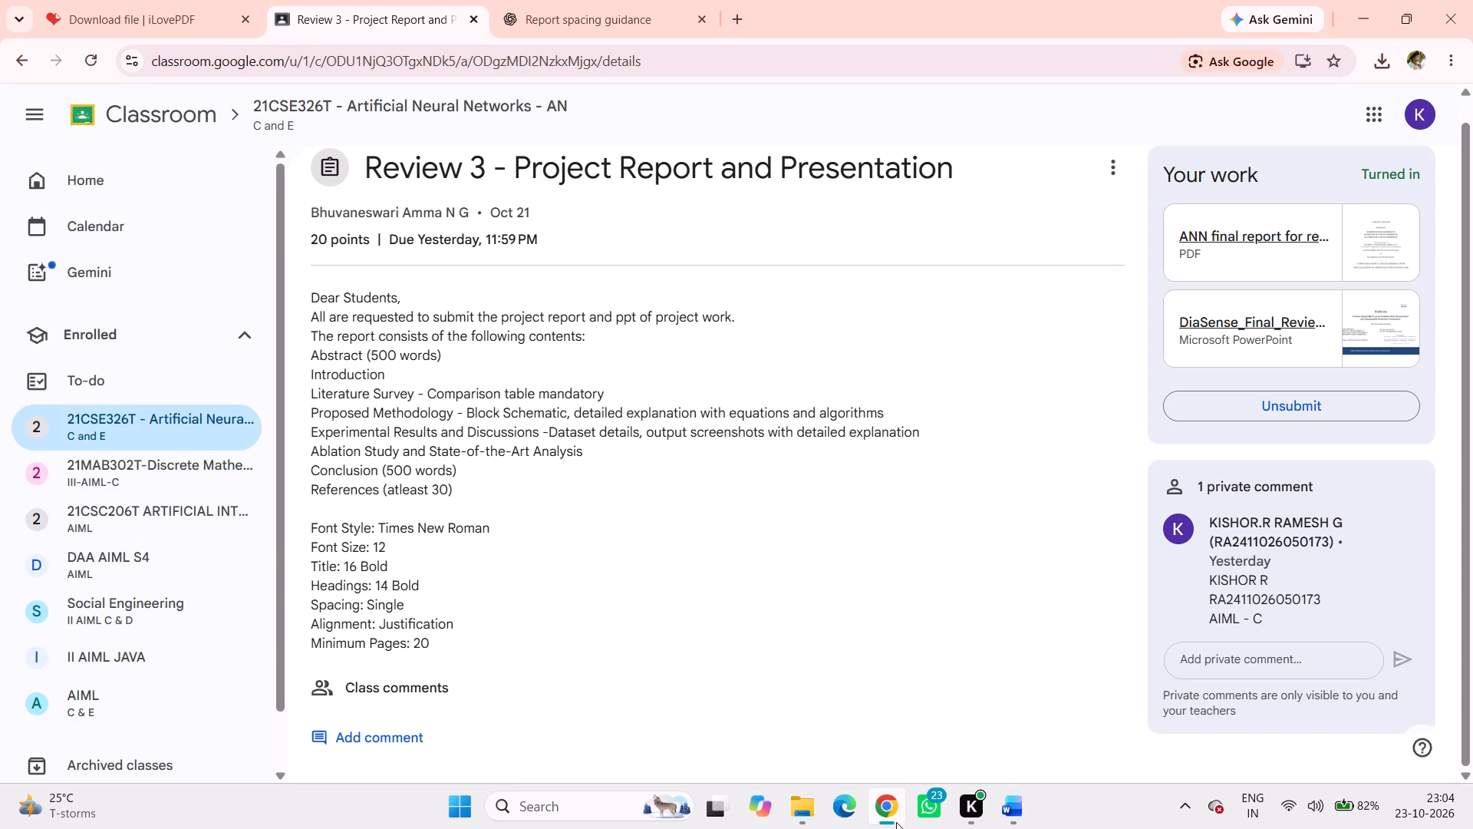
left_click(1007, 815)
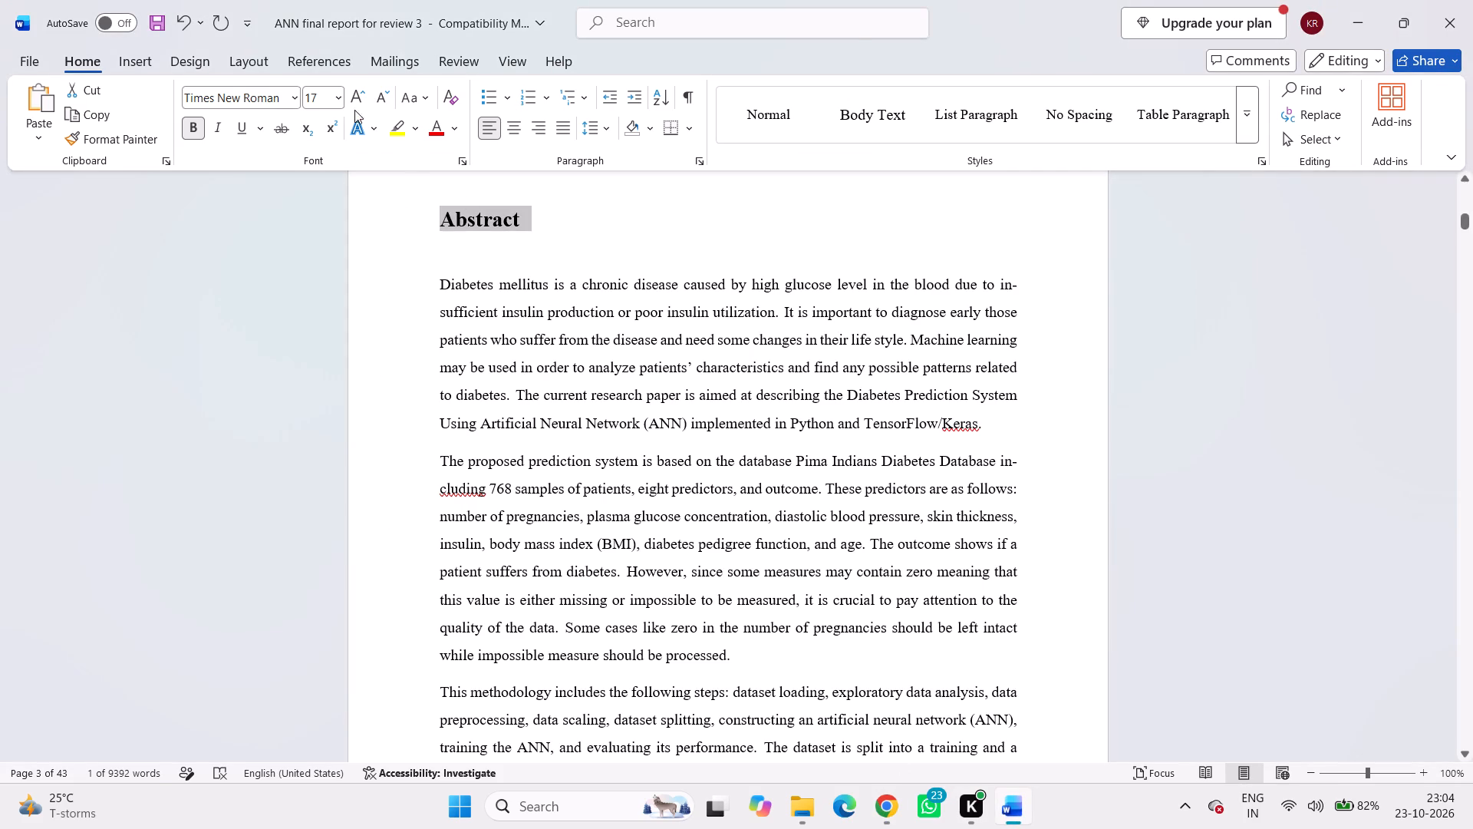
Set the font size of the Abstract heading in the ANN report to 14.
left_click(341, 96)
left_click(530, 204)
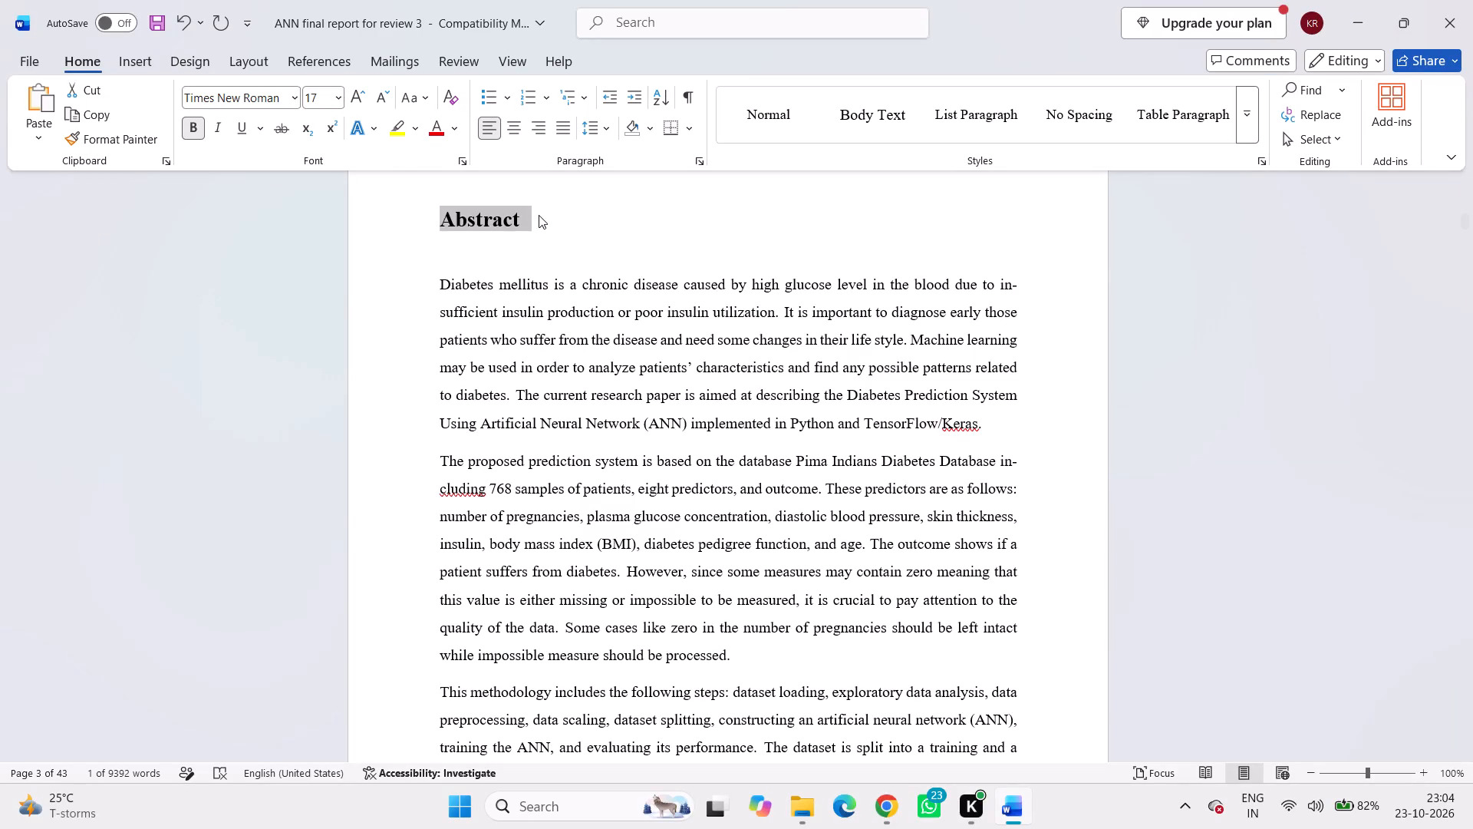
left_click(539, 216)
left_click(528, 241)
left_click(531, 328)
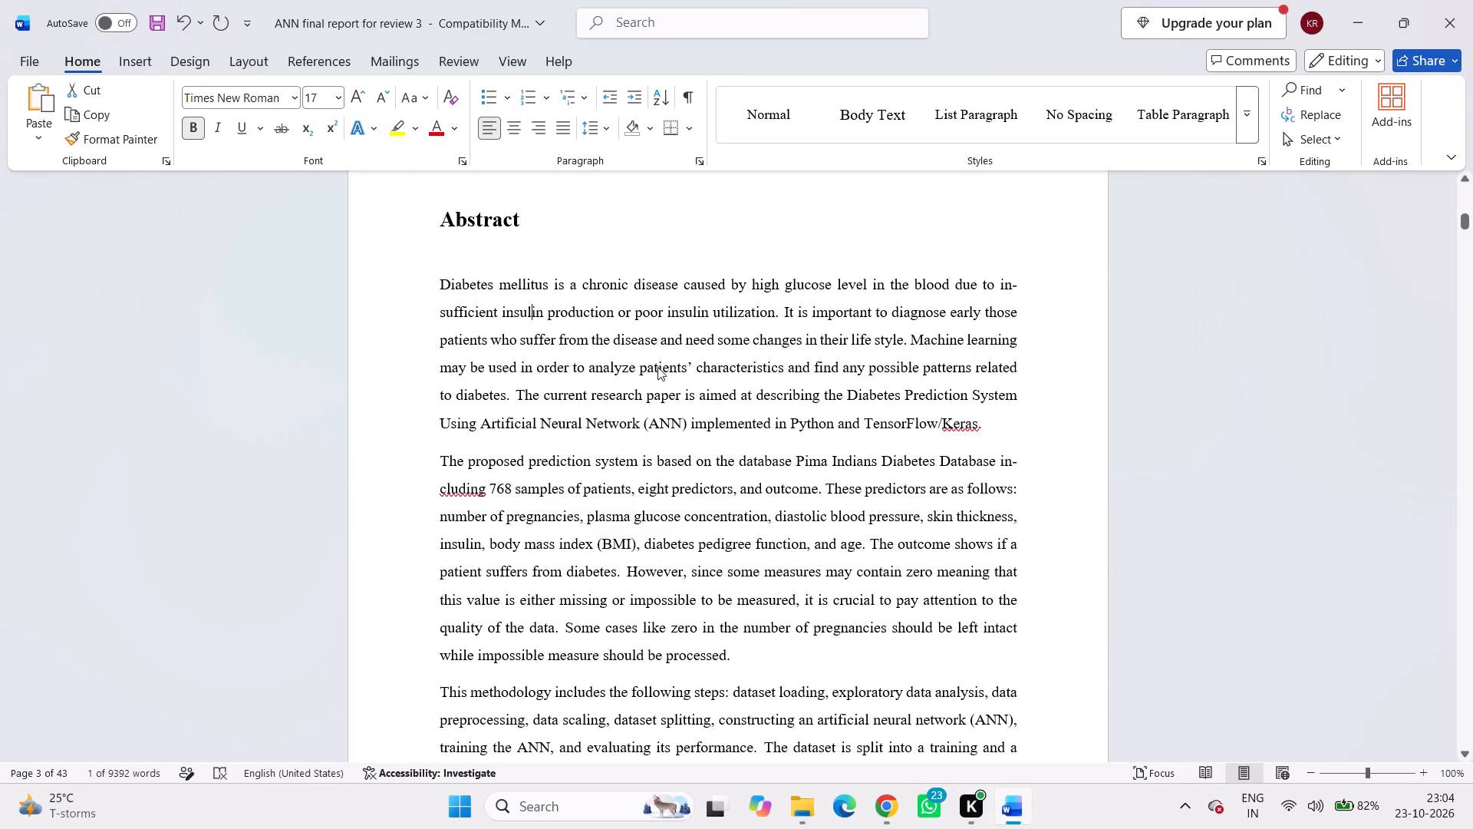
left_click(545, 233)
left_click_drag(524, 221, 454, 229)
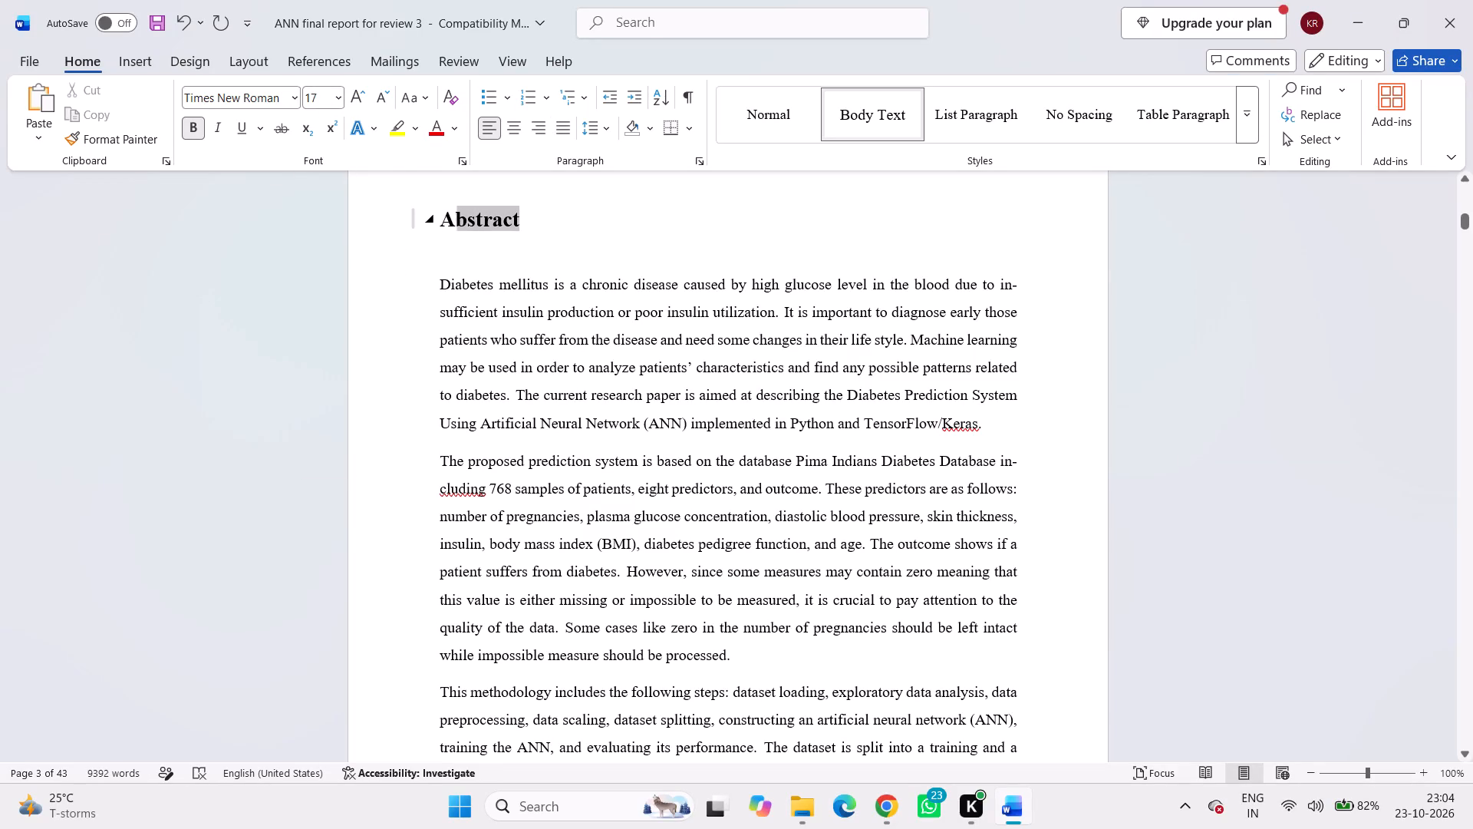
left_click_drag(454, 229, 440, 229)
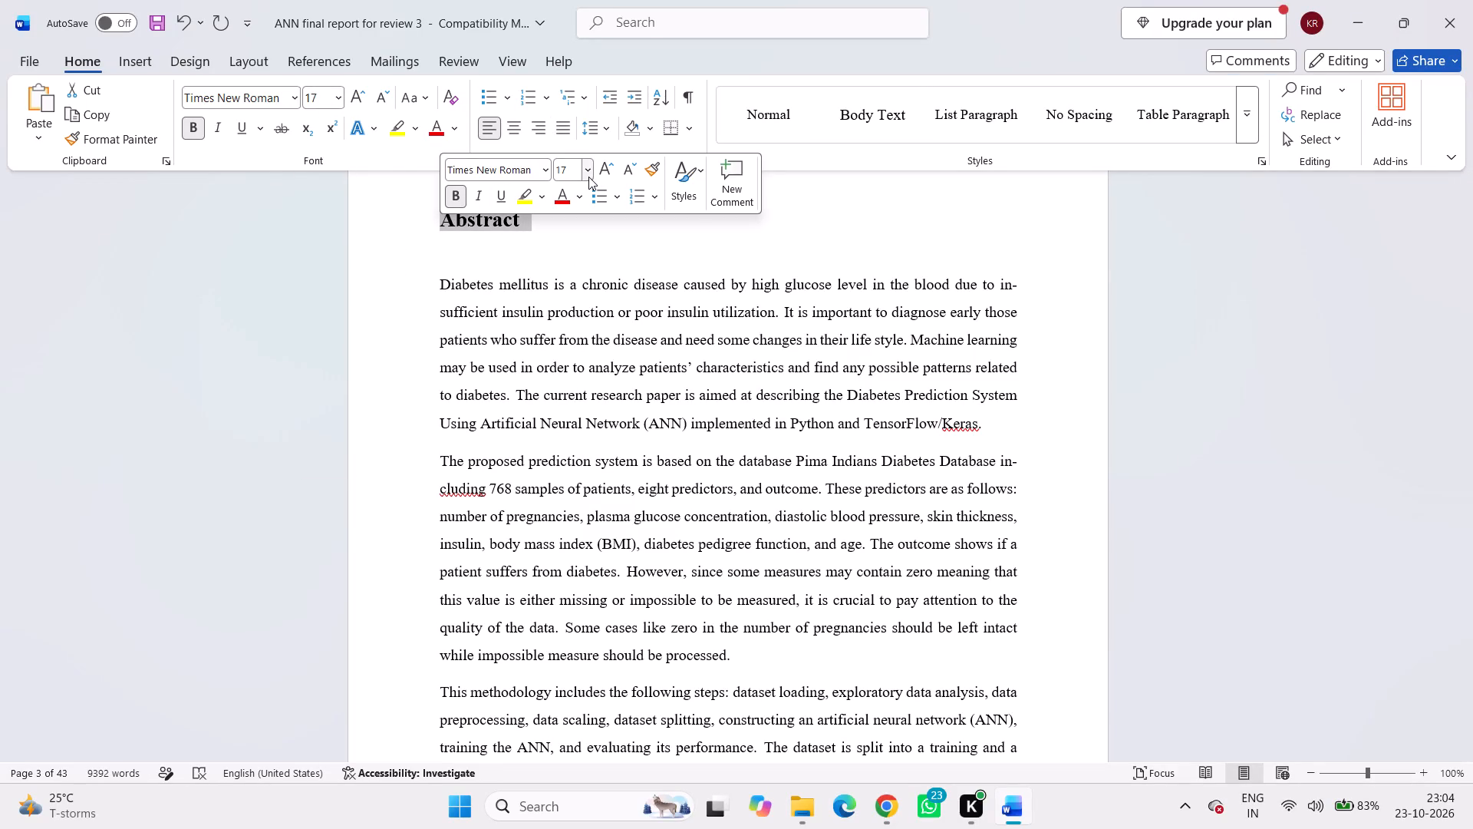
left_click(588, 177)
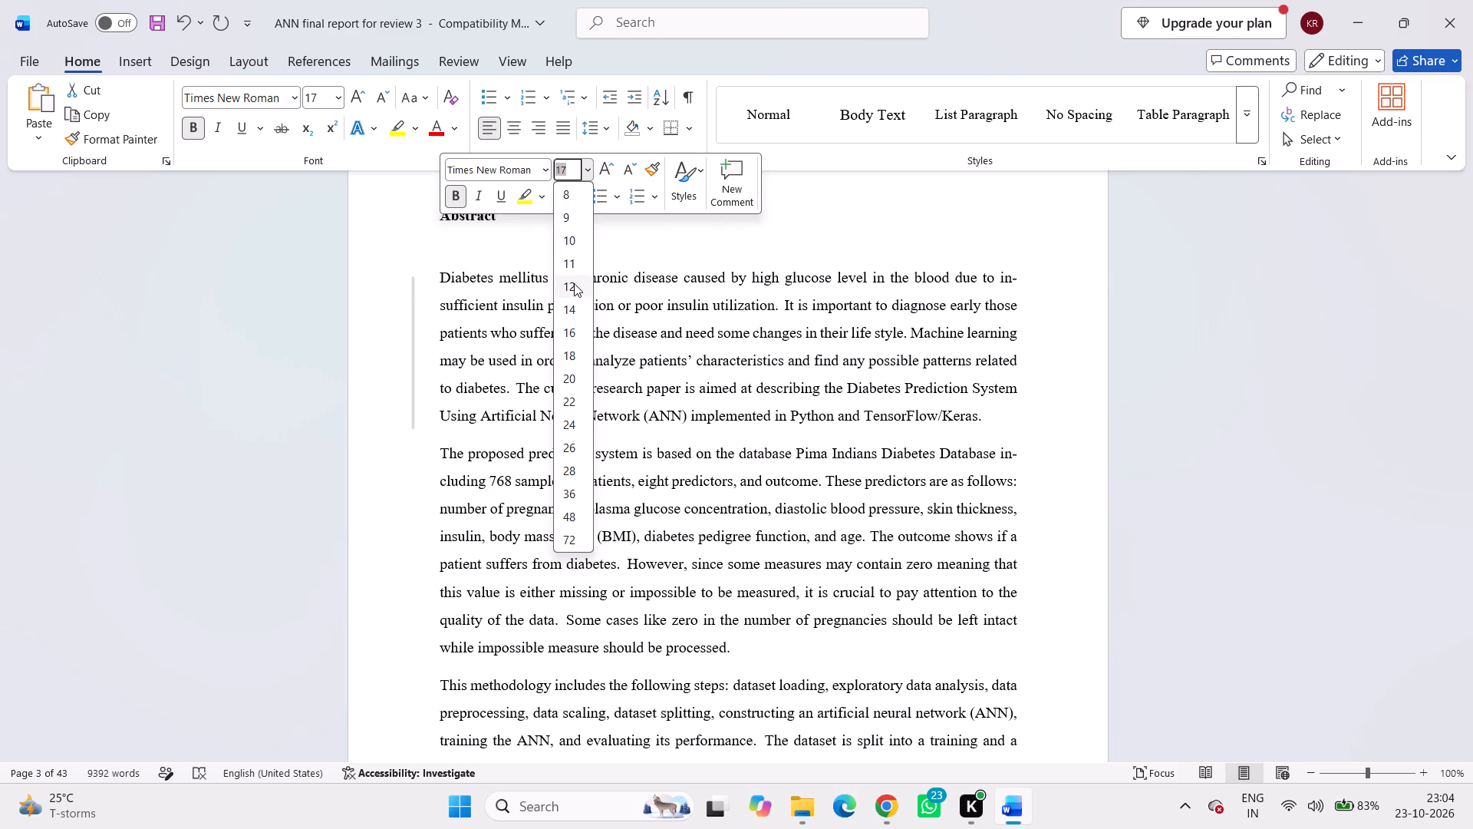
left_click(572, 308)
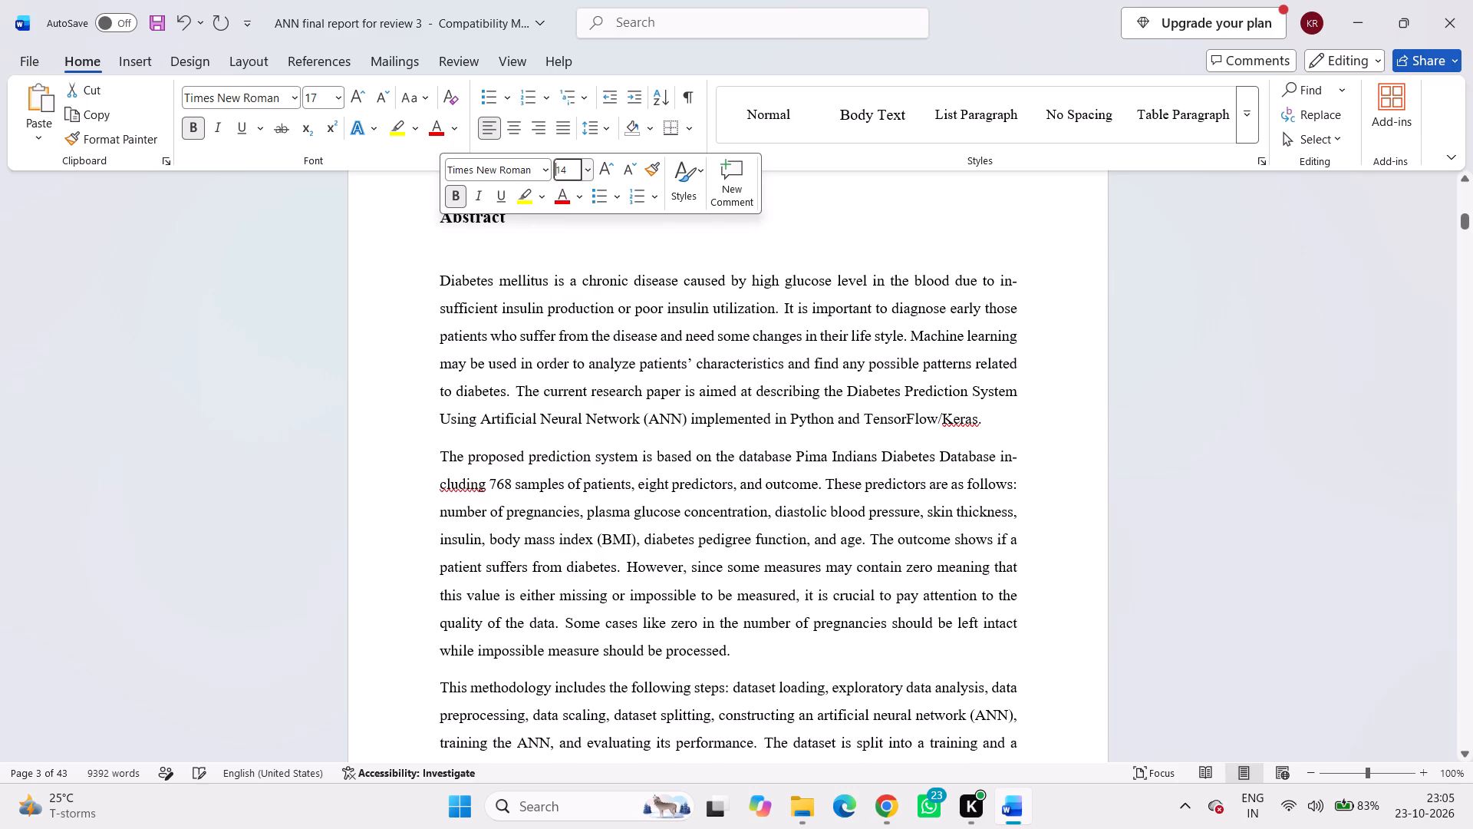
left_click(604, 242)
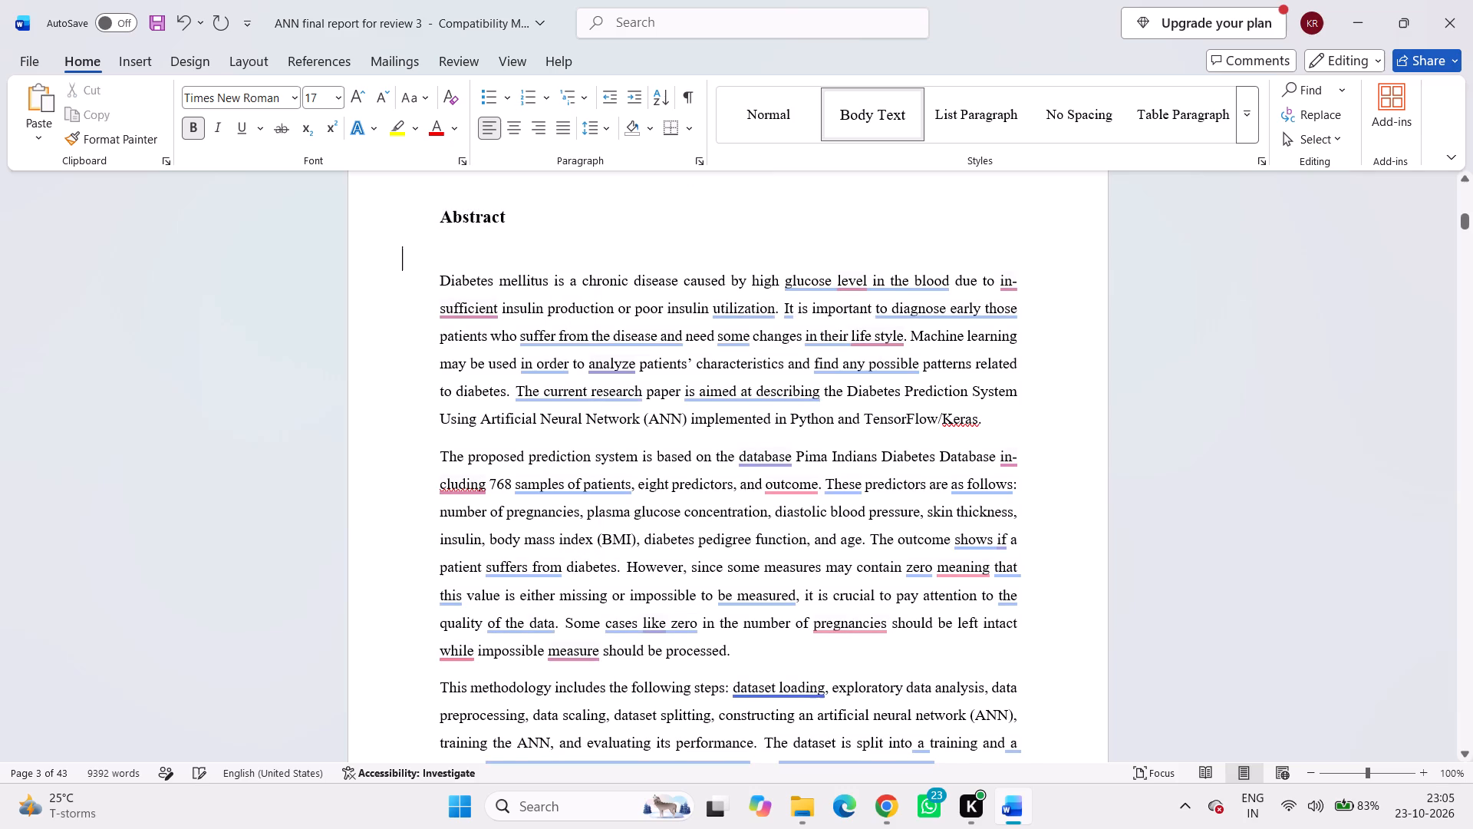
Recheck the Review 3 formatting requirements in Chrome against the Abstract heading's font size in the ANN report in Word.
left_click(886, 817)
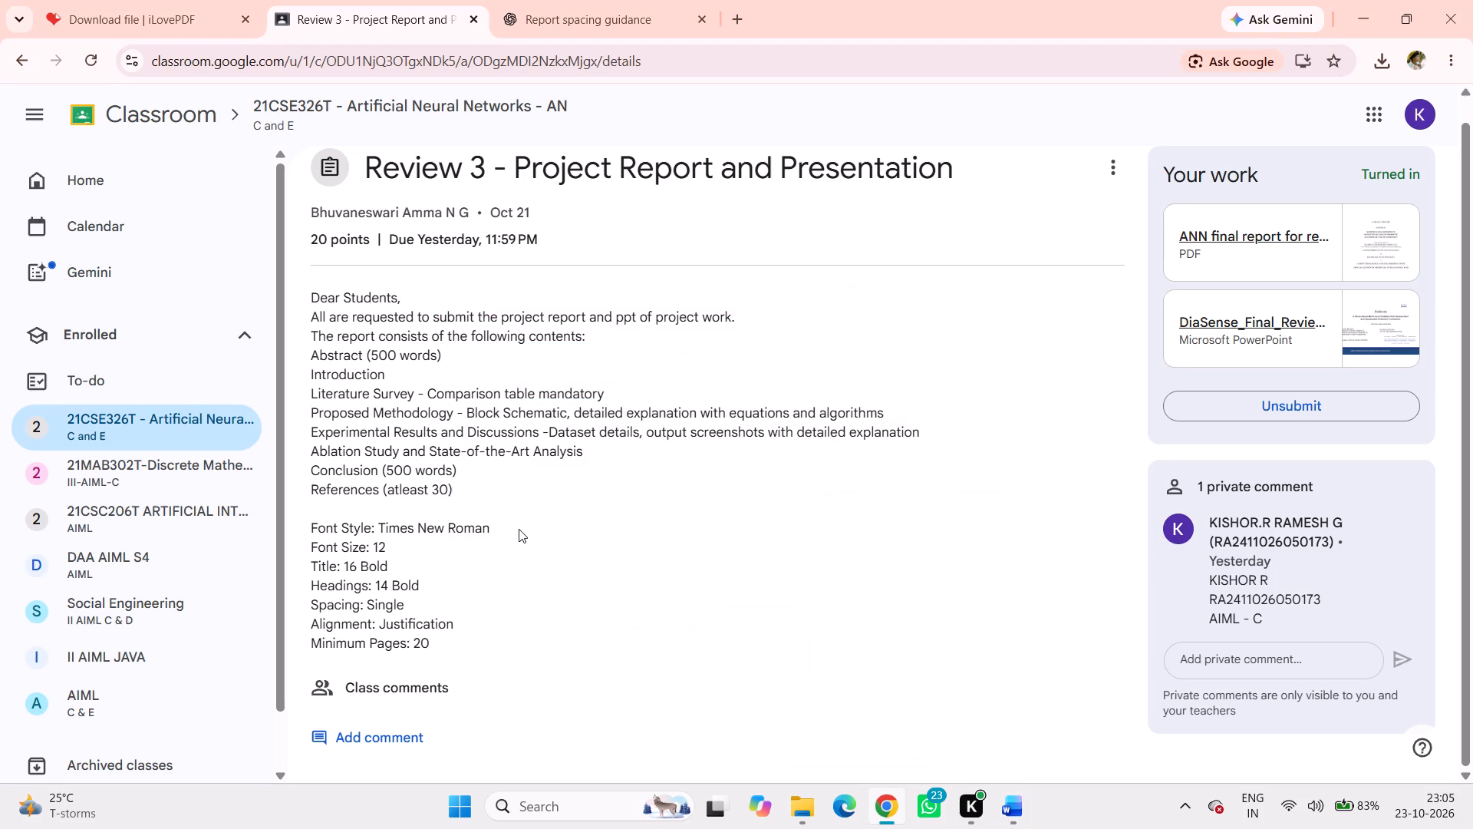
left_click(997, 814)
left_click_drag(516, 223, 439, 225)
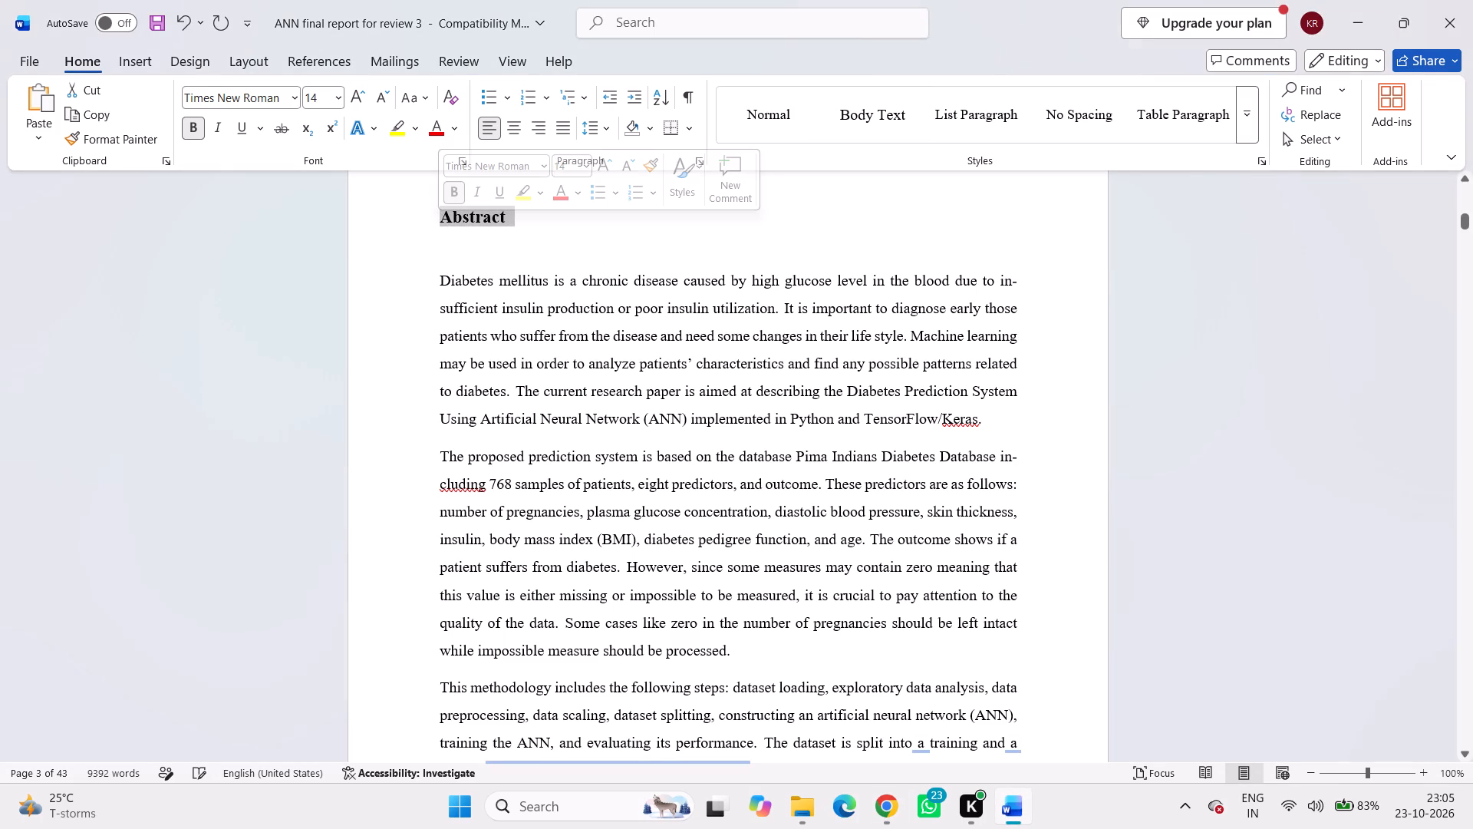
left_click(571, 248)
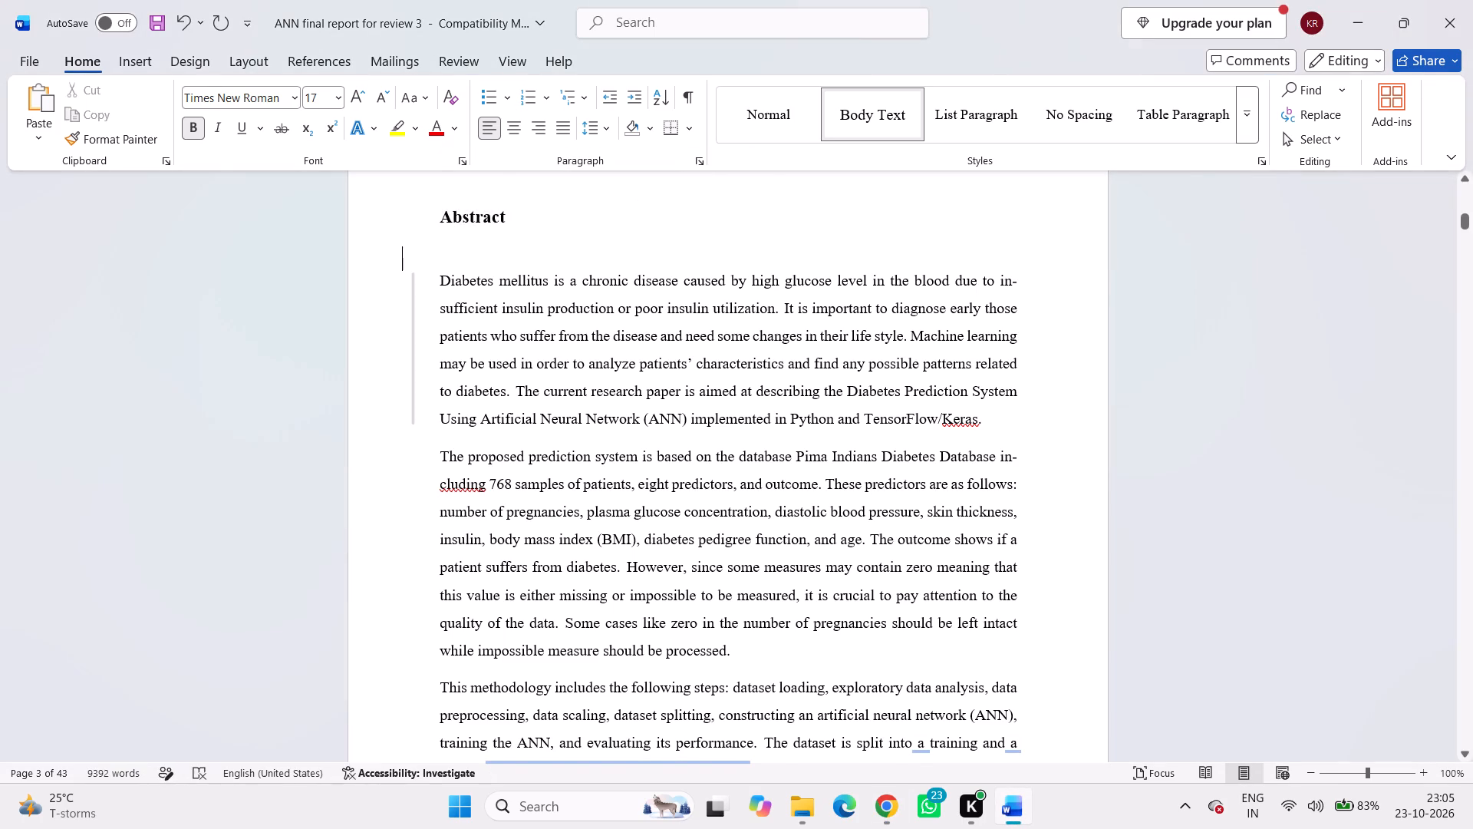
Check the font and size of the whole Abstract body text, from the first paragraph through the Keywords line.
scroll(549, 275, "down", 1)
left_click_drag(439, 232, 725, 655)
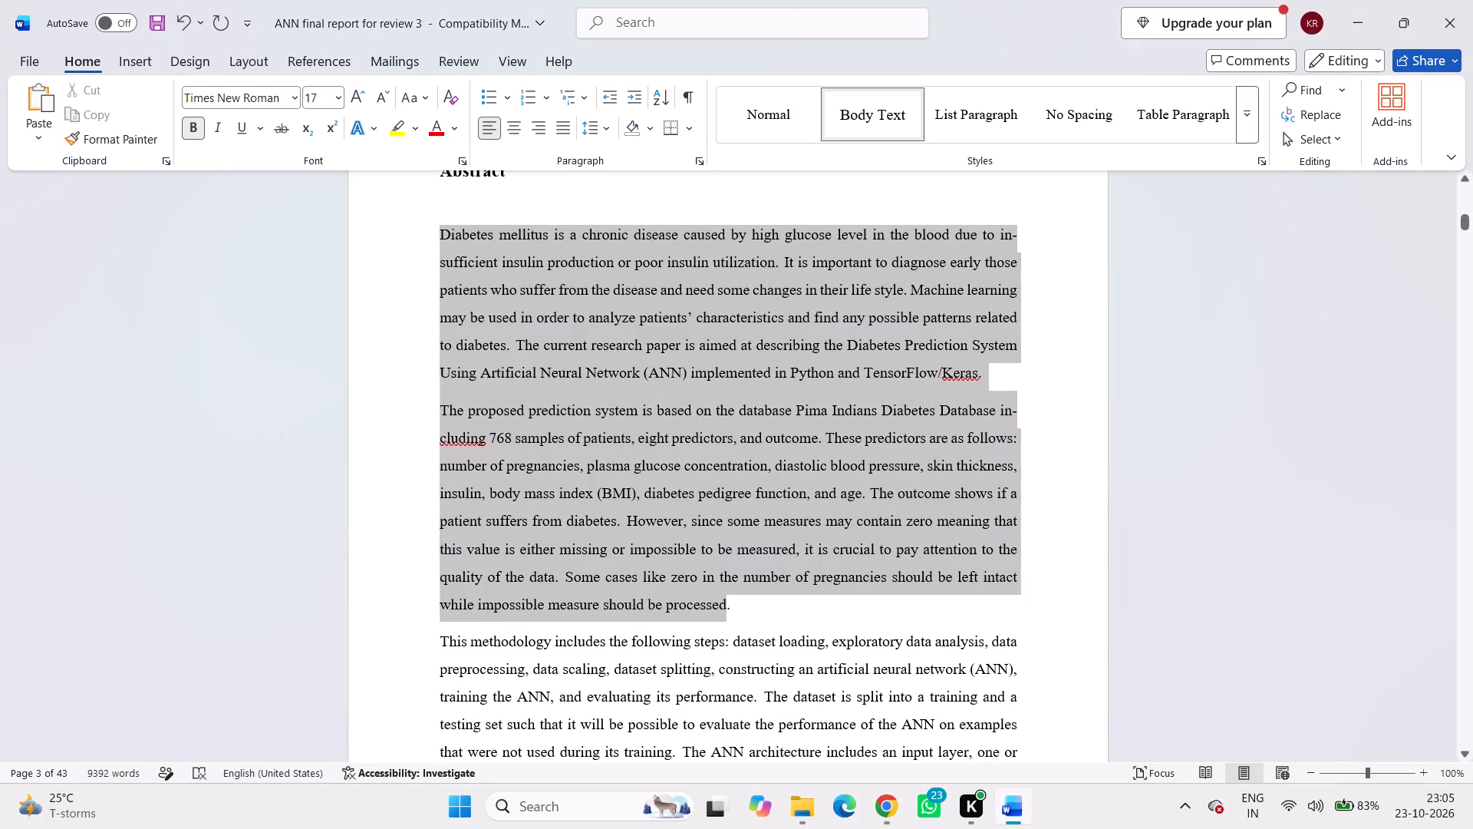
left_click_drag(725, 655, 756, 765)
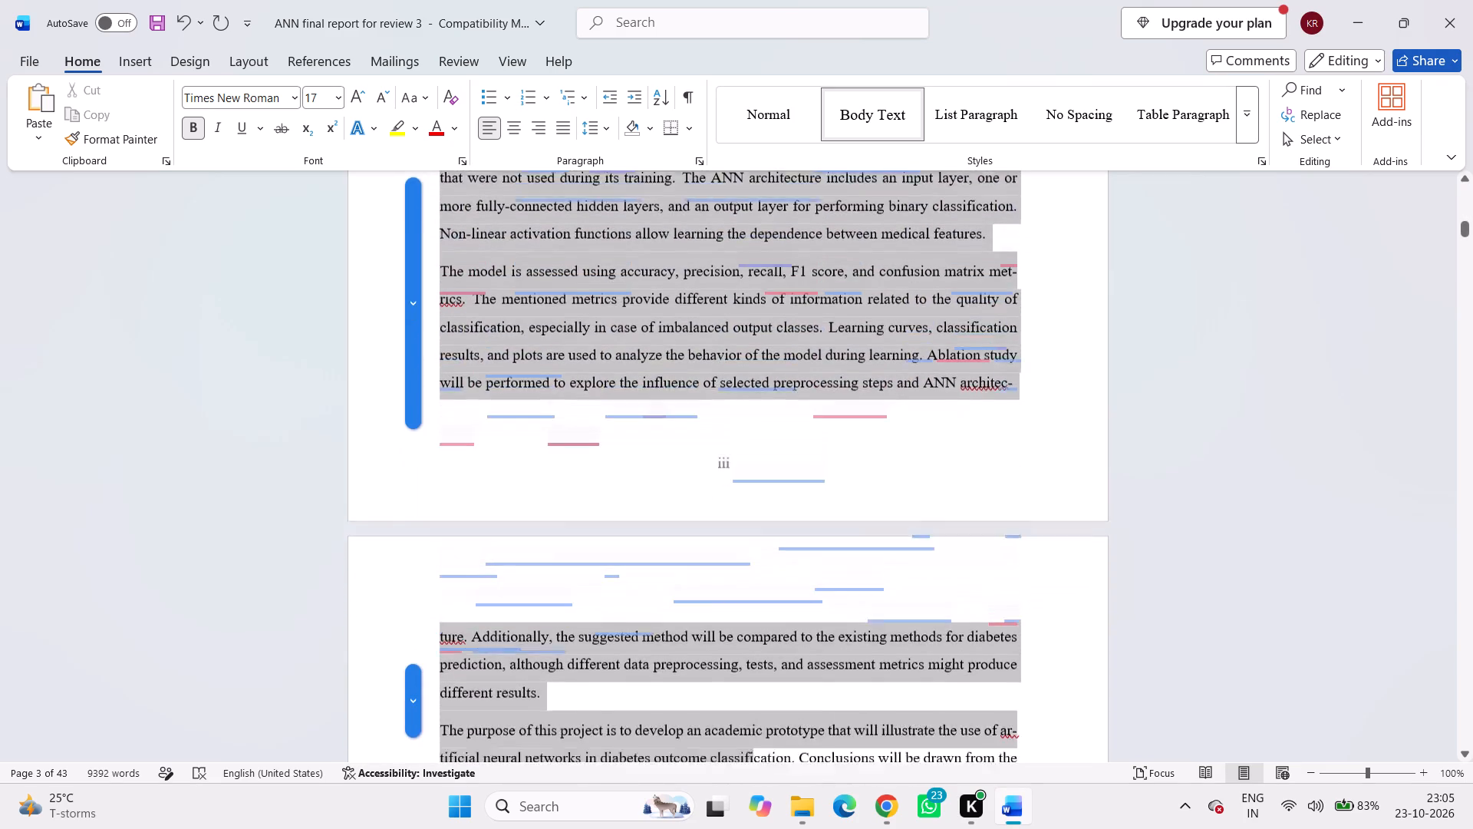
left_click_drag(756, 765, 805, 674)
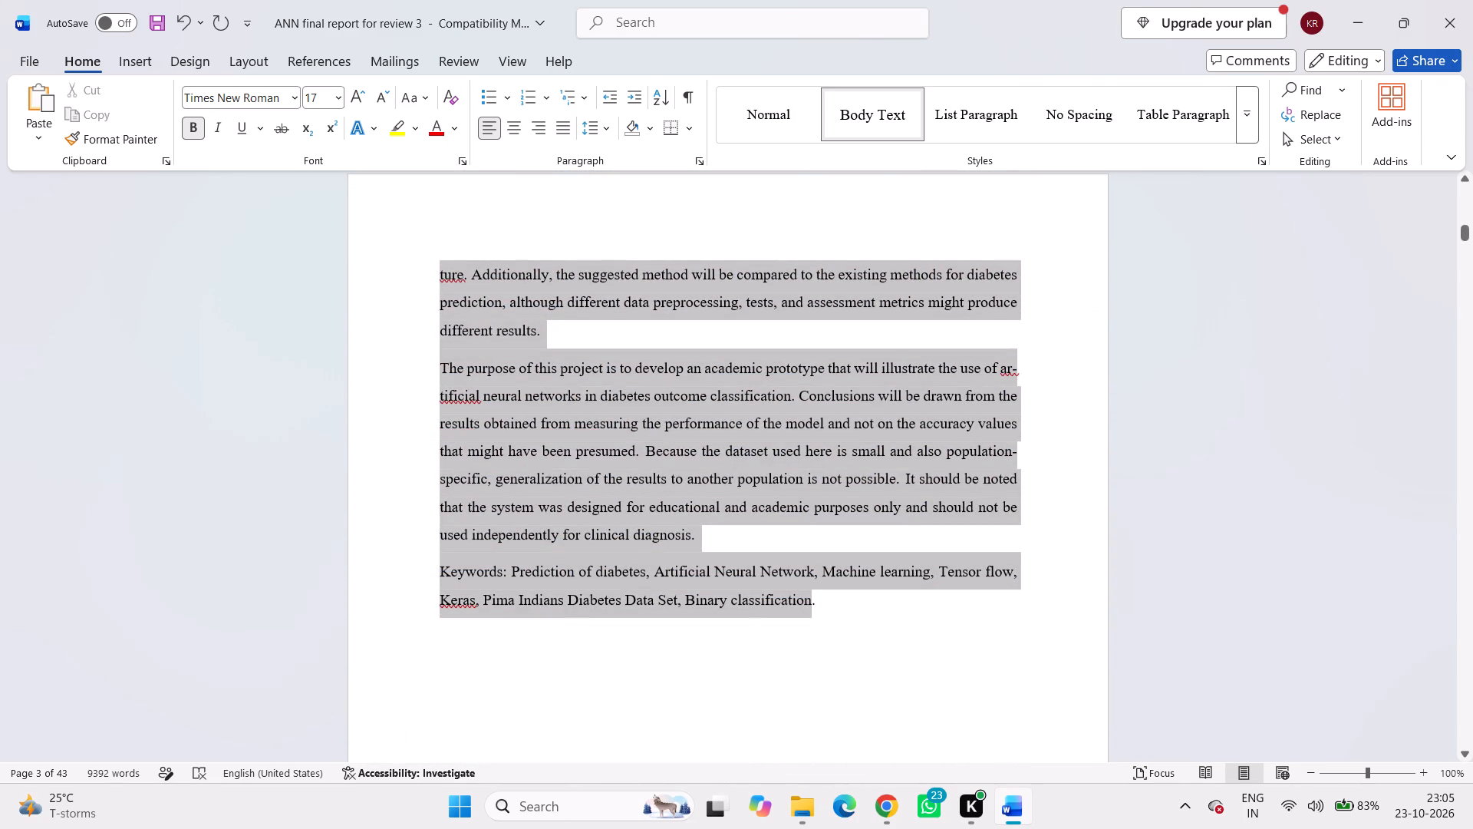
left_click_drag(805, 674, 837, 646)
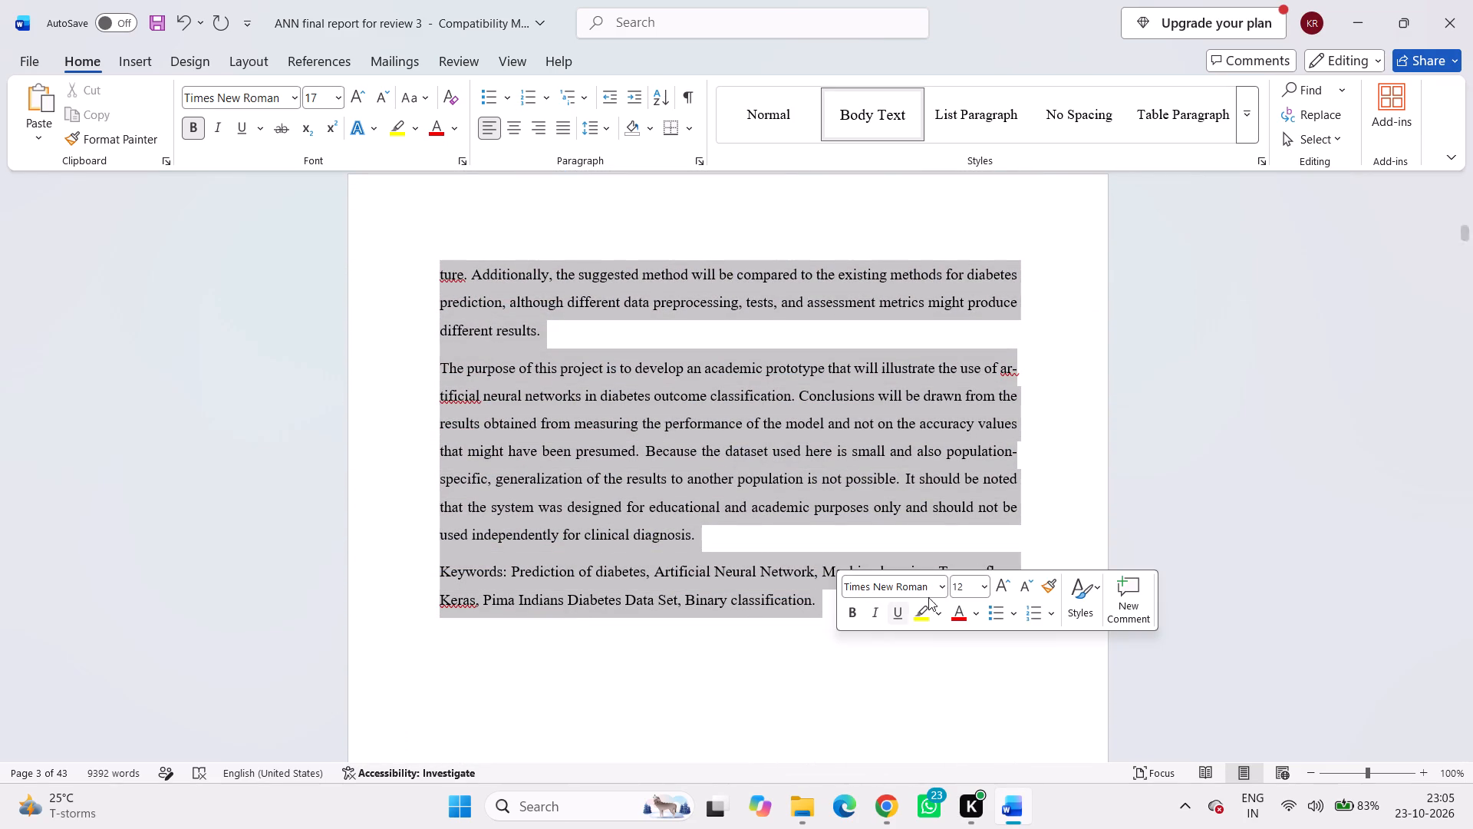
left_click(843, 662)
scroll(708, 597, "down", 2)
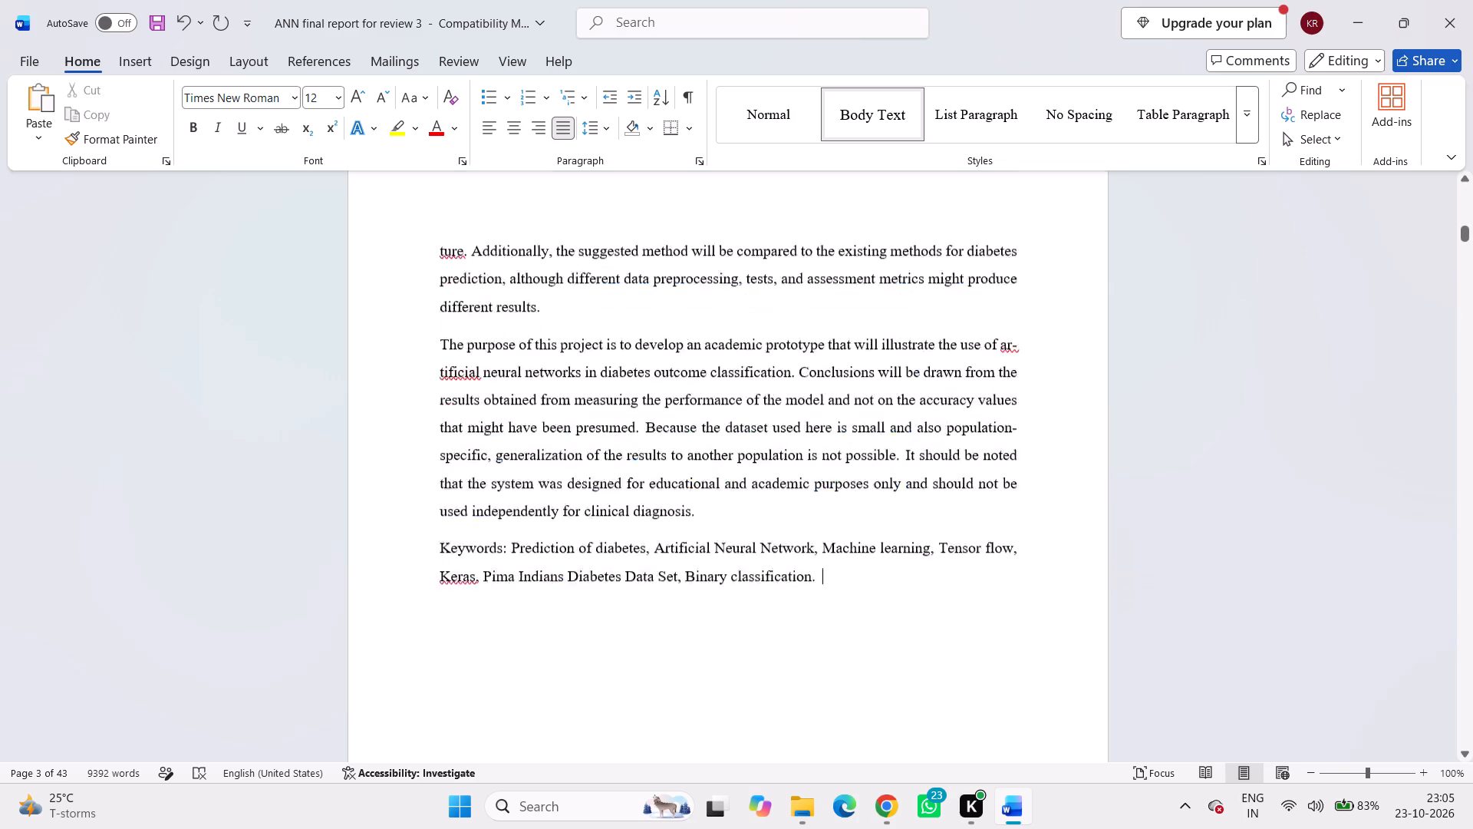
scroll(708, 597, "down", 3)
scroll(706, 592, "up", 2)
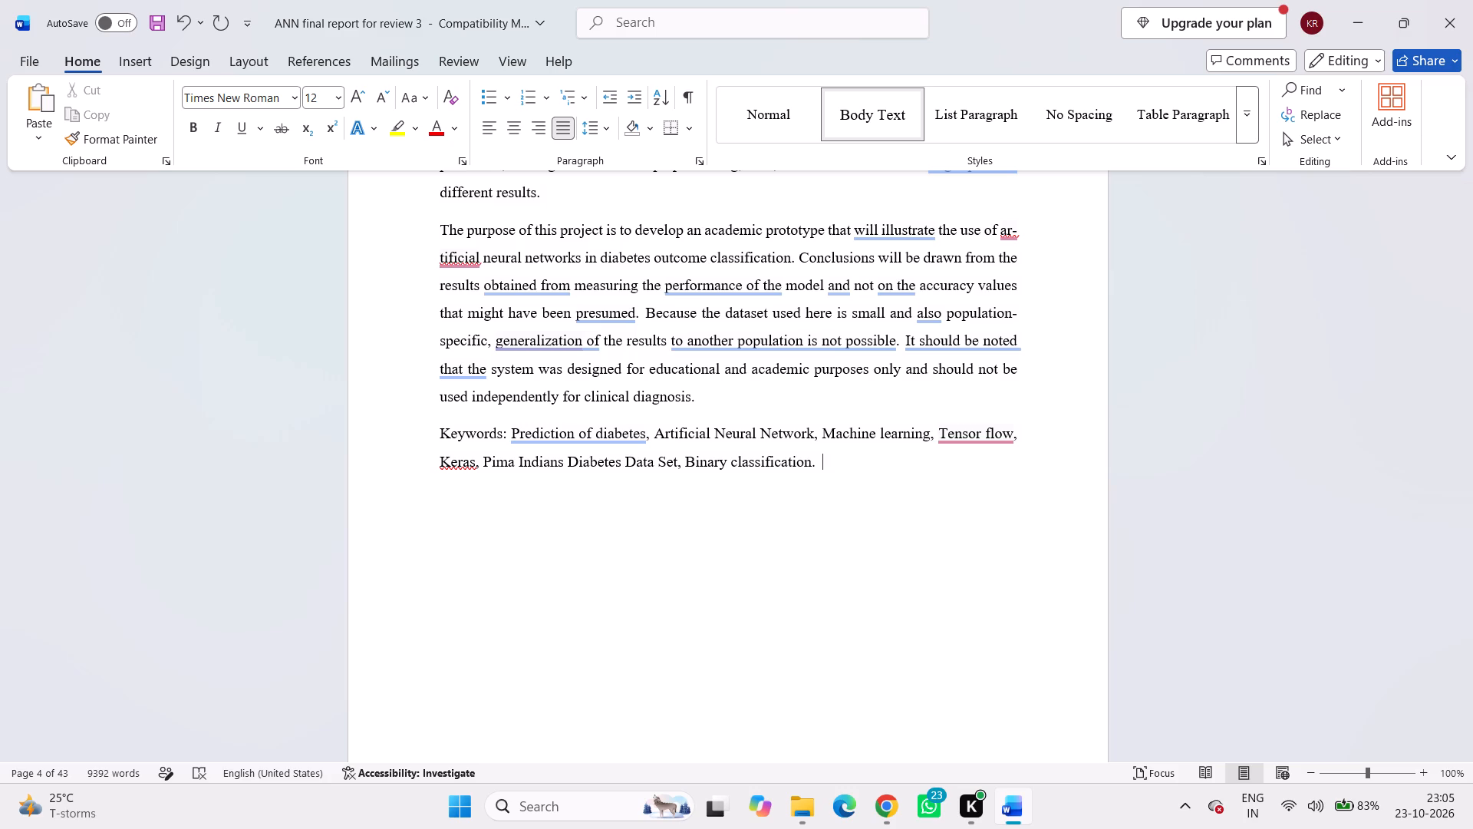
left_click(905, 820)
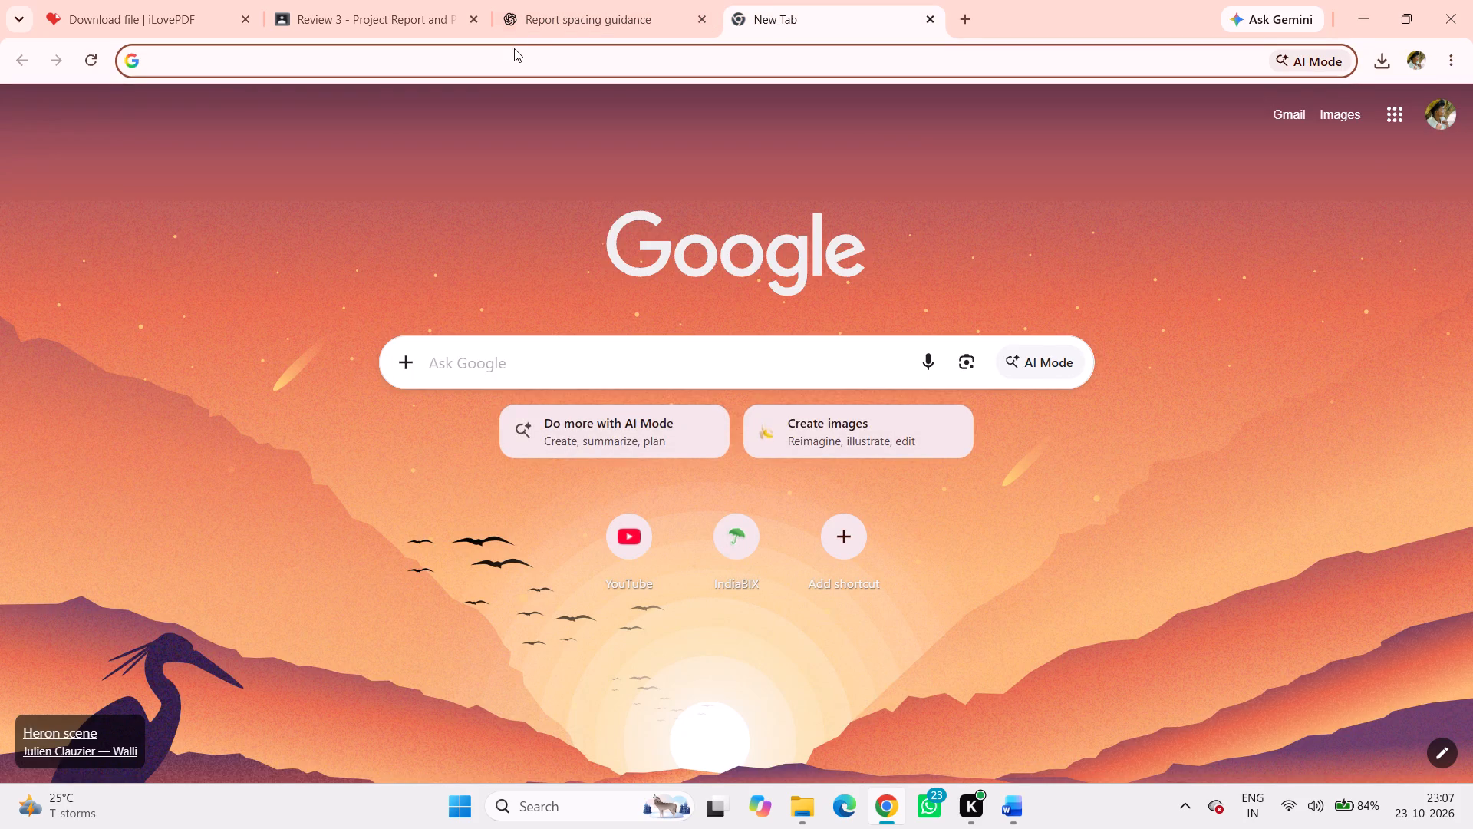
left_click(514, 48)
left_click(215, 161)
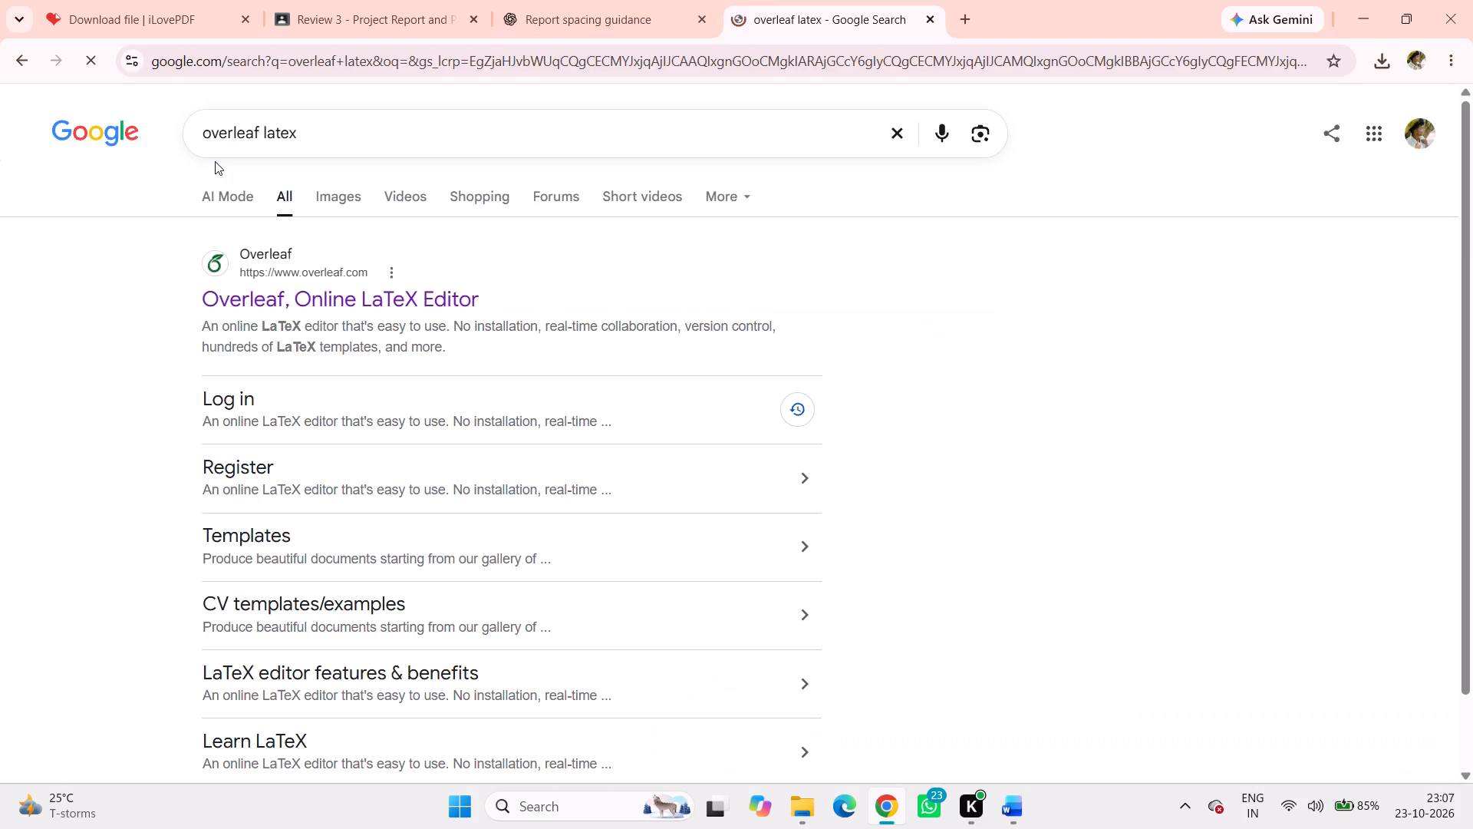
left_click(265, 295)
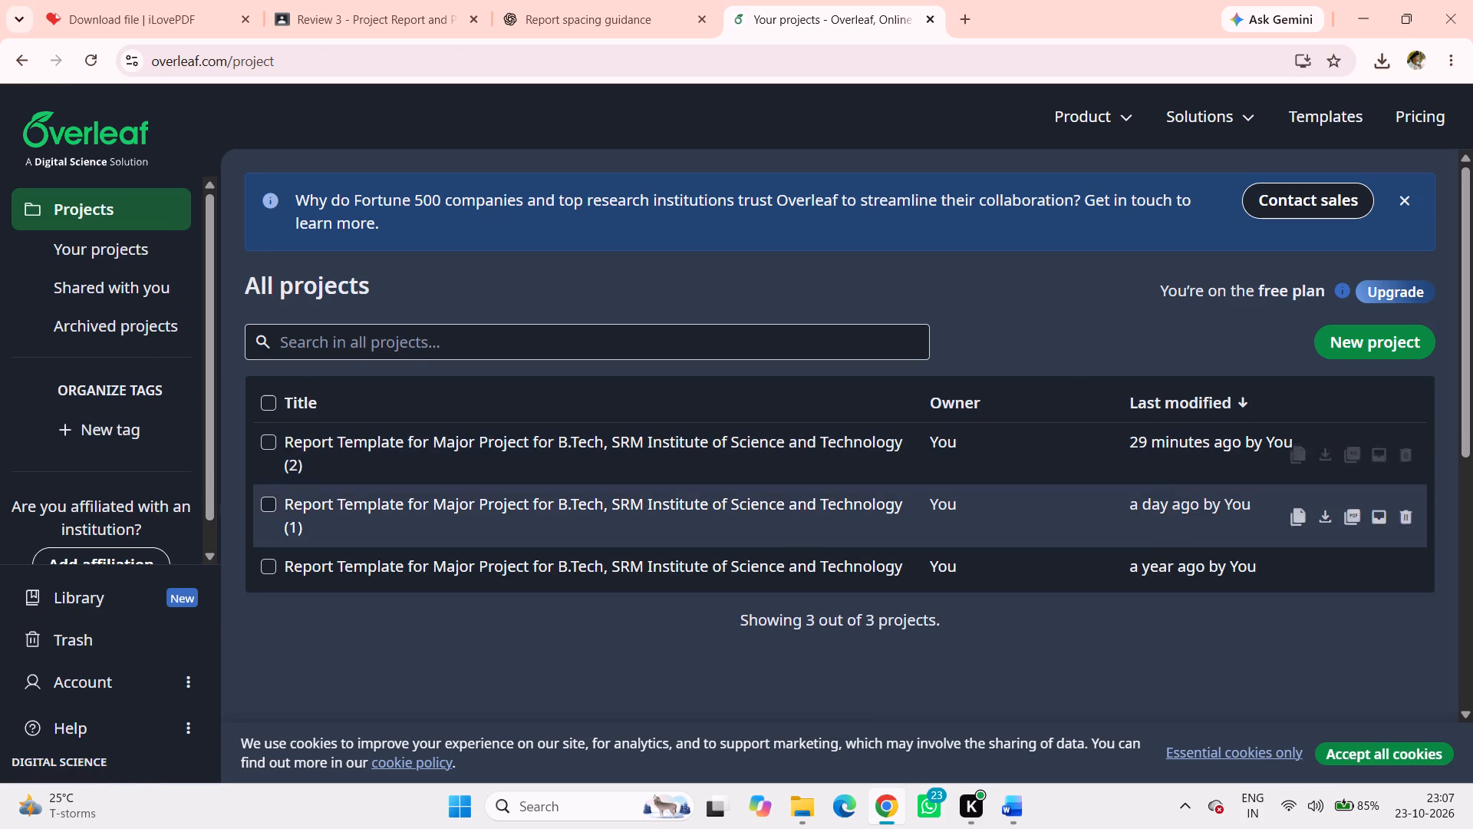
Open the Overleaf project "Report Template for Major Project for B.Tech, SRM Institute of Science and Technology (1)".
left_click(740, 490)
double_click(715, 500)
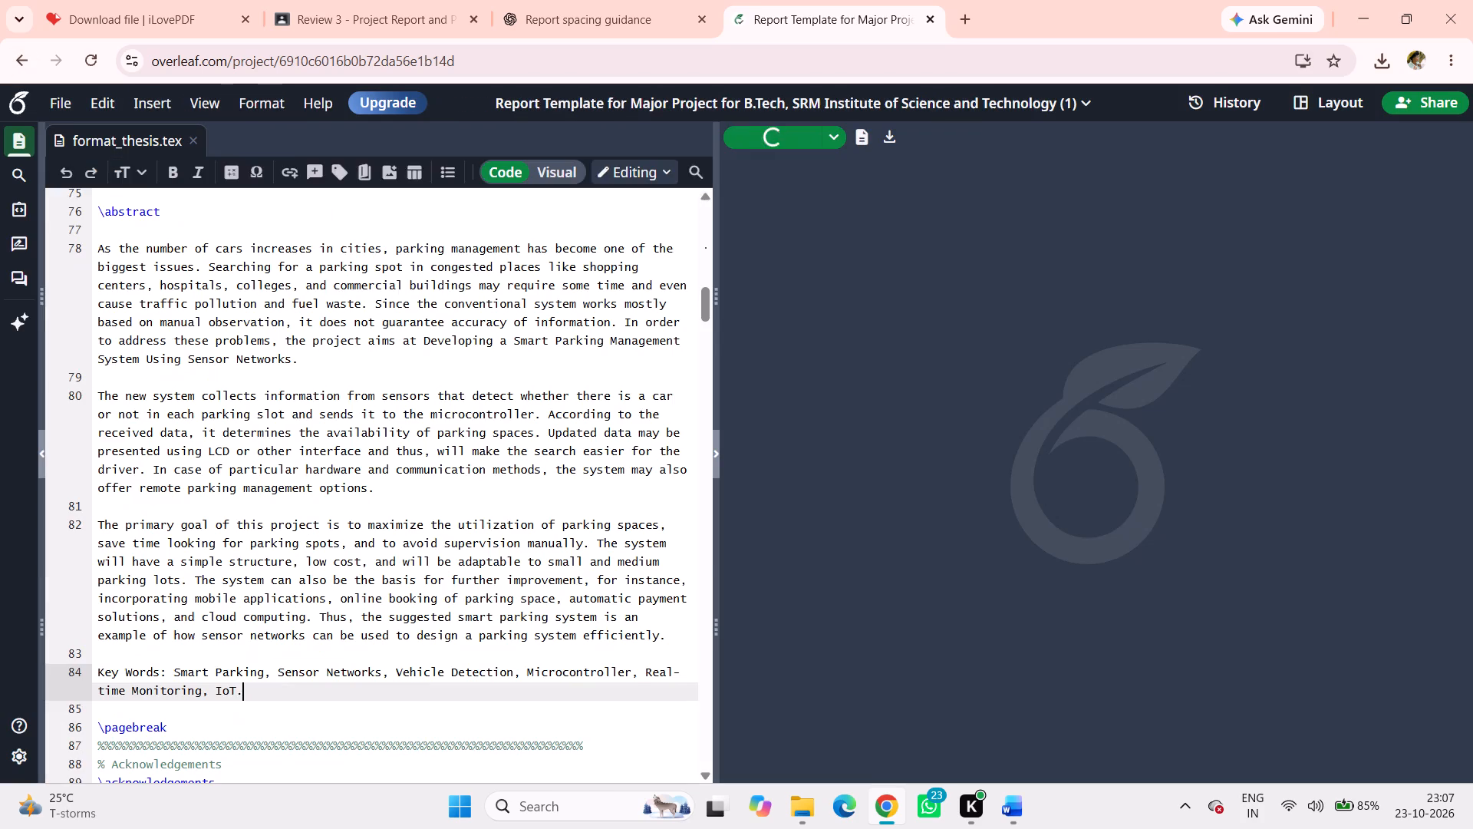
scroll(920, 499, "up", 2)
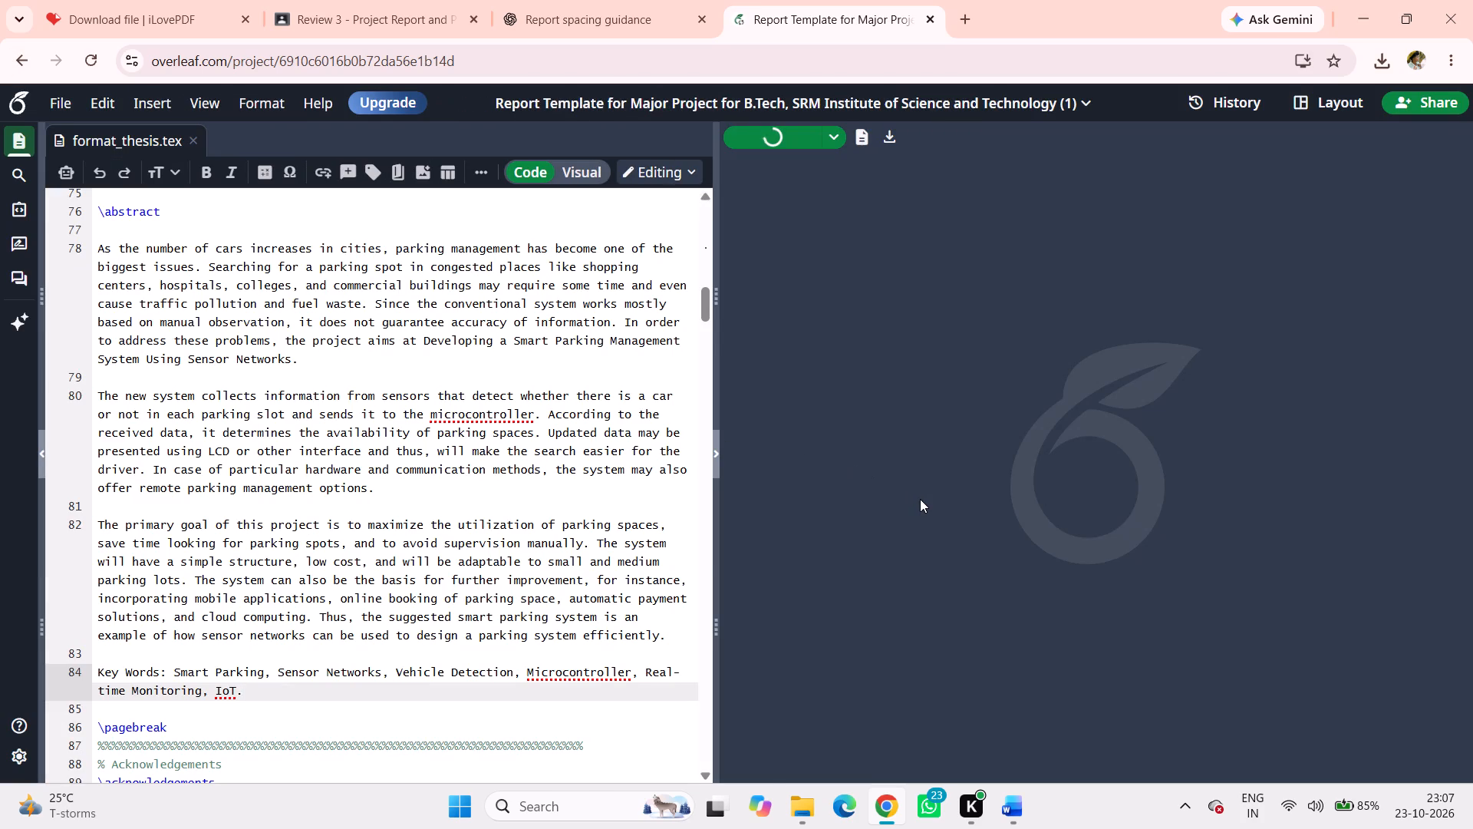
scroll(920, 499, "up", 3)
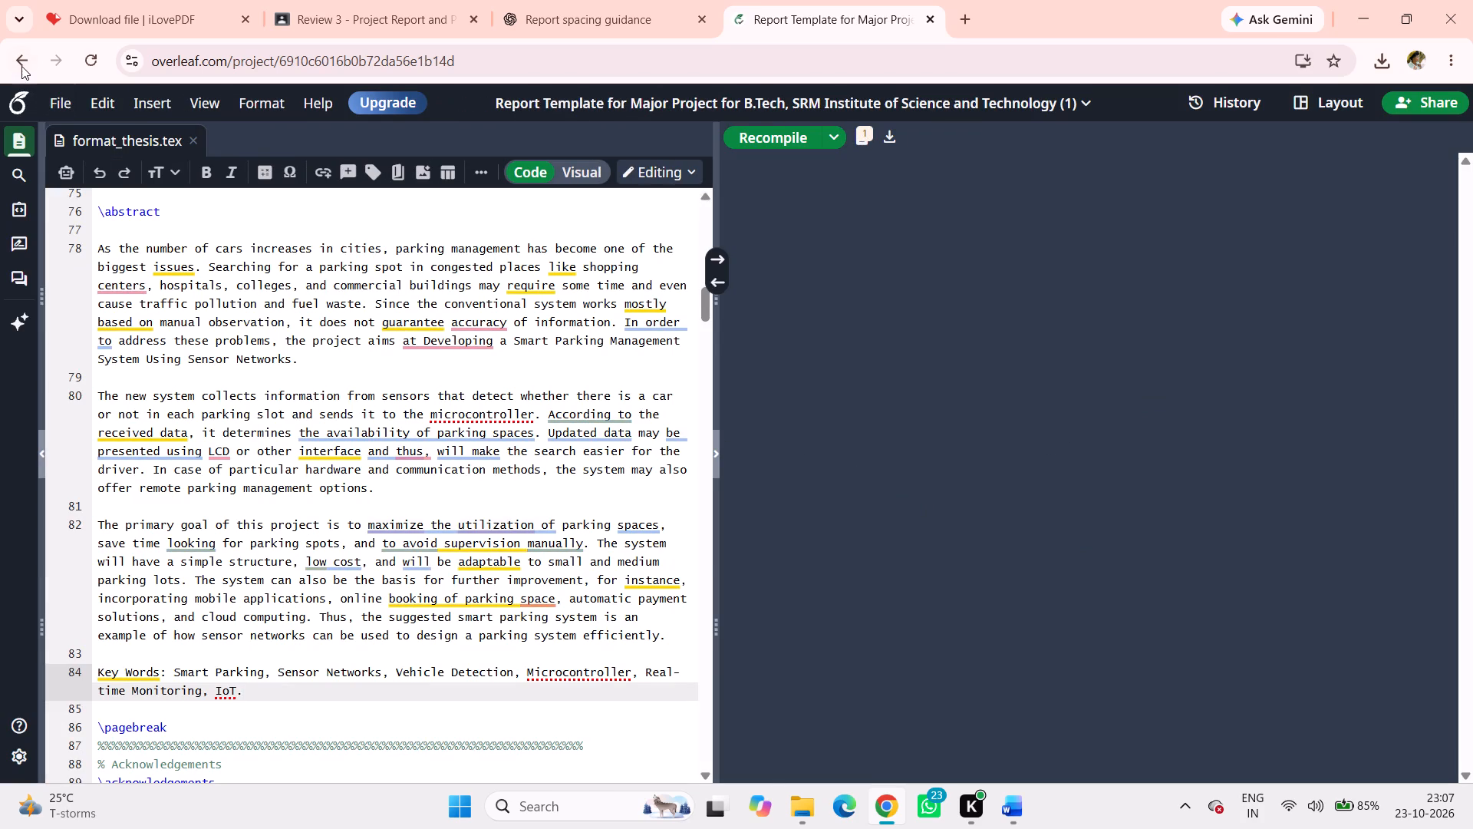
Return to Overleaf's project list and import the Word document "ANN final report for review 3" as a new project, opening it for editing.
left_click(21, 66)
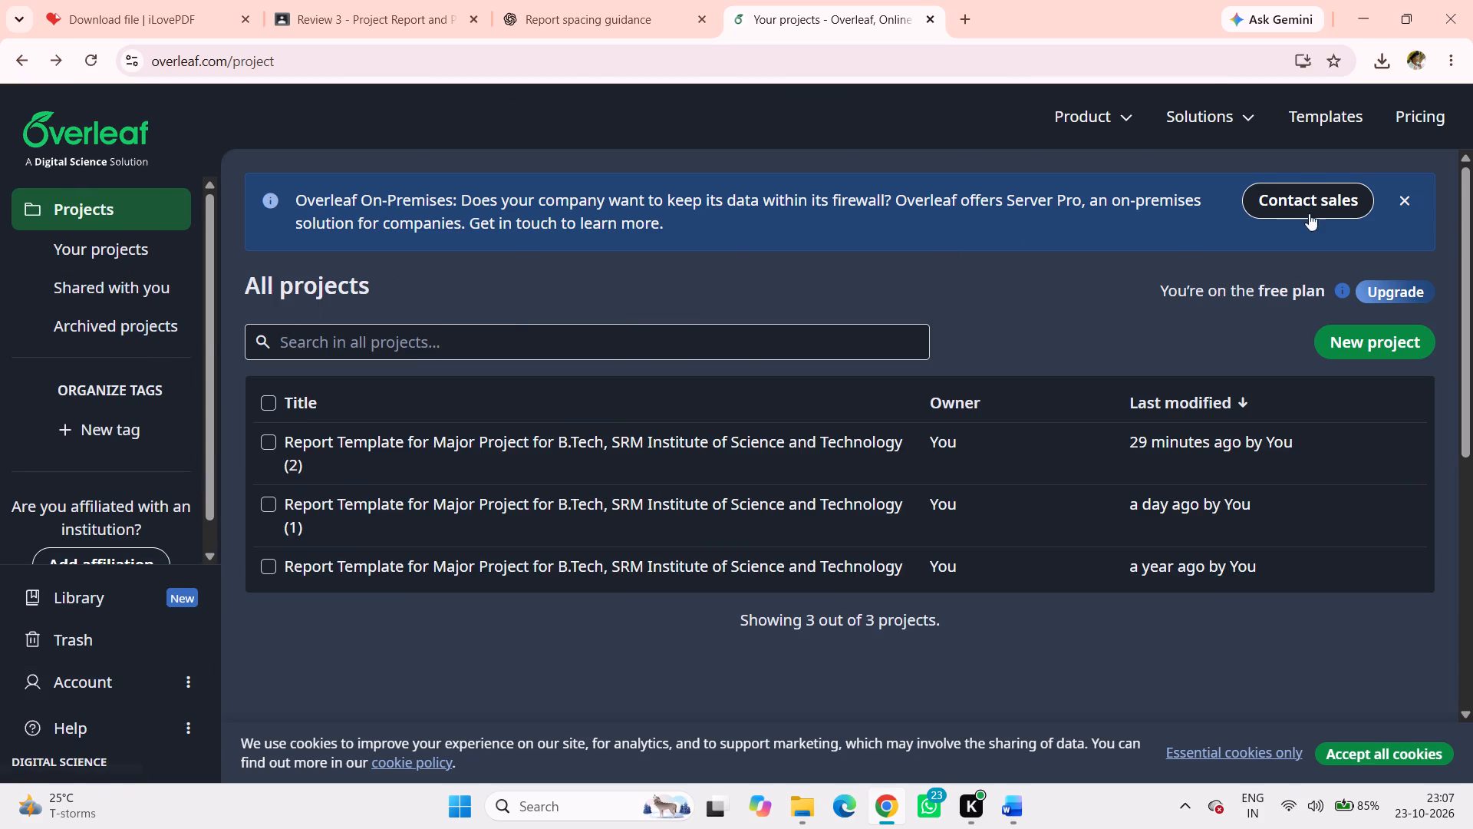
left_click(1386, 332)
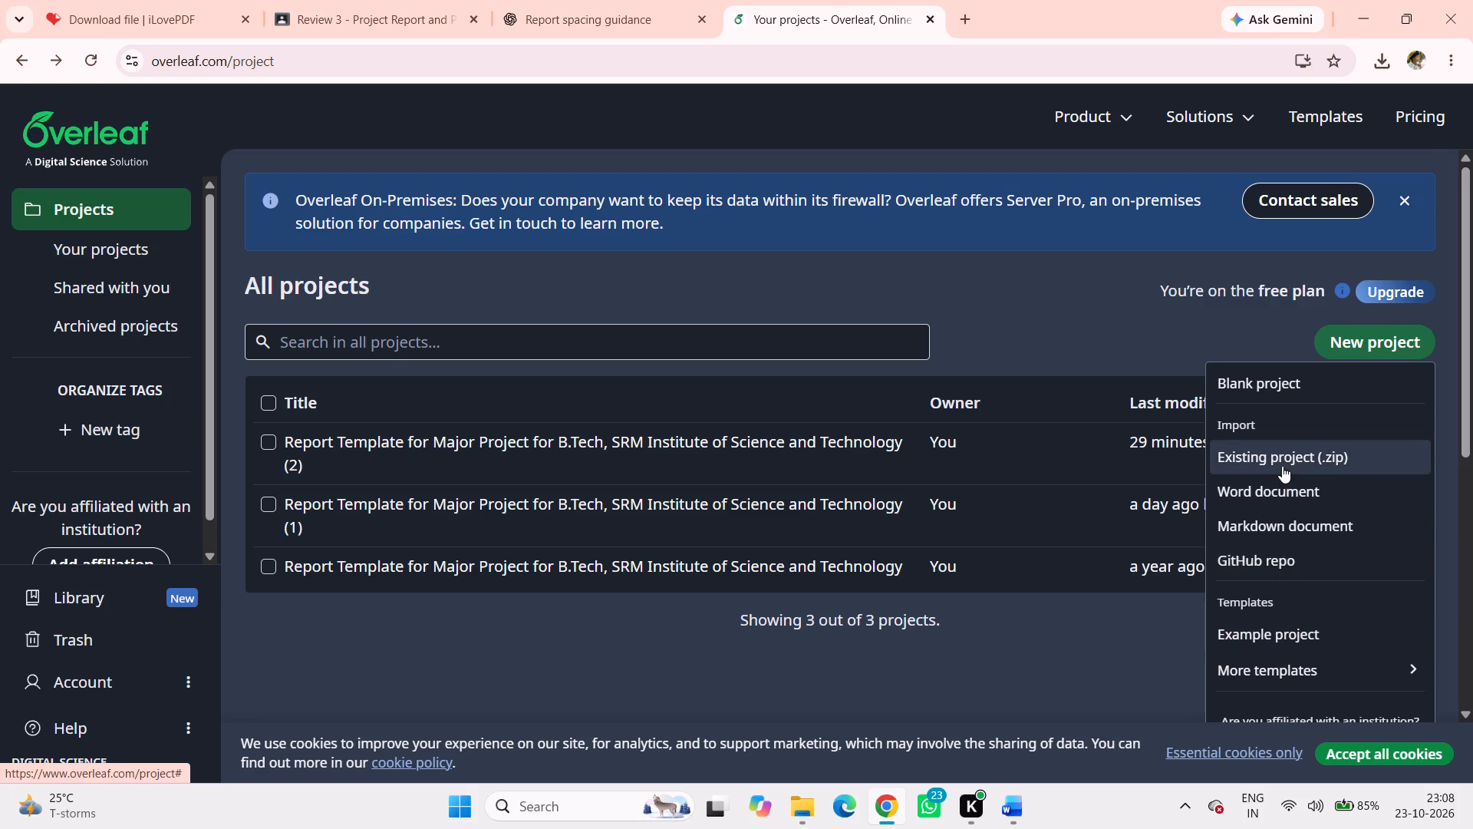
scroll(1299, 542, "down", 2)
scroll(1300, 545, "up", 2)
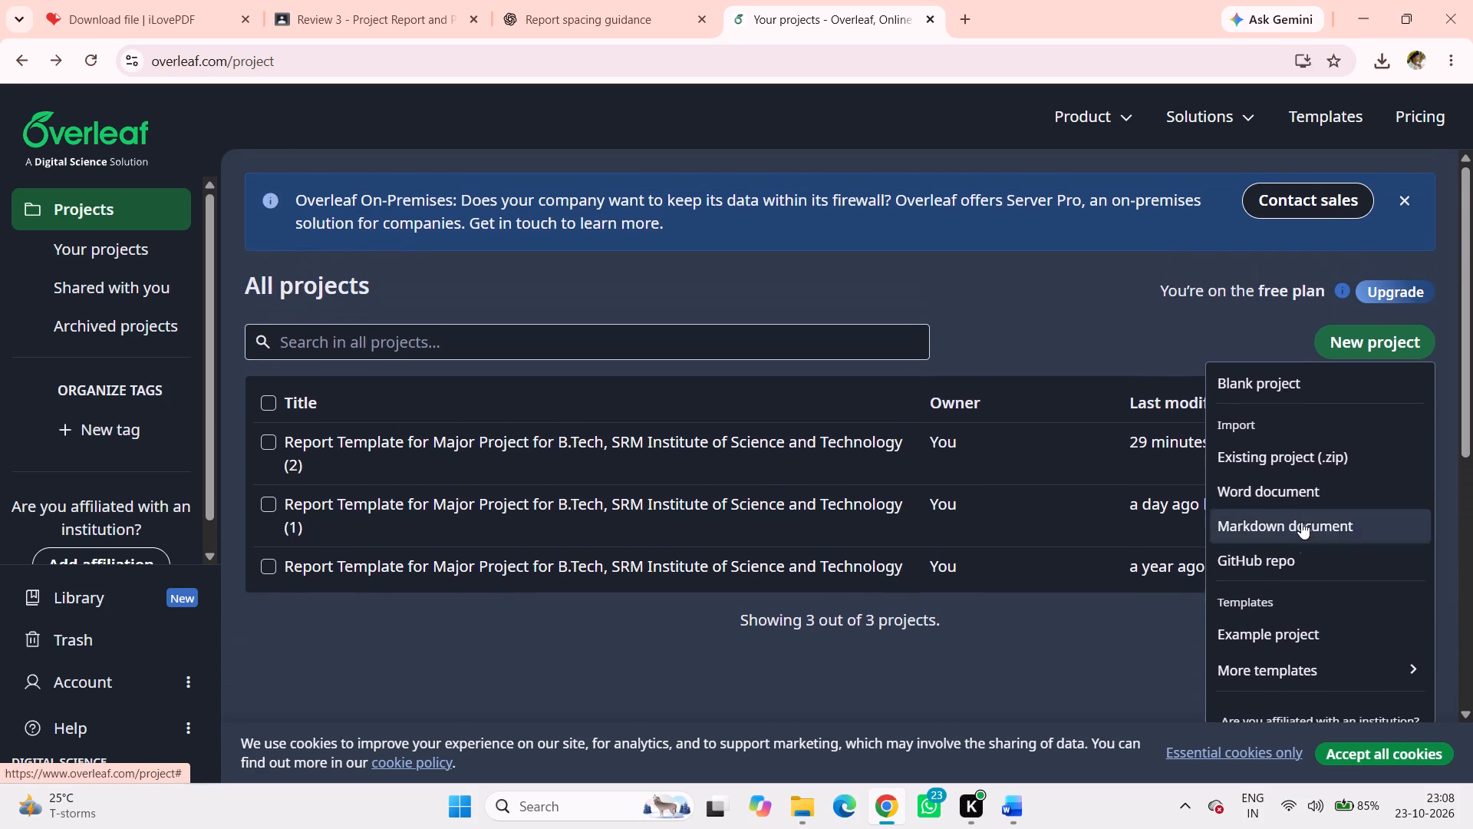
left_click(1298, 488)
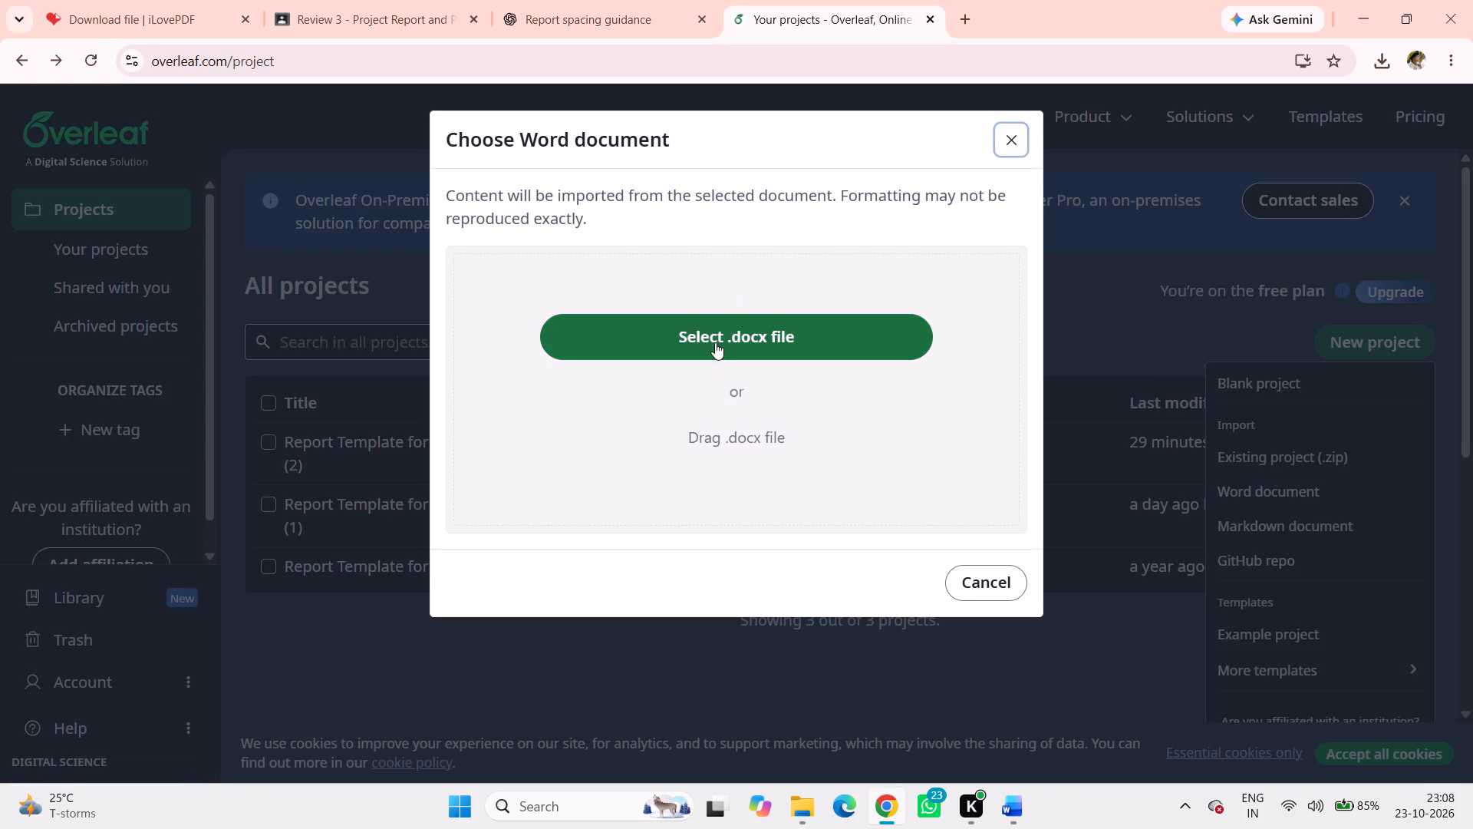
left_click(715, 342)
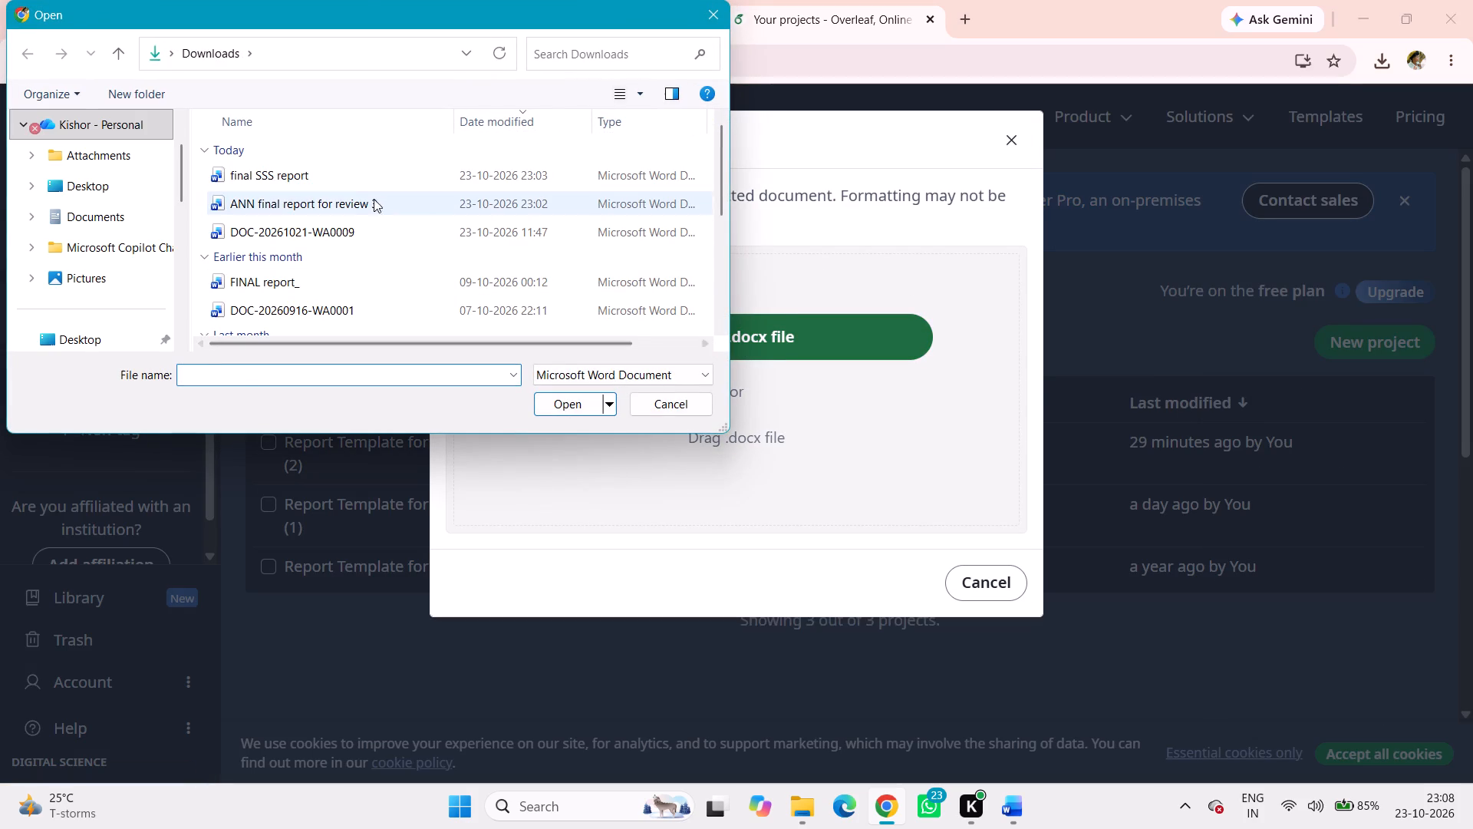
left_click(353, 201)
left_click(567, 404)
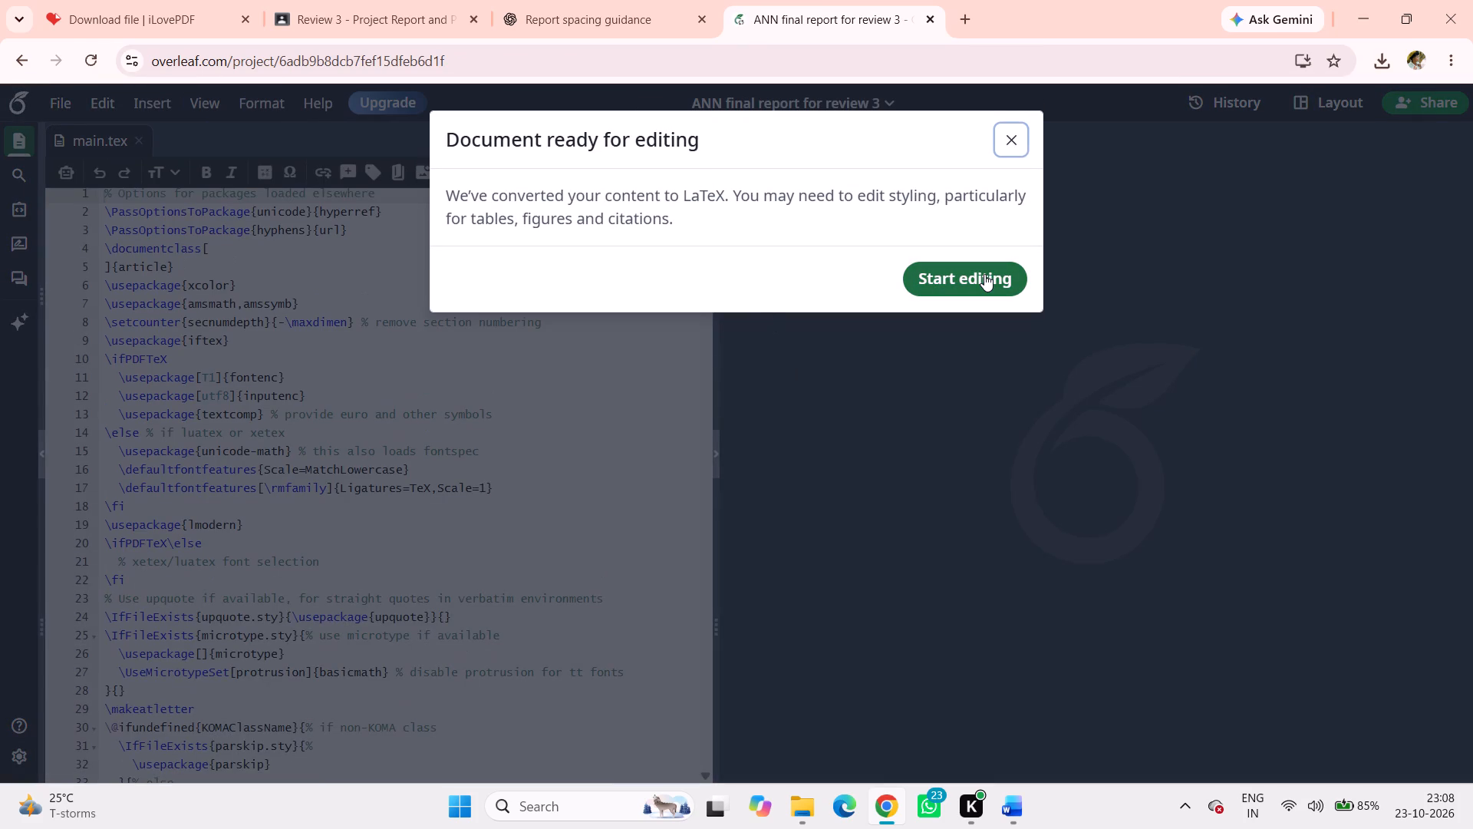
left_click(984, 274)
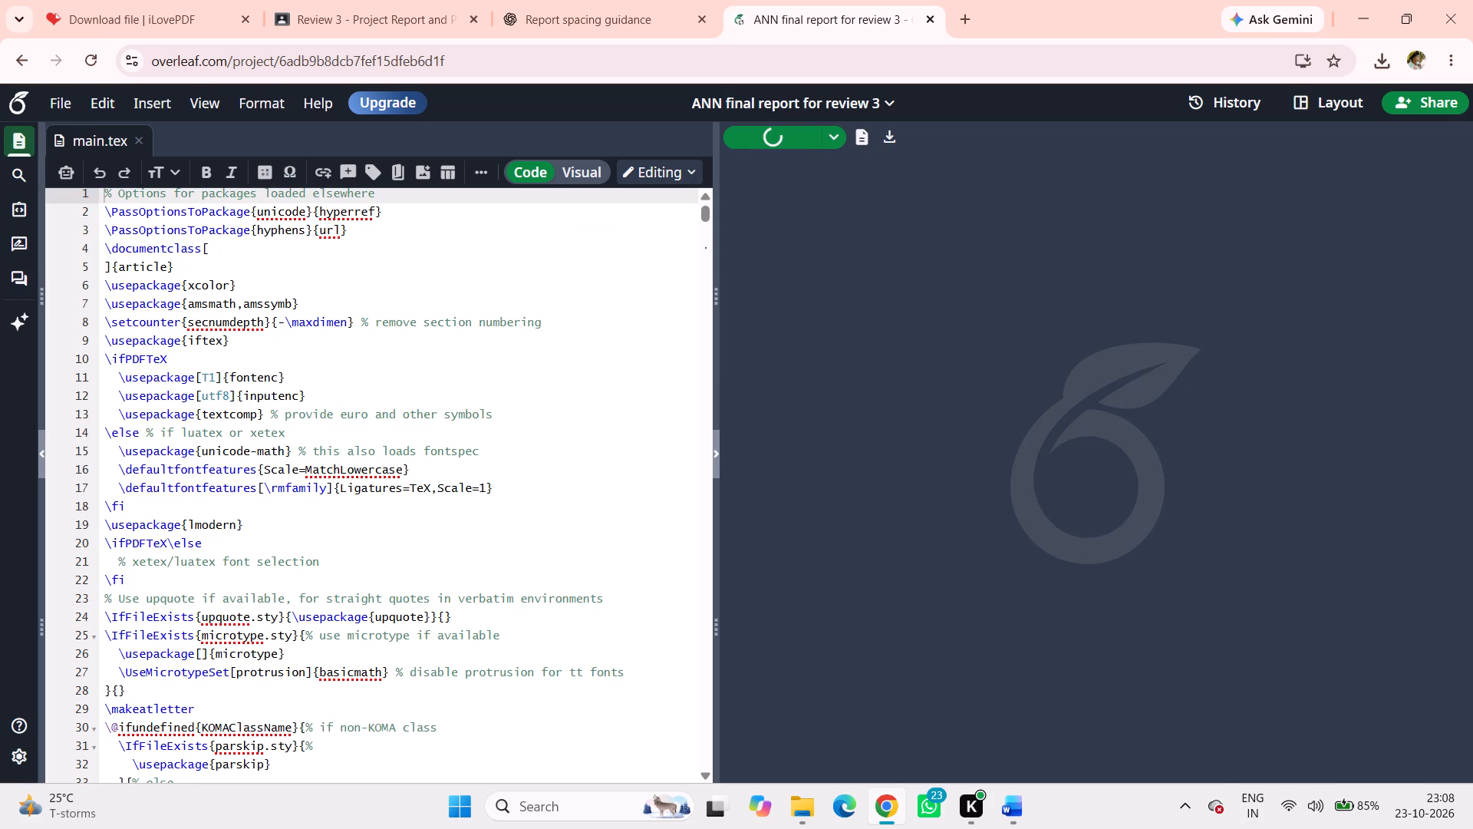
scroll(252, 345, "up", 2)
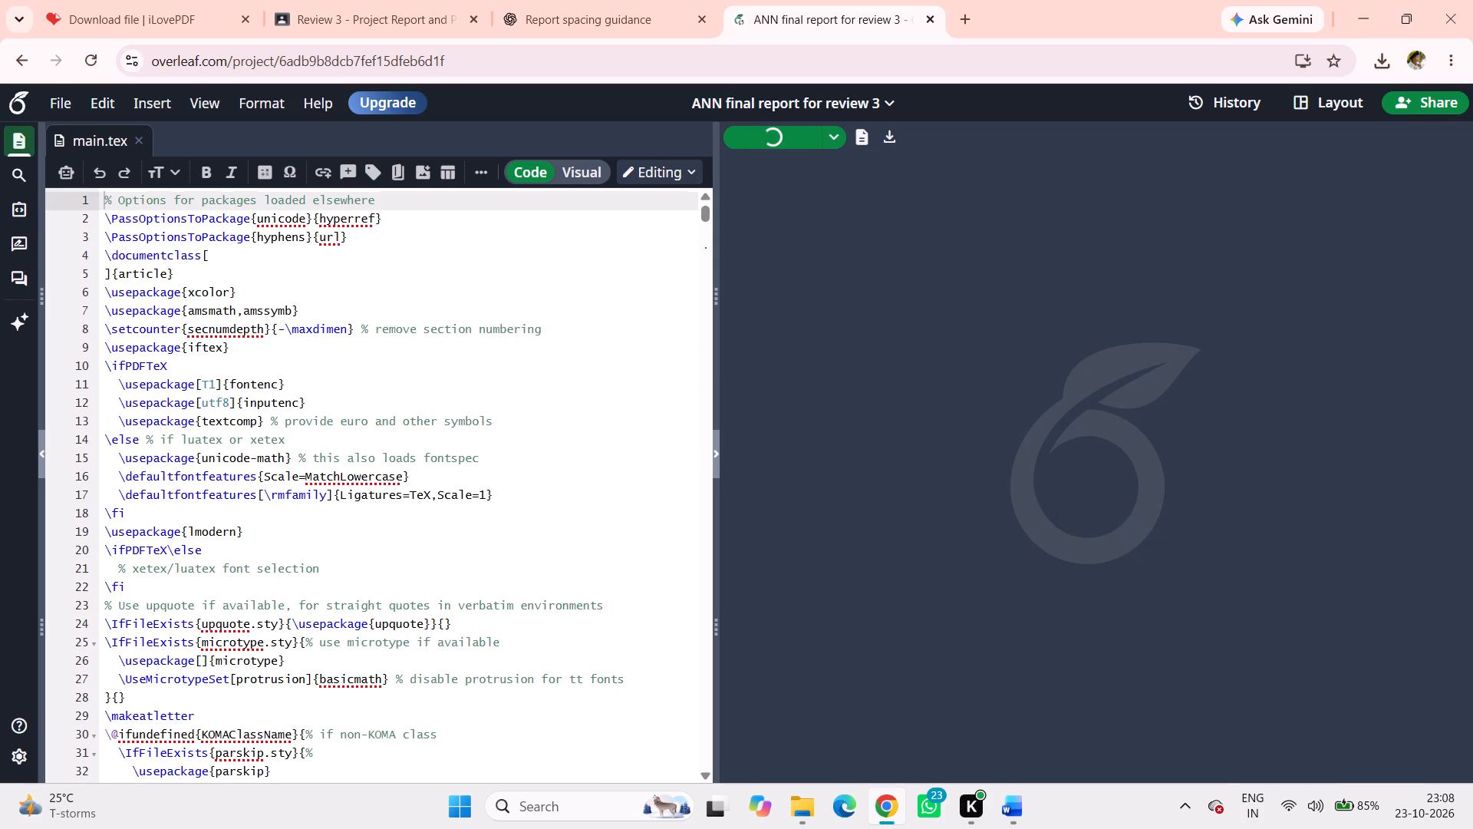
scroll(252, 345, "up", 2)
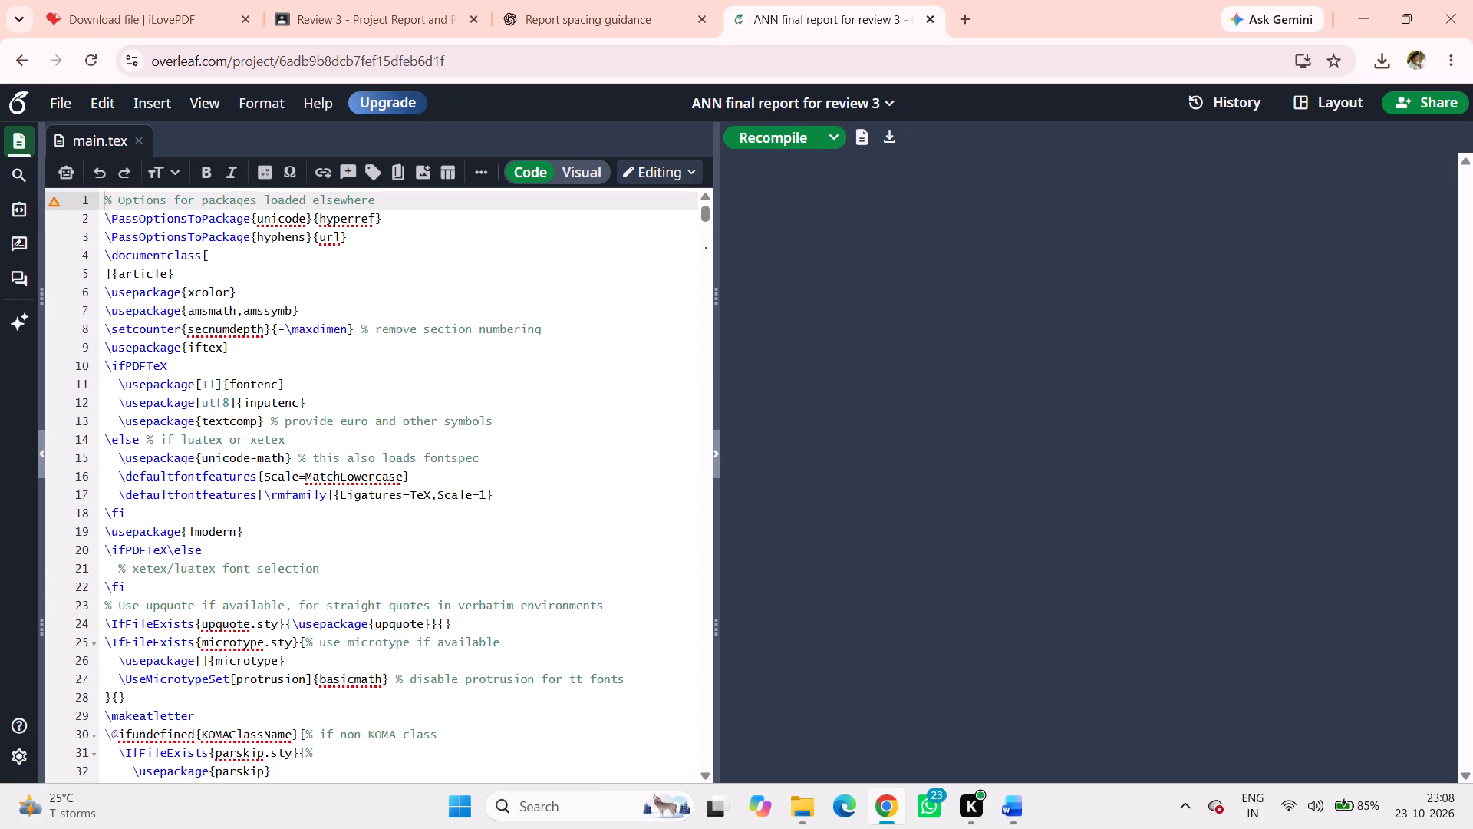
scroll(219, 424, "down", 2)
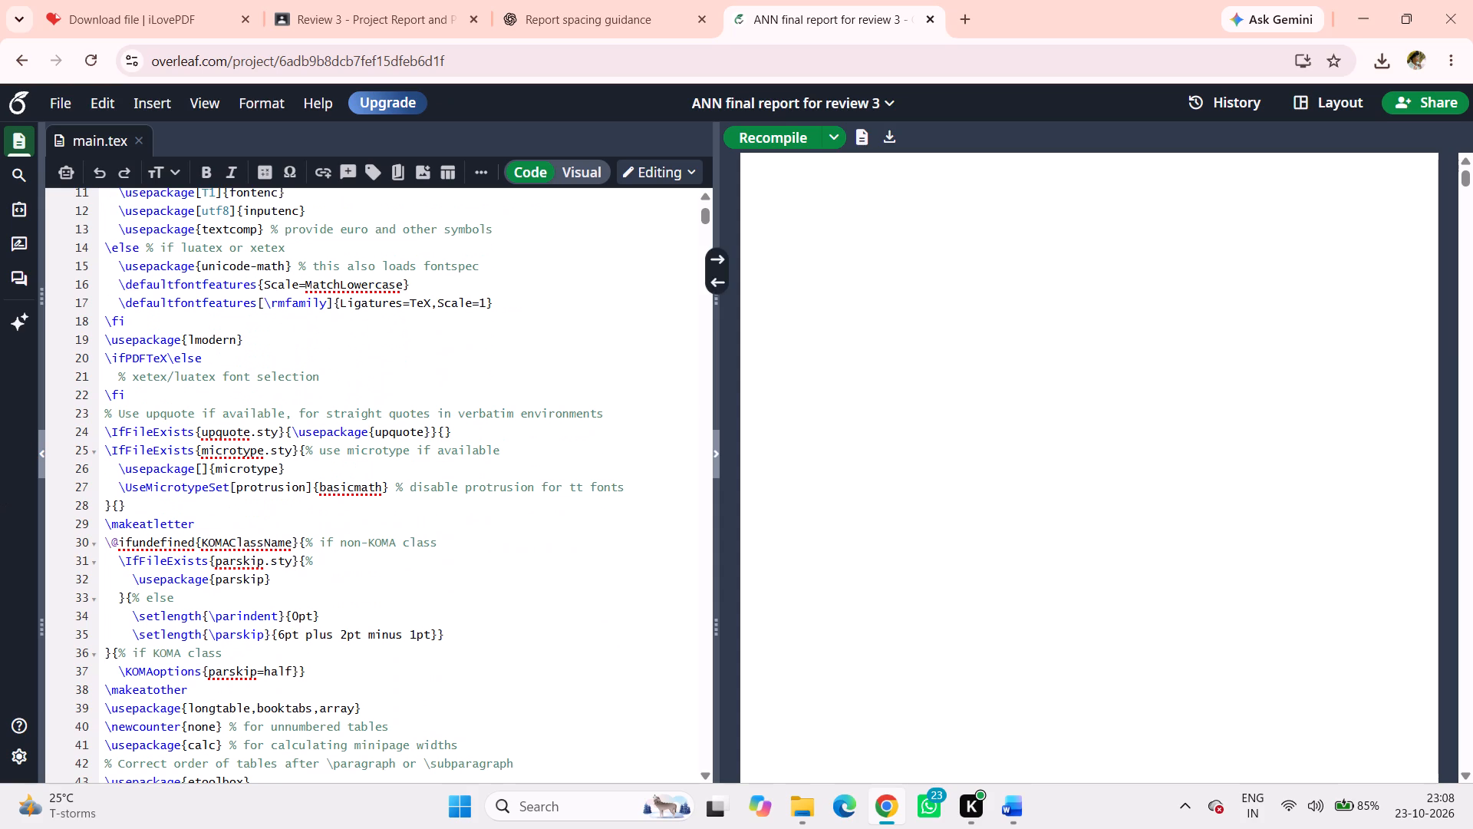
scroll(277, 475, "down", 2)
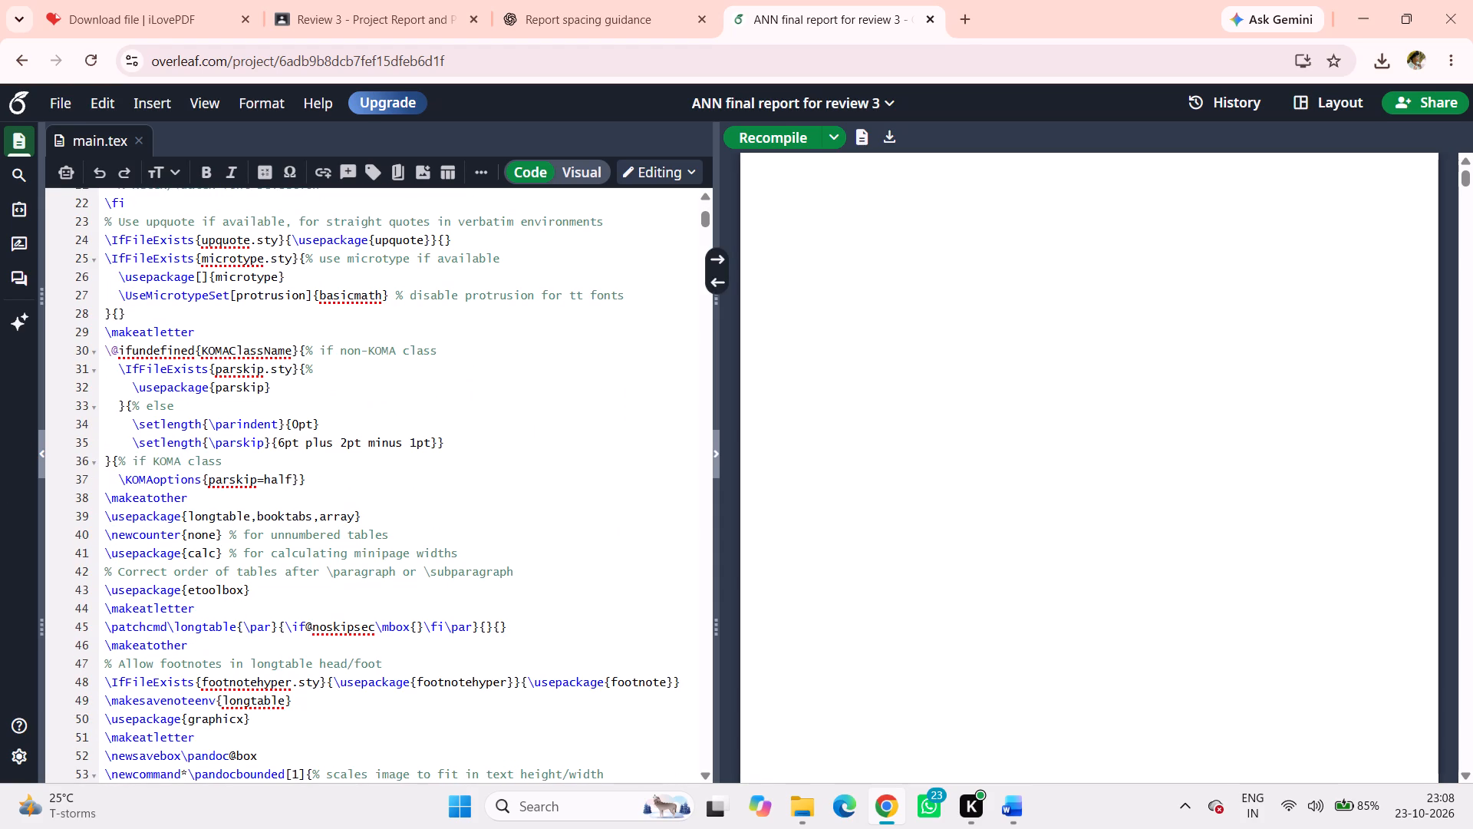
scroll(277, 476, "down", 3)
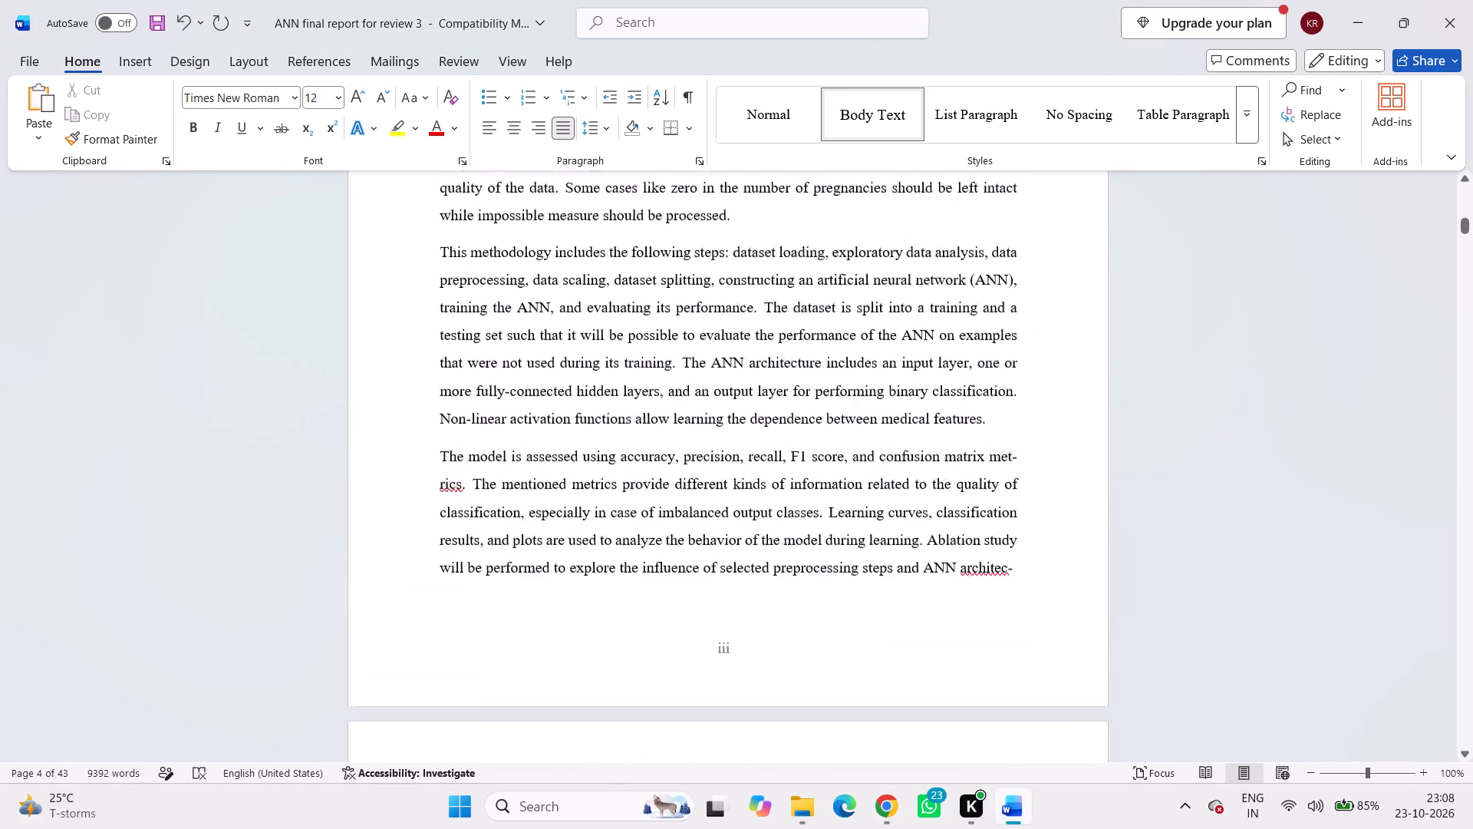
scroll(638, 488, "up", 20)
scroll(638, 488, "up", 7)
scroll(638, 511, "down", 7)
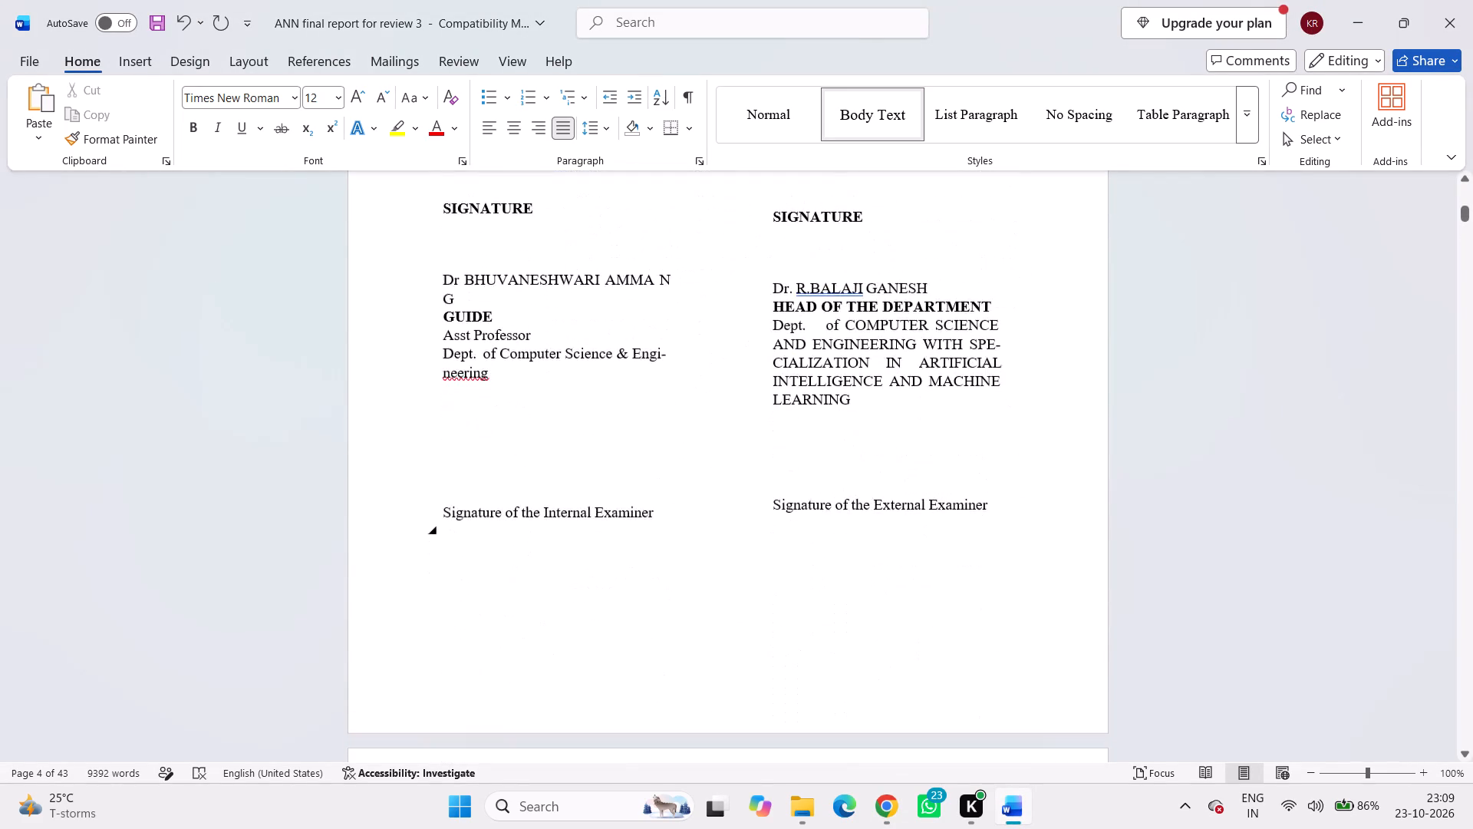
scroll(644, 514, "down", 20)
scroll(644, 514, "down", 20)
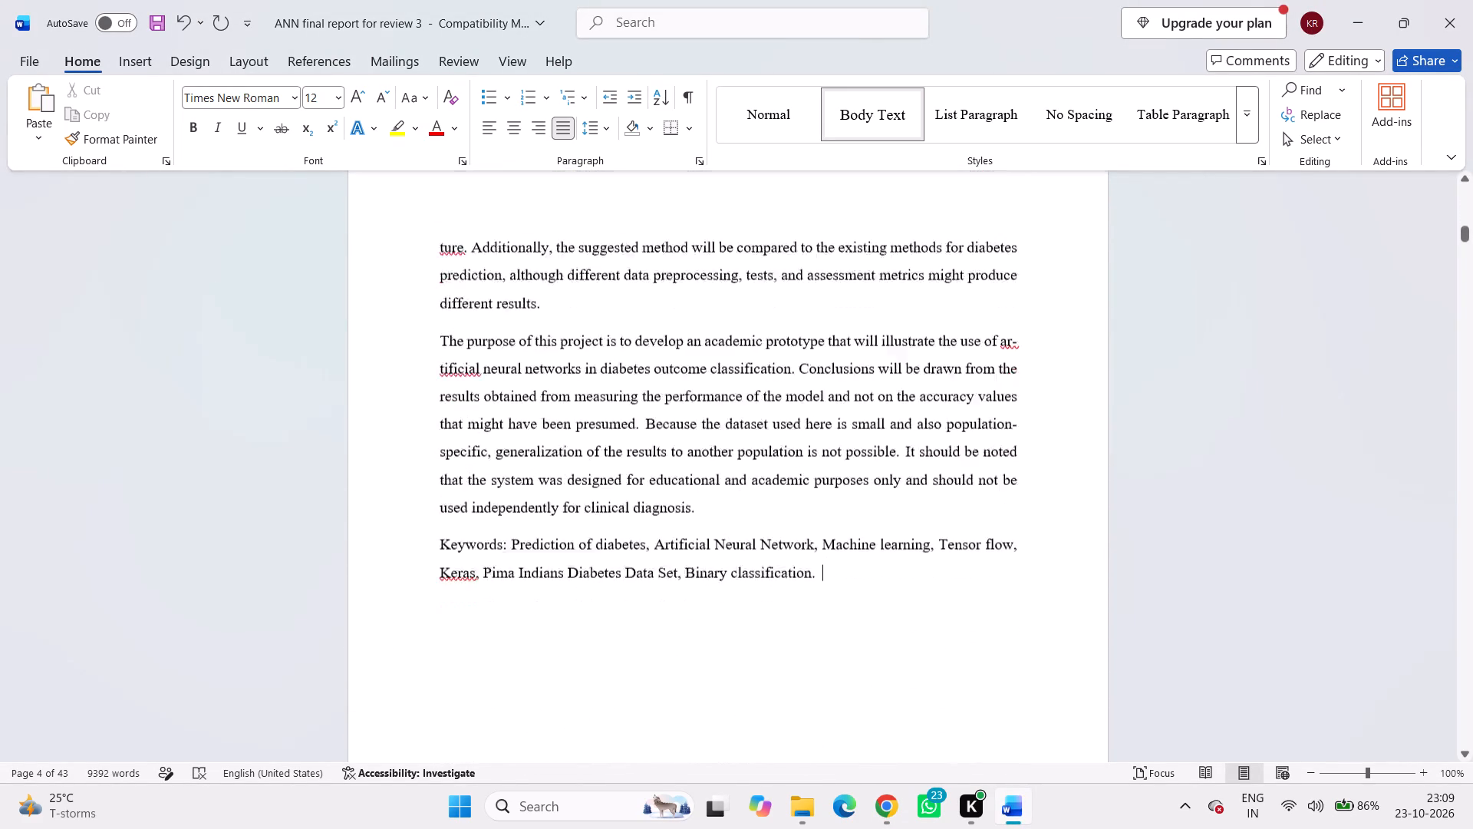
scroll(636, 507, "down", 17)
scroll(635, 507, "down", 5)
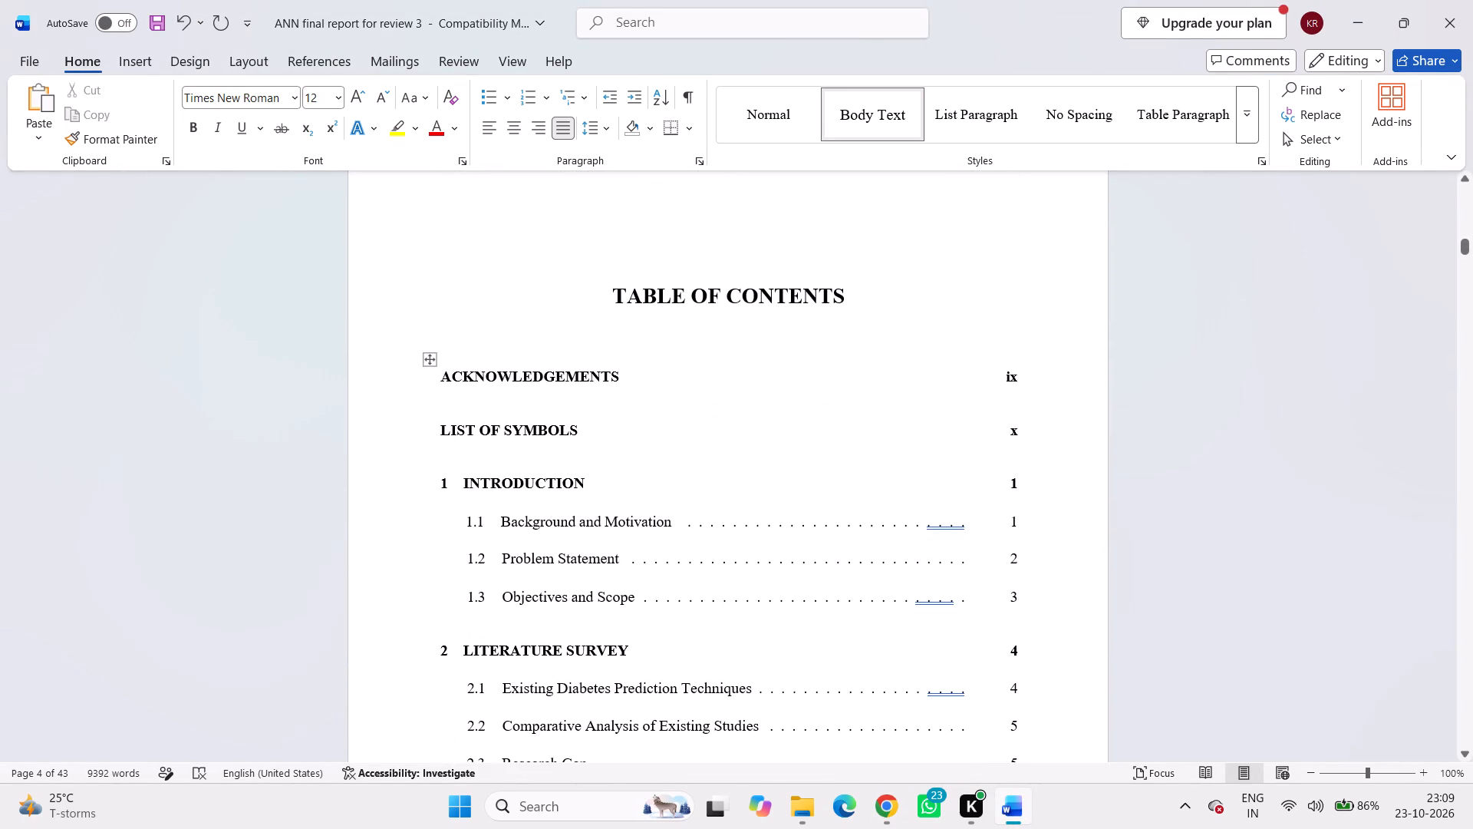
double_click(611, 376)
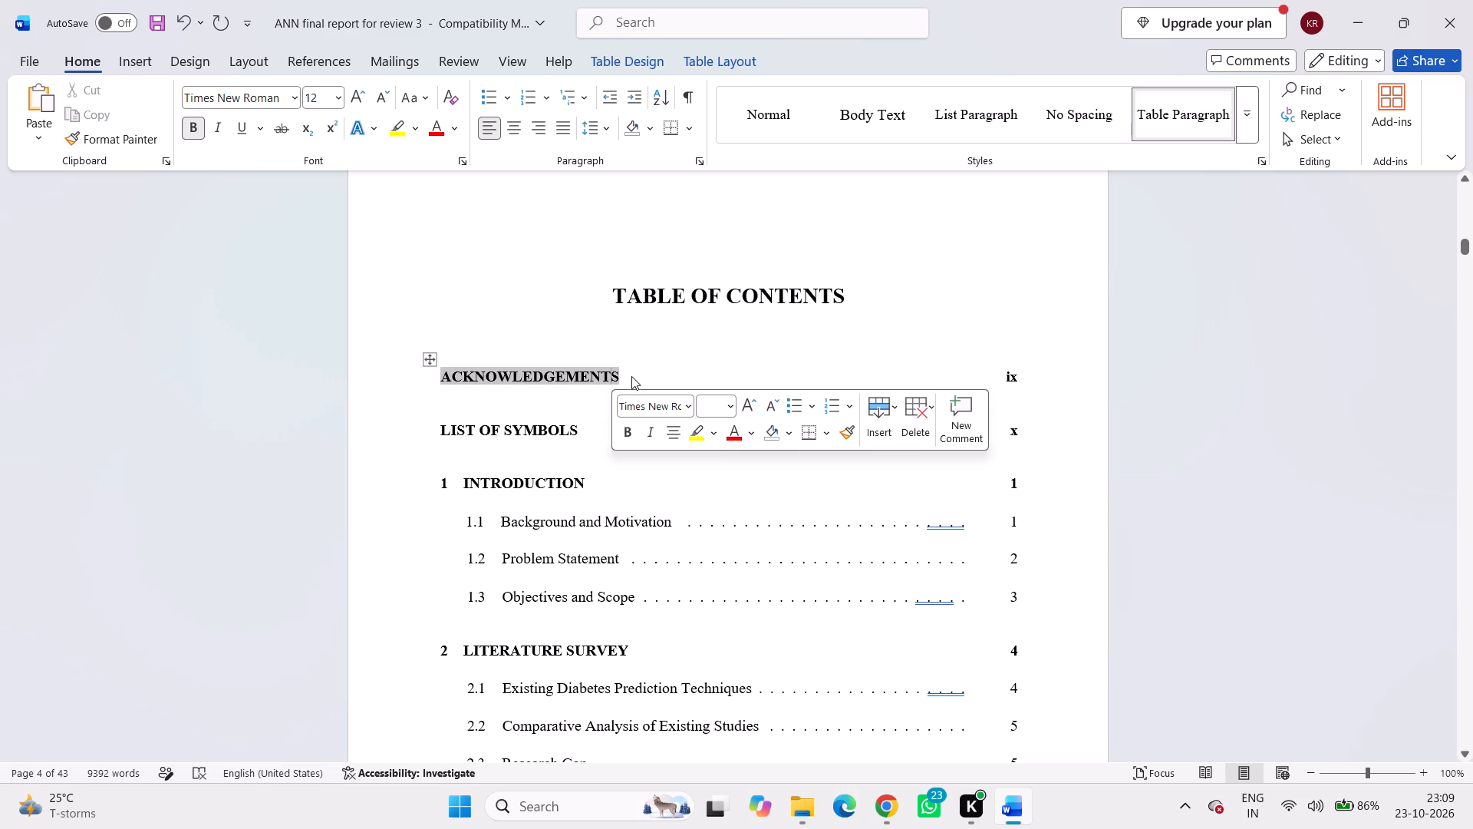
left_click(733, 409)
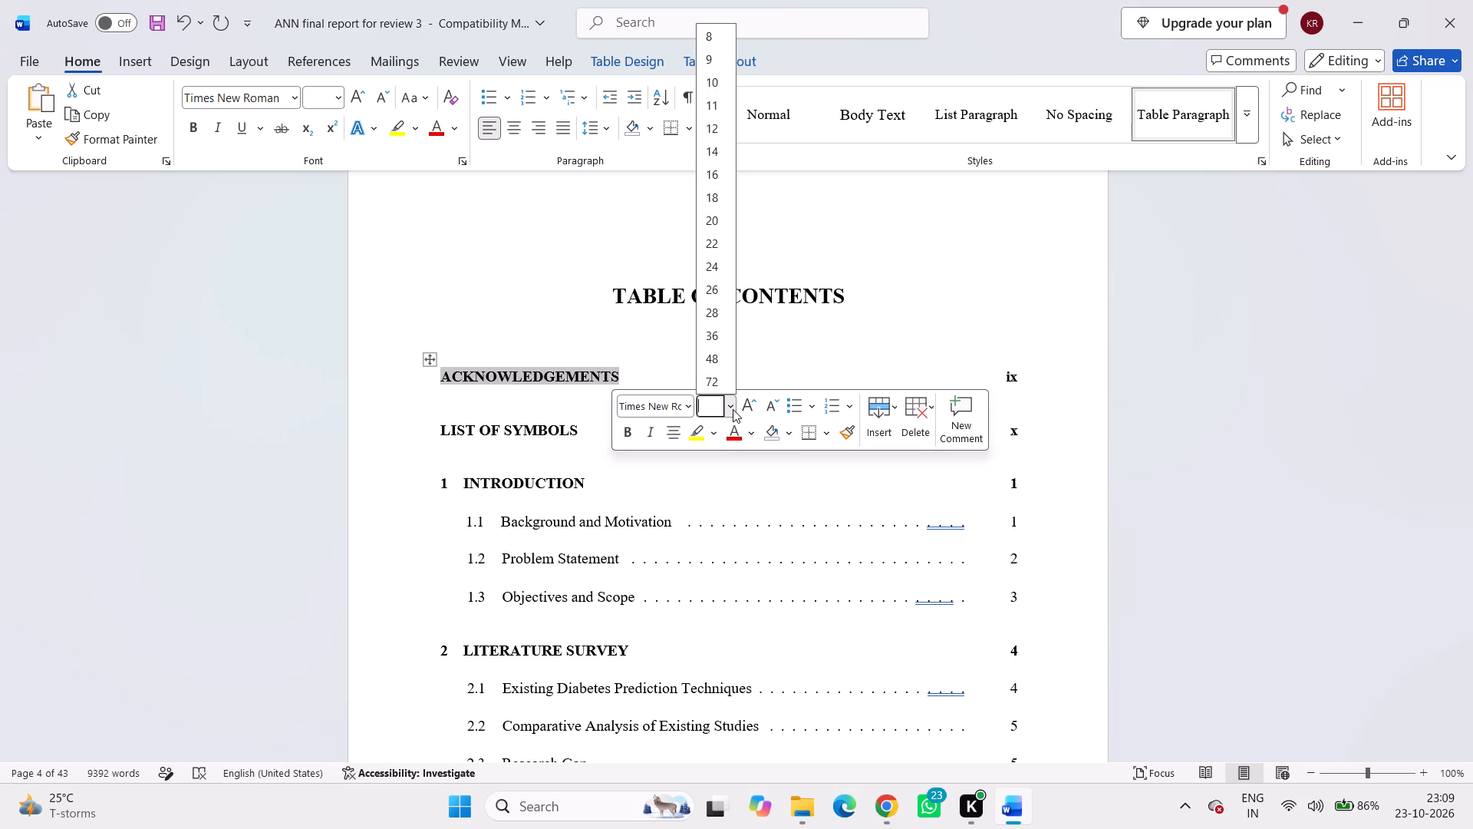
left_click(712, 150)
left_click(534, 322)
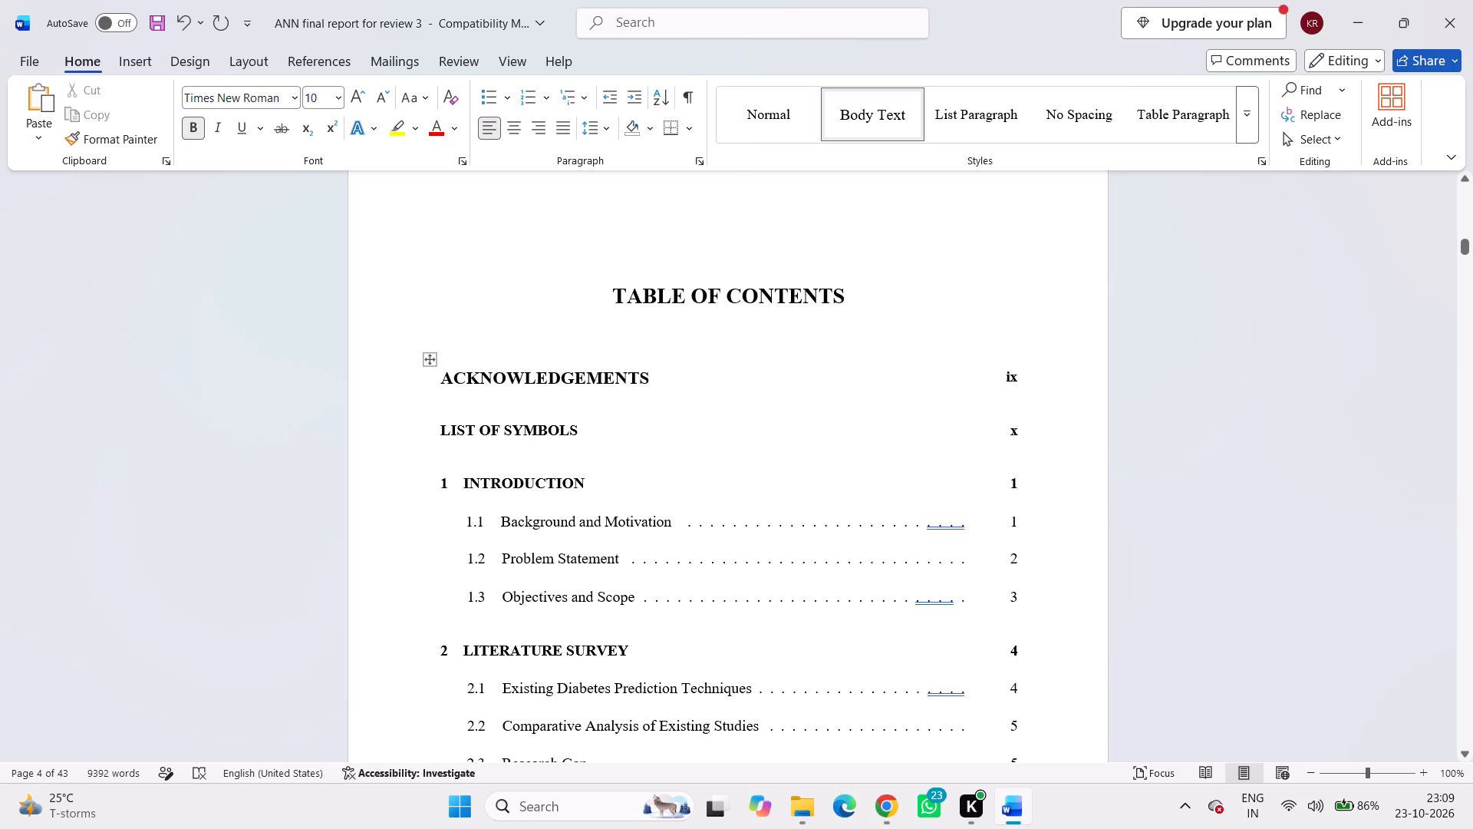
Review the report from the table of contents through the lists and acknowledgements to Chapter 1, checking the INTRODUCTION title's font size.
scroll(721, 391, "down", 16)
scroll(721, 393, "down", 8)
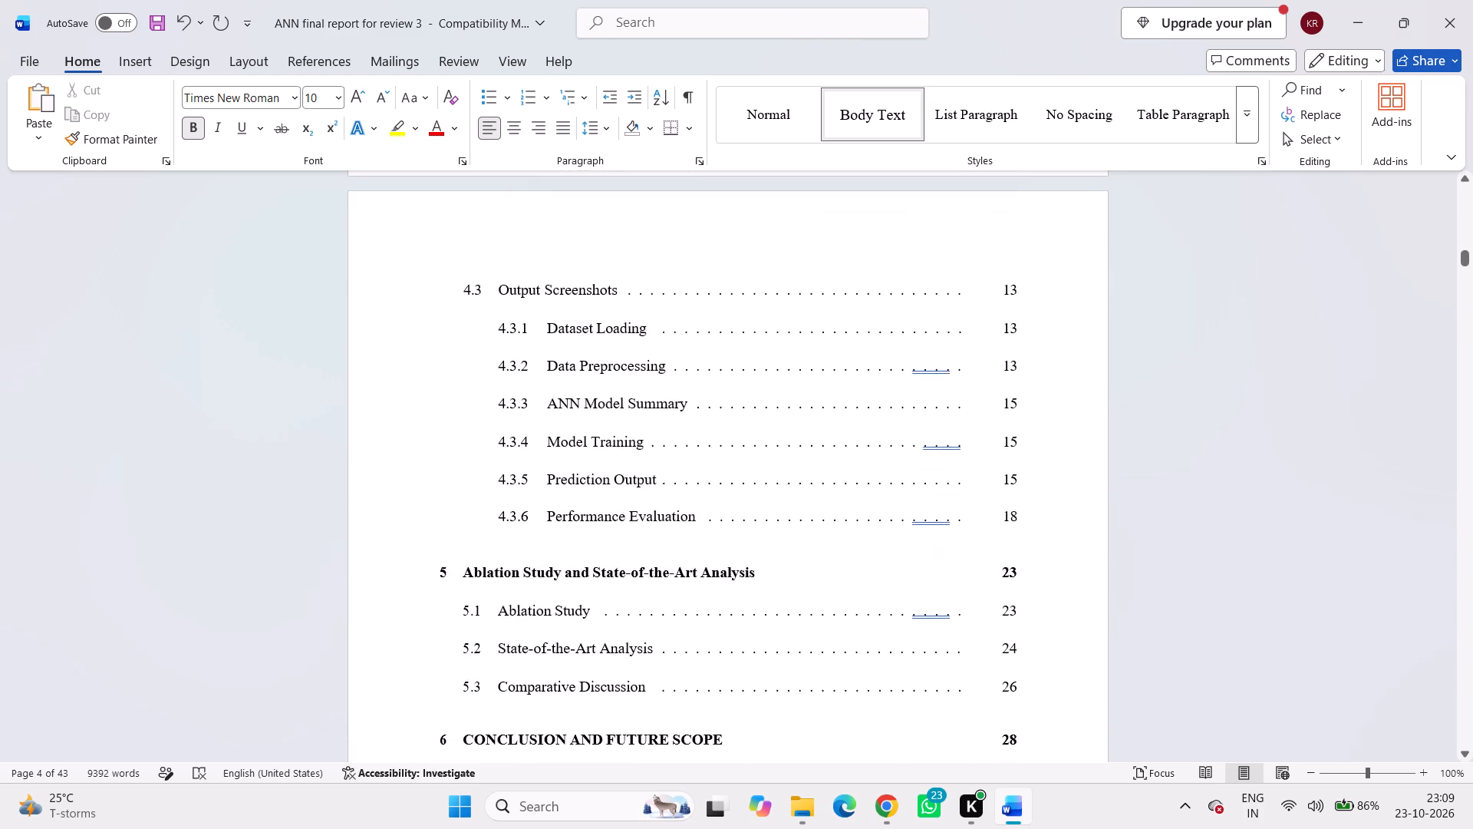
scroll(721, 393, "down", 15)
scroll(721, 393, "down", 10)
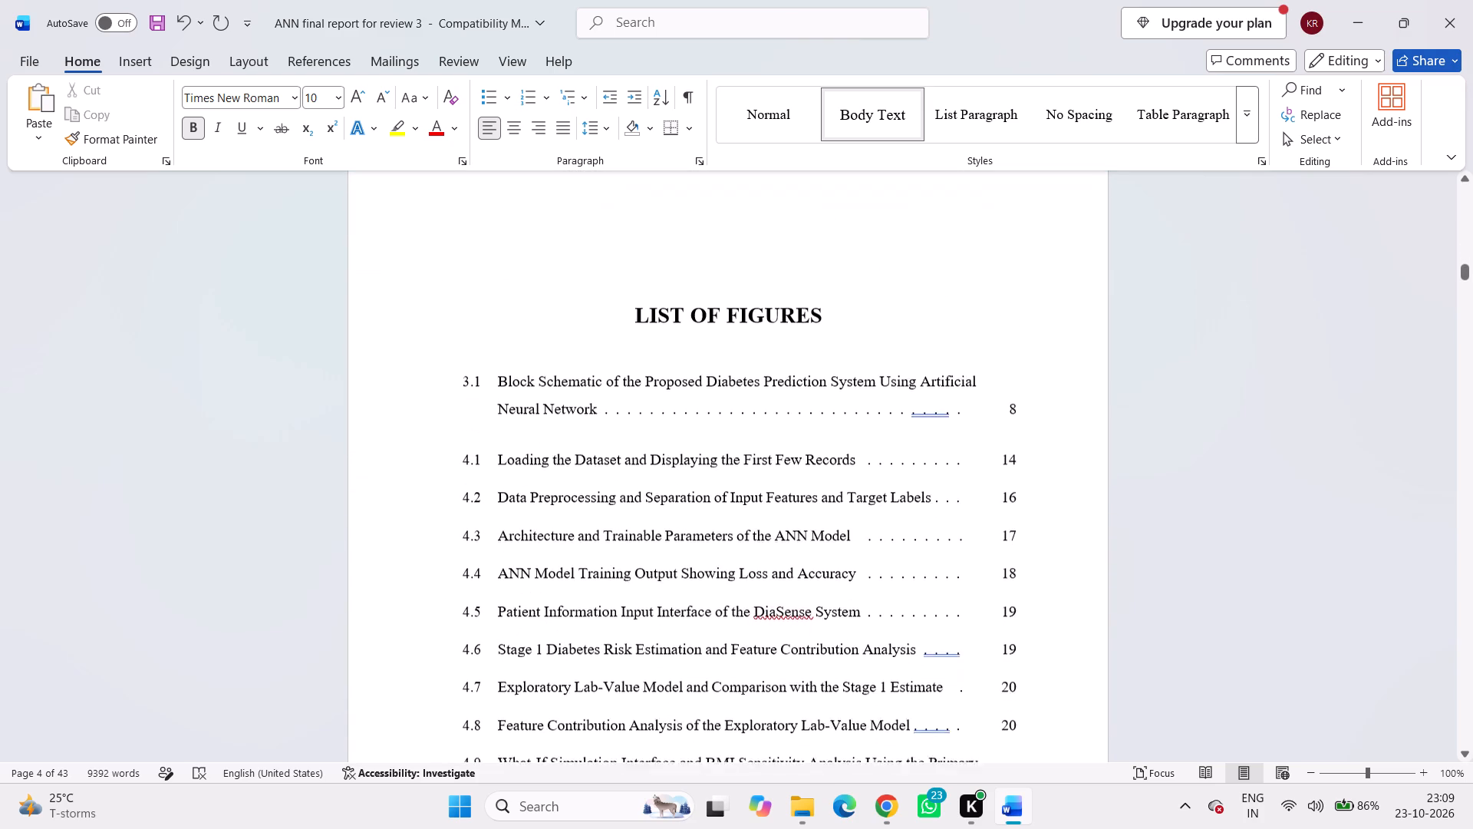
scroll(721, 393, "down", 11)
scroll(721, 393, "down", 19)
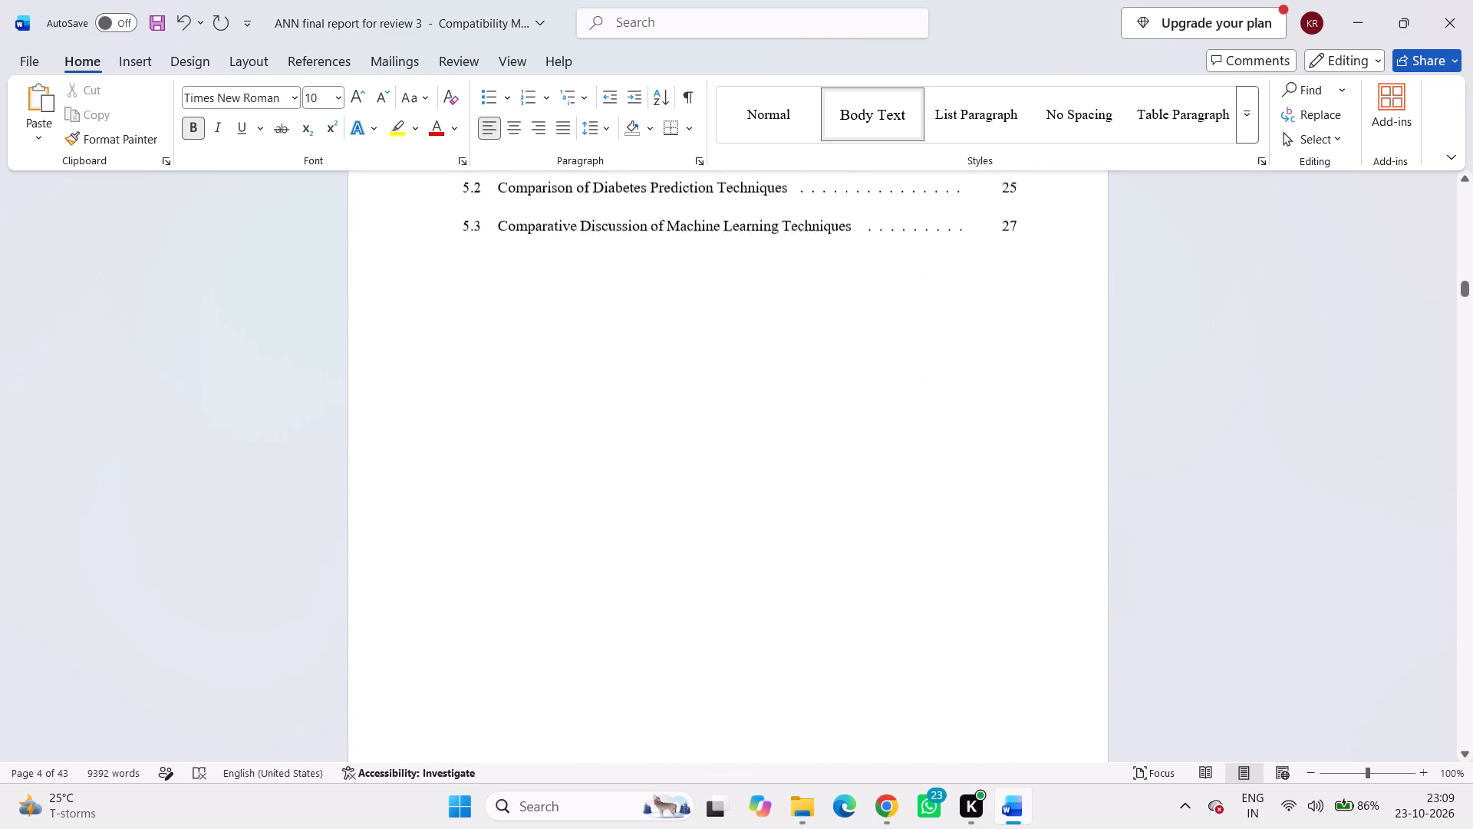
scroll(721, 393, "down", 15)
double_click(721, 393)
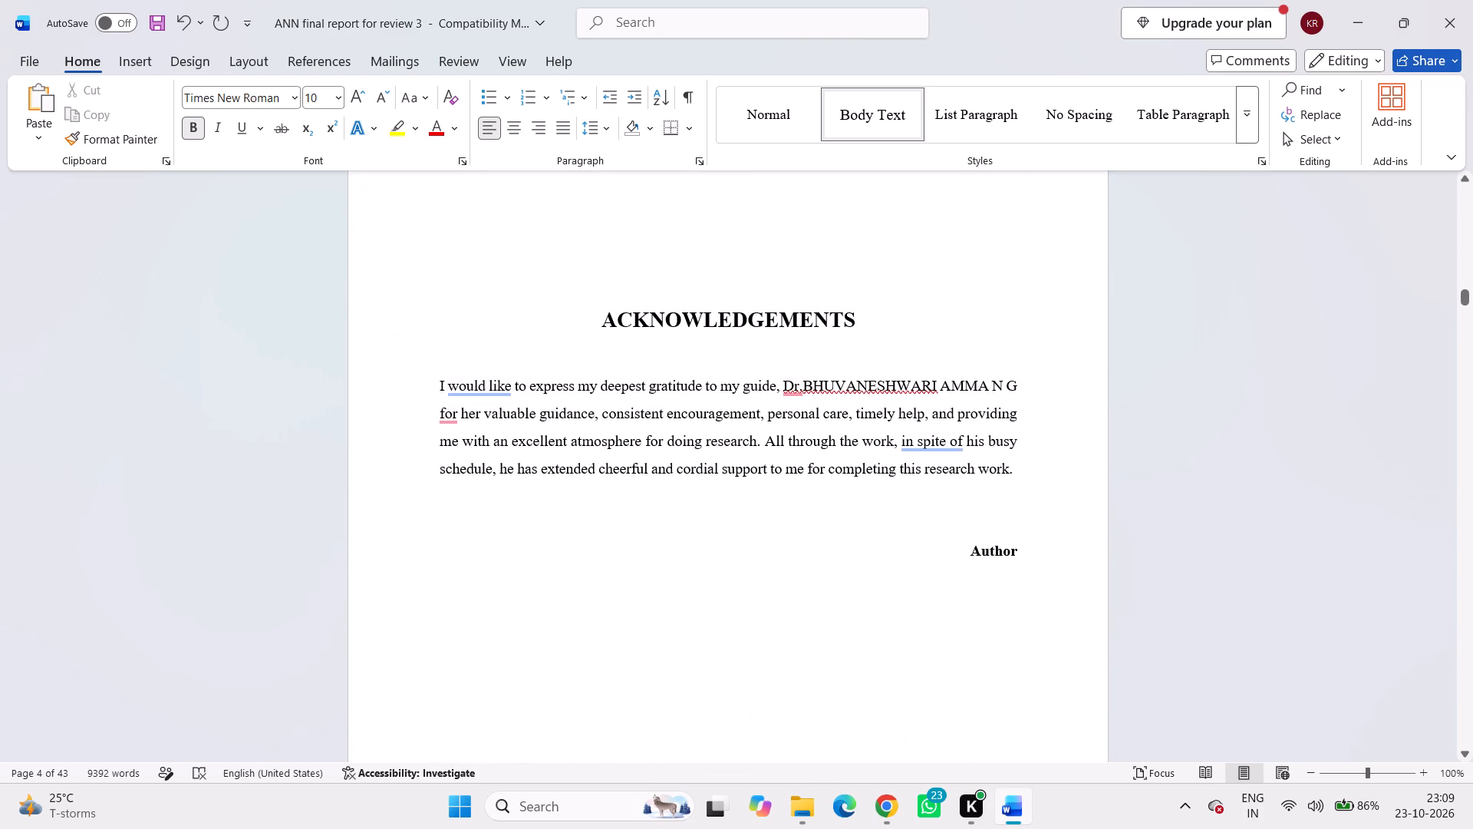
left_click(739, 538)
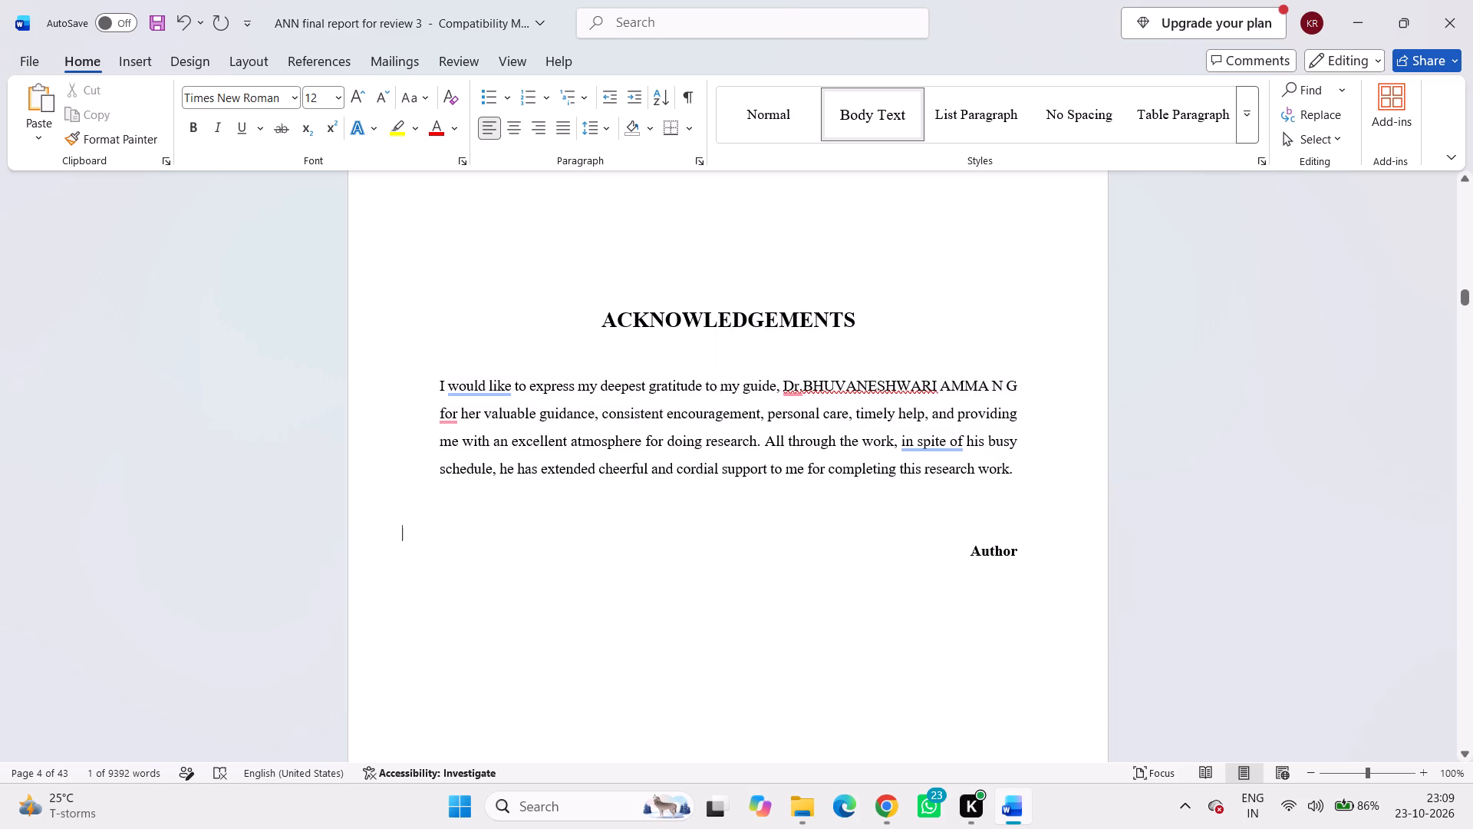
scroll(739, 538, "down", 19)
scroll(739, 538, "down", 11)
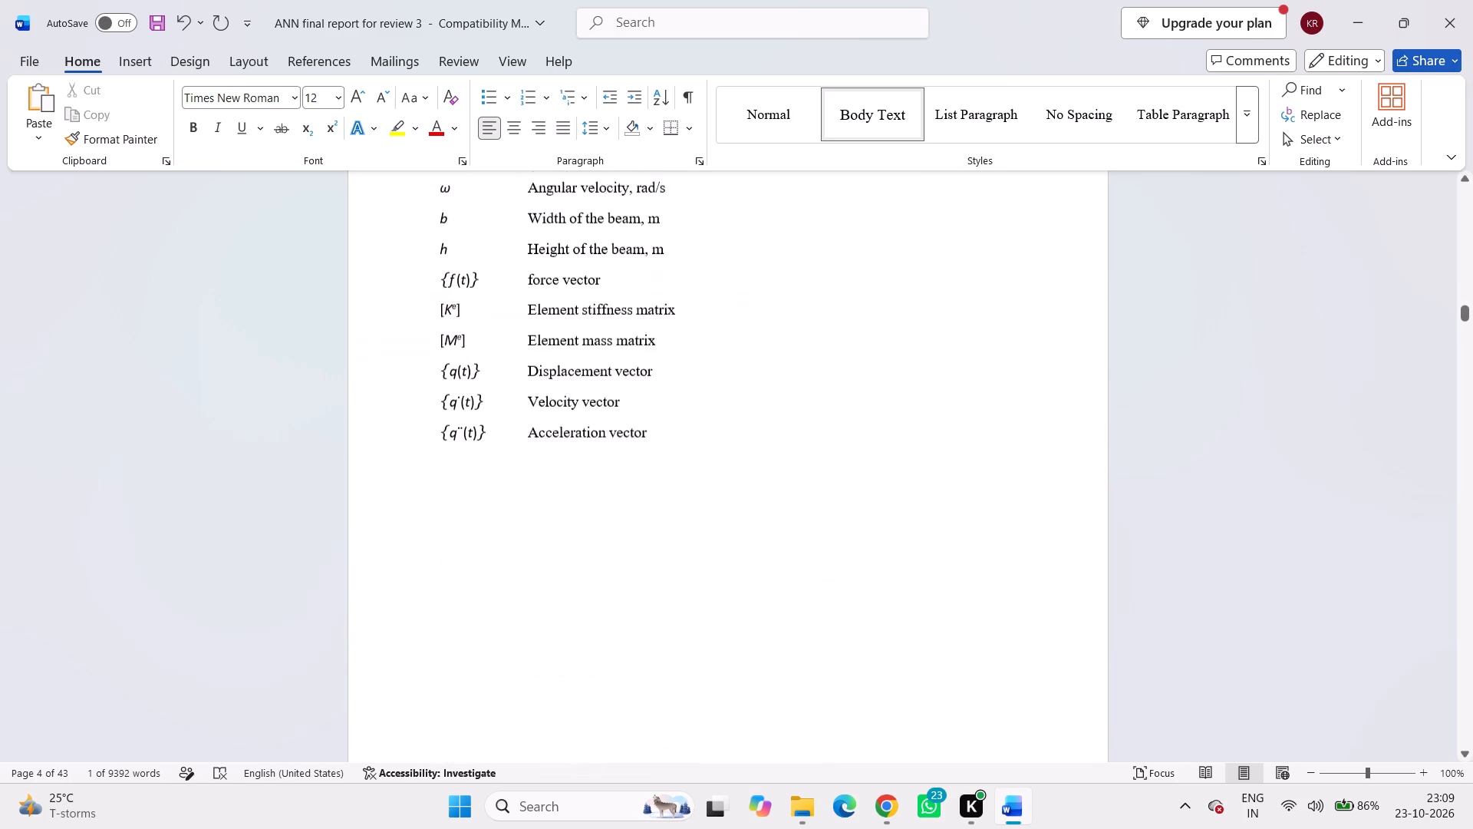
scroll(739, 538, "down", 18)
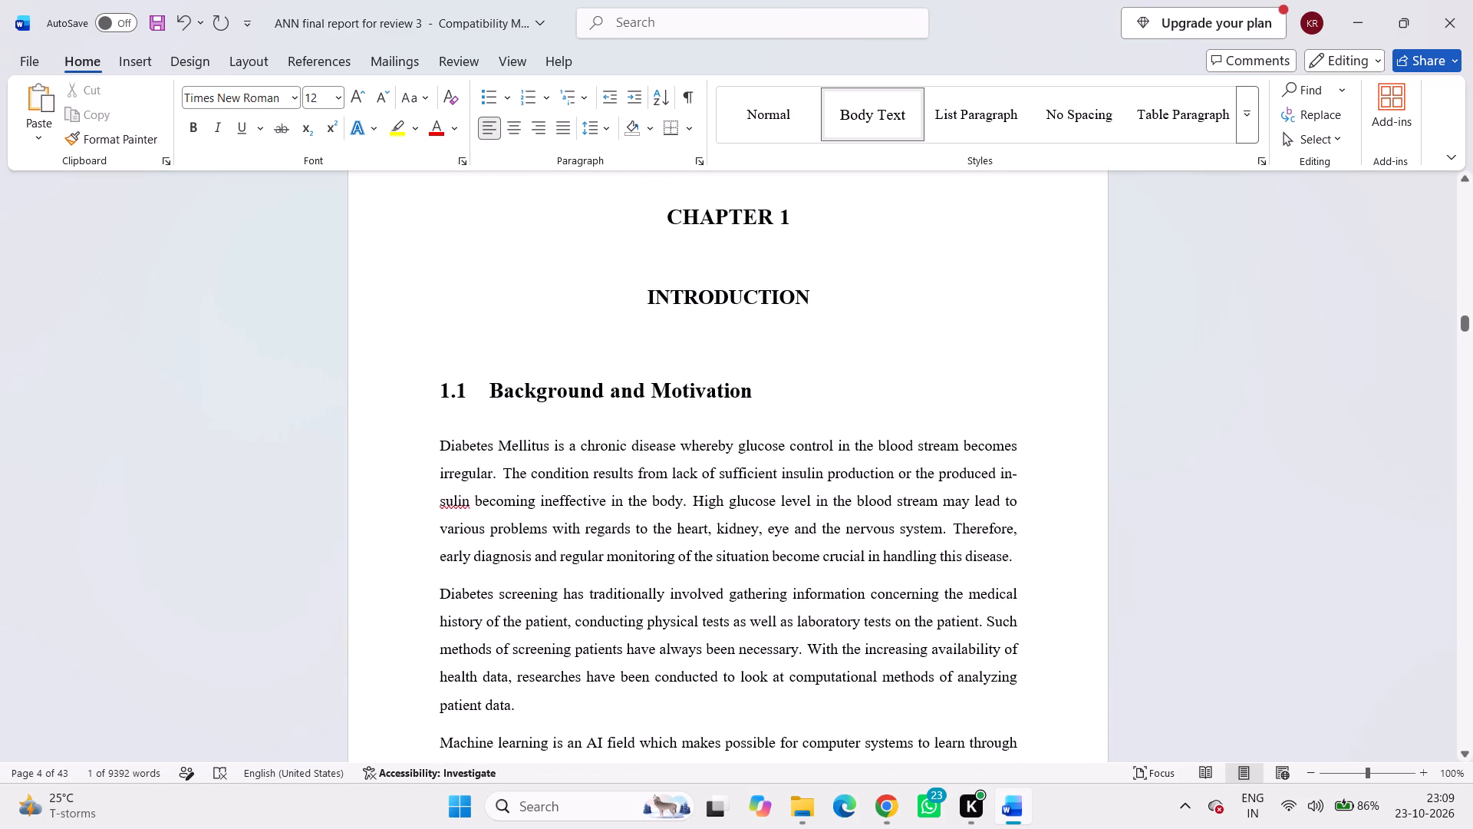
double_click(750, 306)
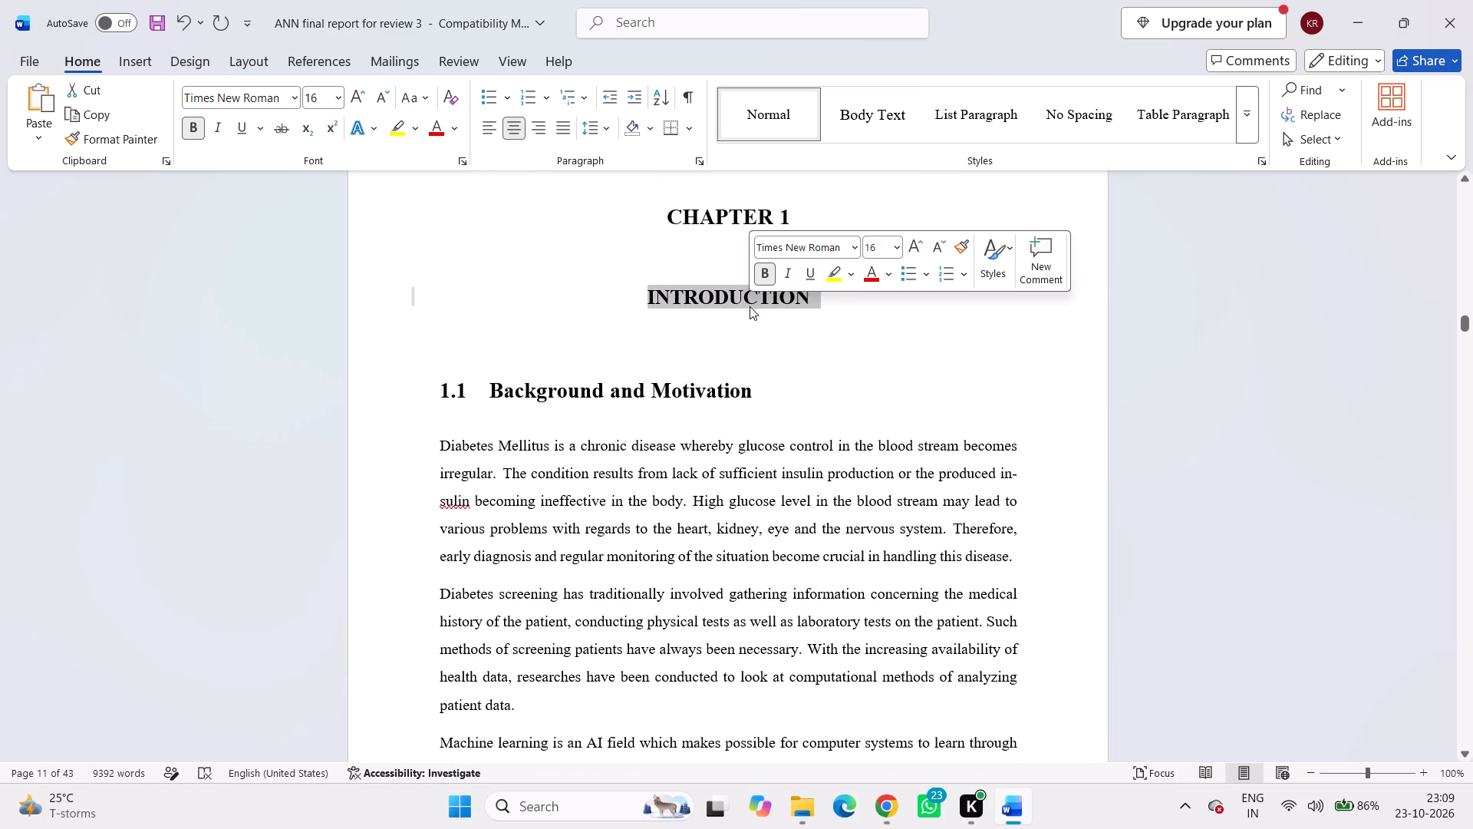
Set the 1.1 Background and Motivation heading text in Chapter 1 to 14 pt.
double_click(737, 391)
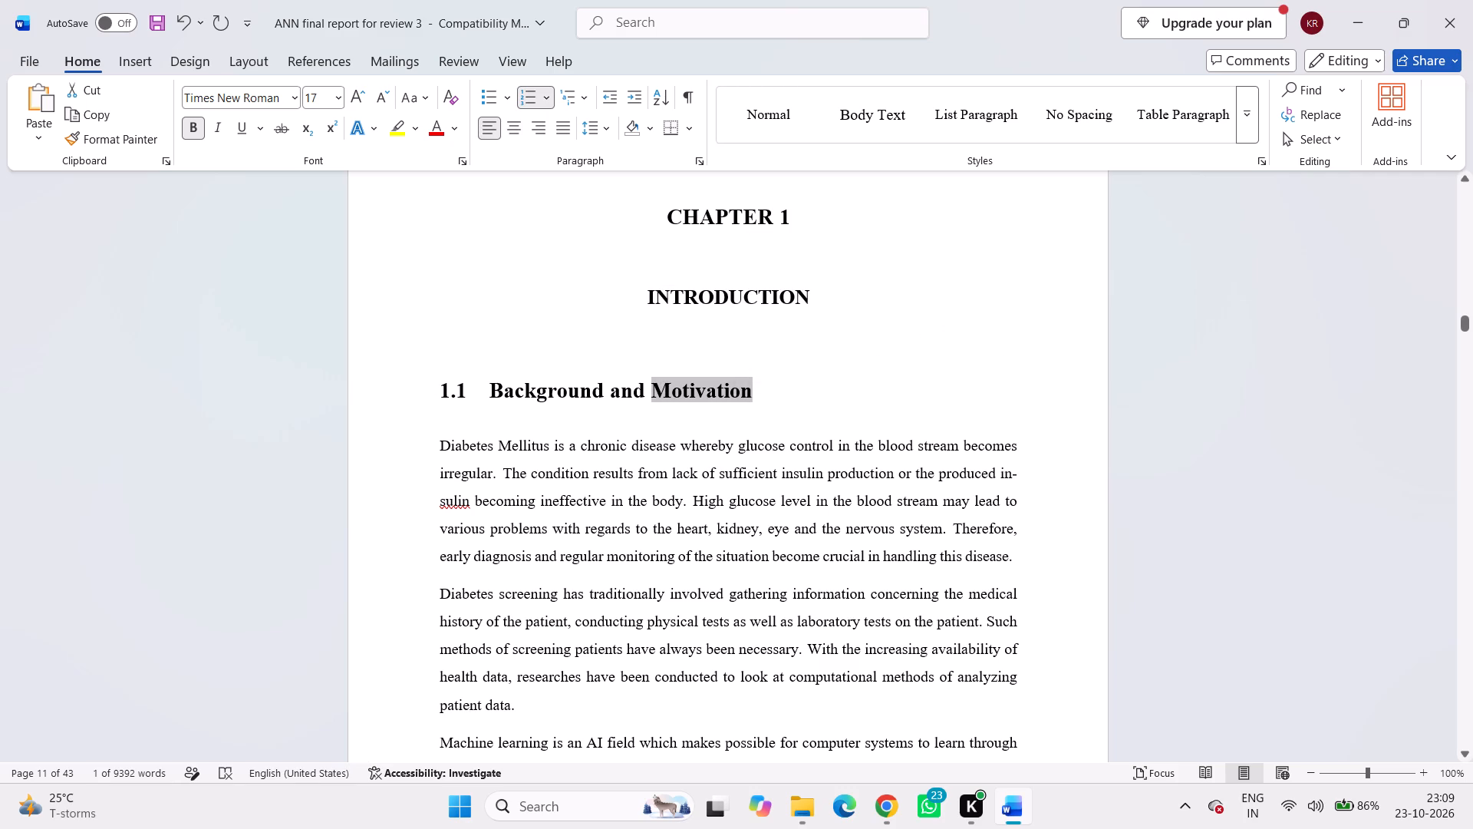
left_click(745, 388)
left_click_drag(765, 391, 526, 390)
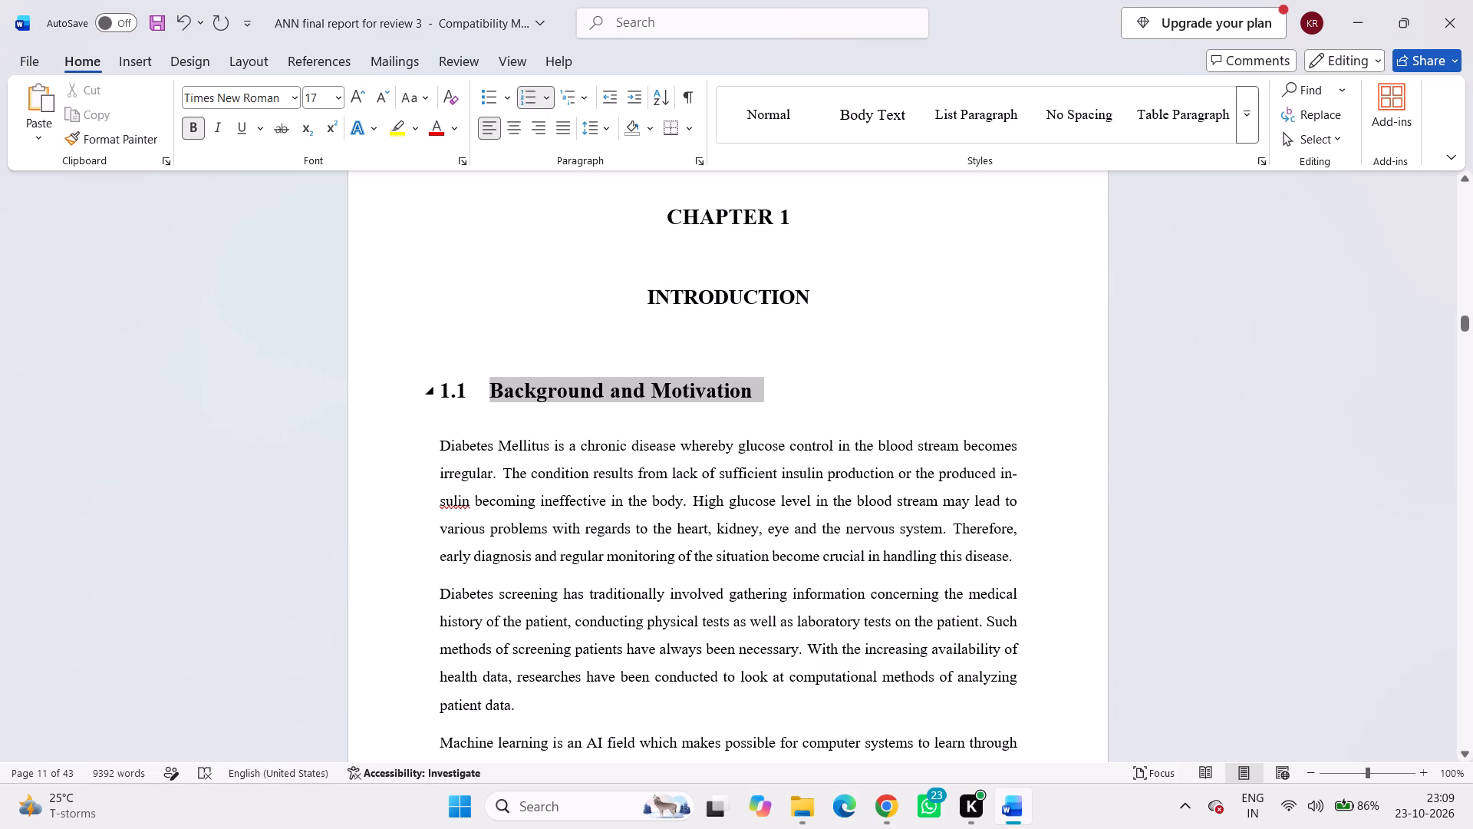
left_click_drag(526, 390, 519, 389)
left_click(668, 332)
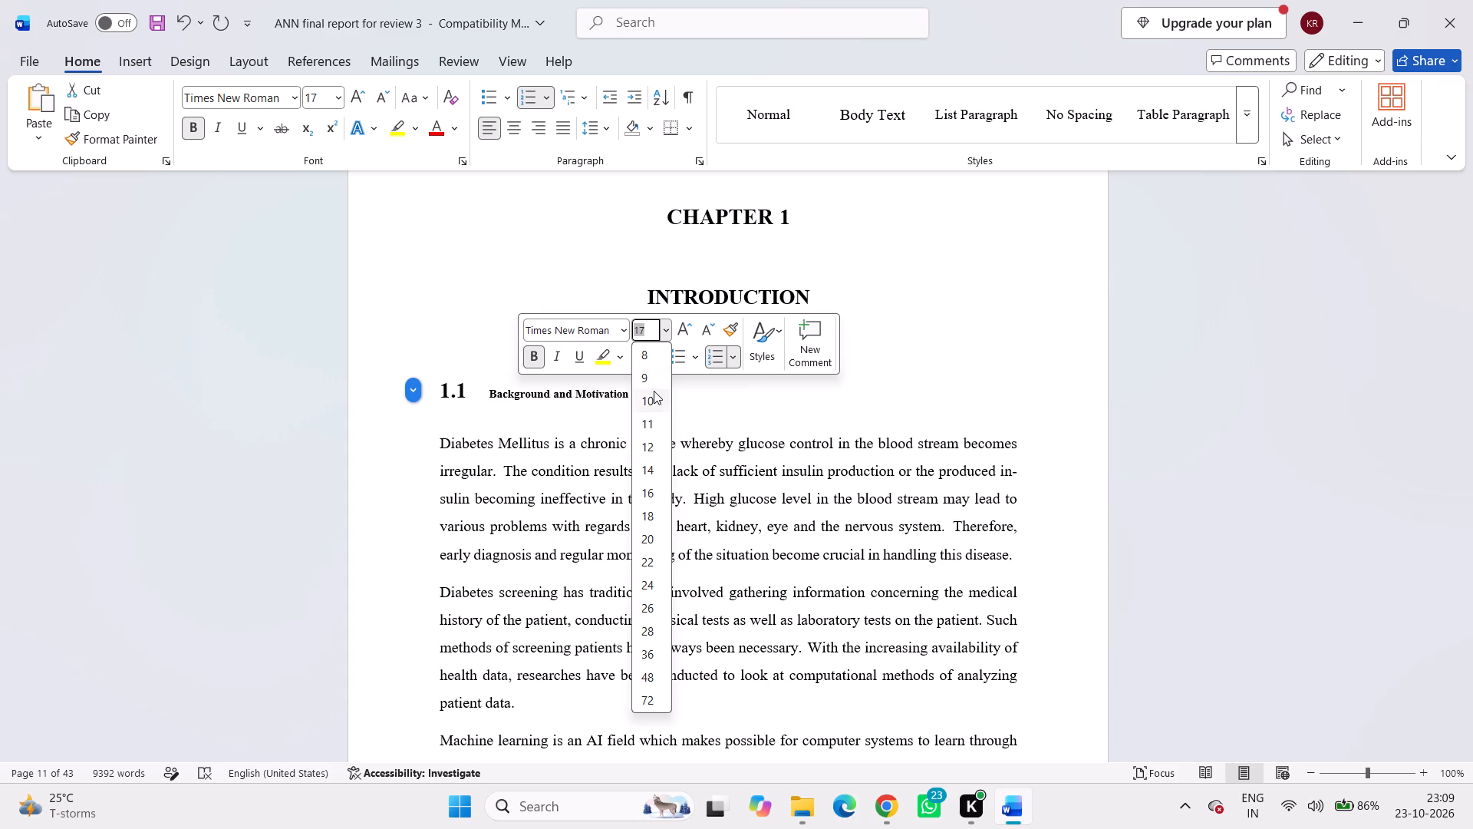
left_click(651, 470)
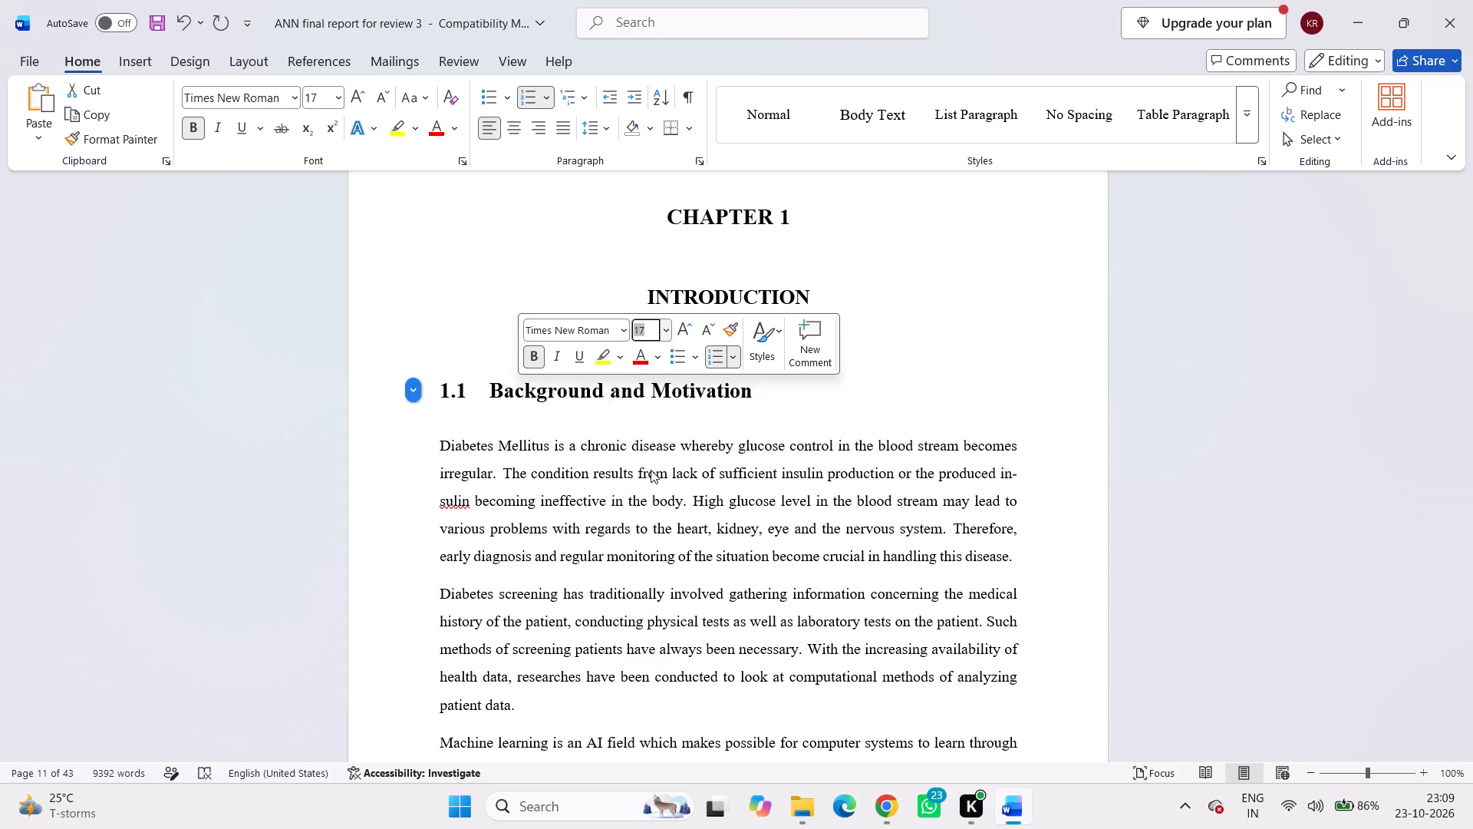
left_click(842, 402)
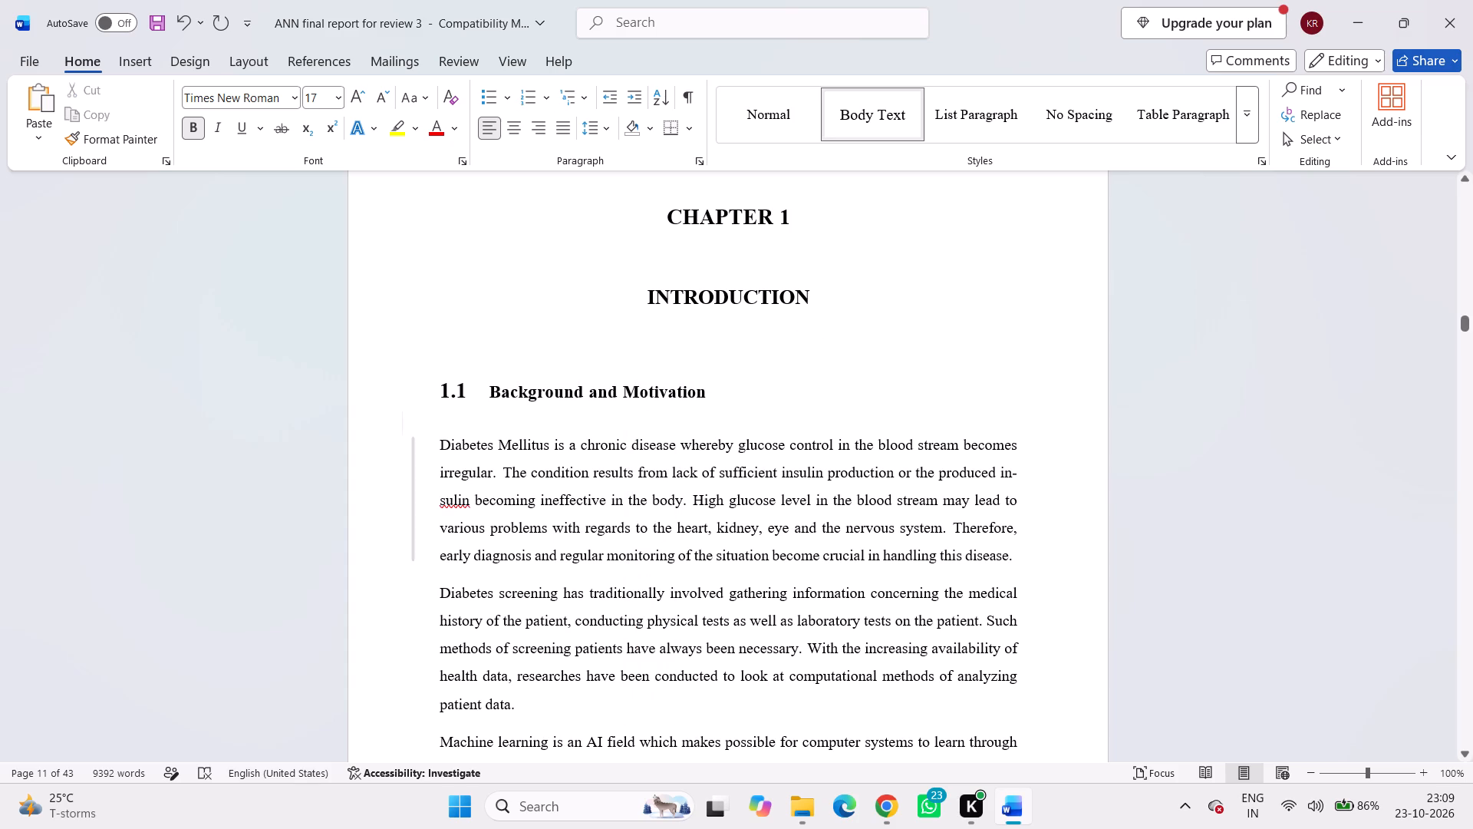
Switch to Chrome and check the font, title and heading size requirements in the Classroom Review 3 assignment.
left_click(883, 816)
left_click(339, 12)
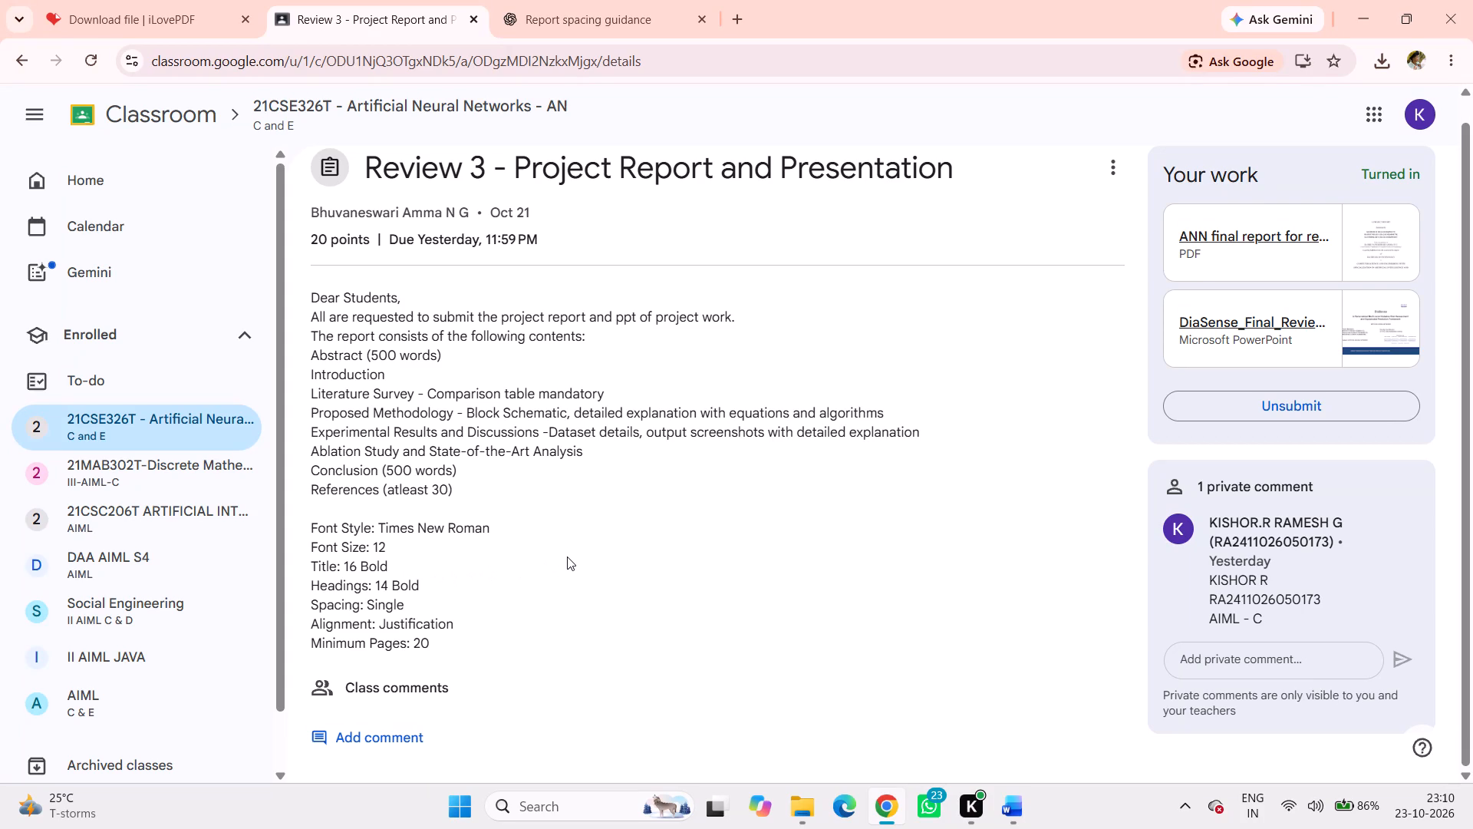
left_click(569, 557)
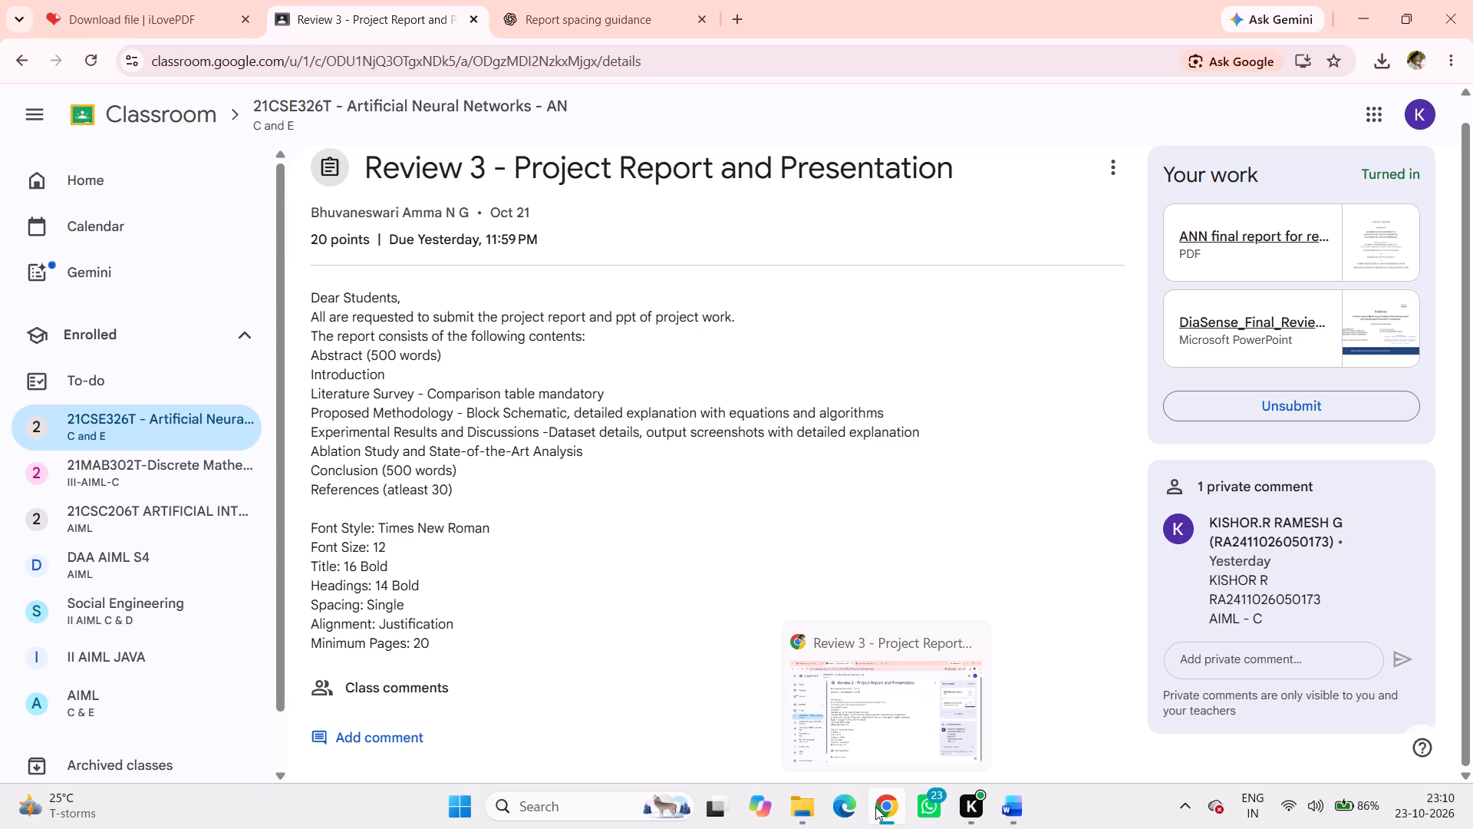
Return to the report in Word, check the body text size in section 1.1, and set the 1.2 Problem Statement heading text to 14 pt.
left_click(1009, 827)
scroll(687, 577, "down", 9)
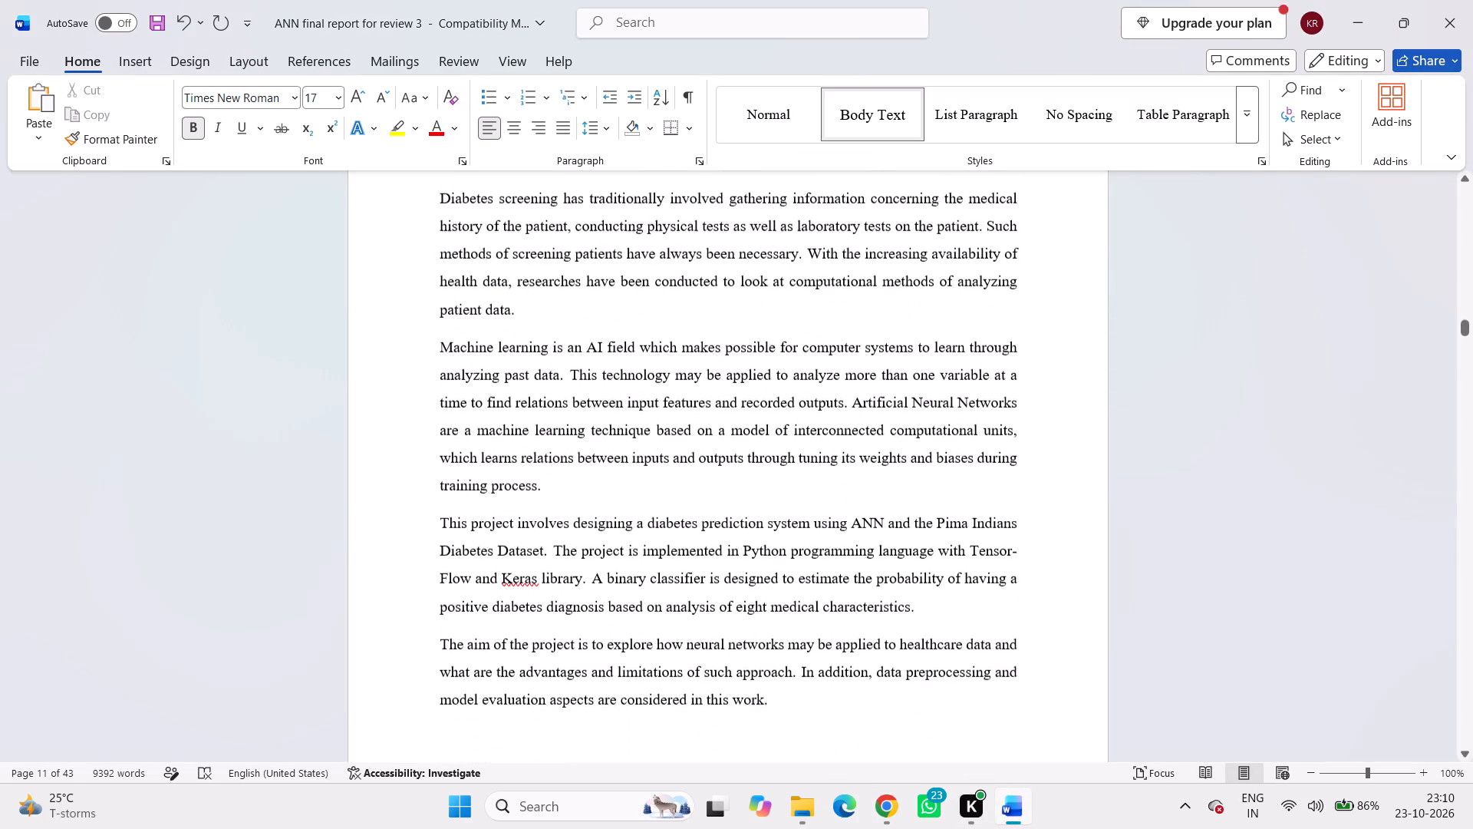
double_click(636, 521)
scroll(704, 574, "down", 5)
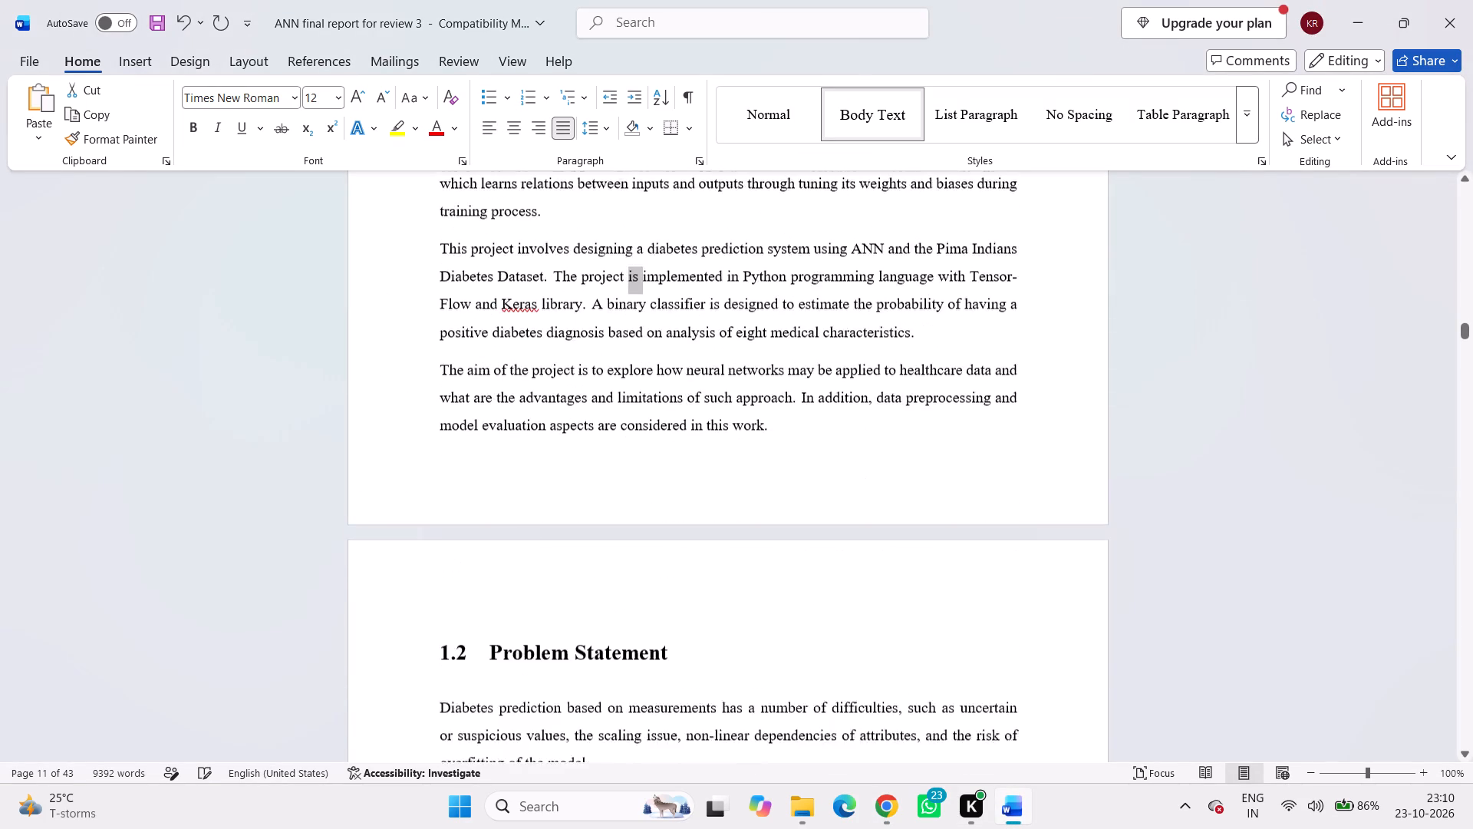
scroll(704, 583, "down", 4)
left_click_drag(672, 497, 520, 497)
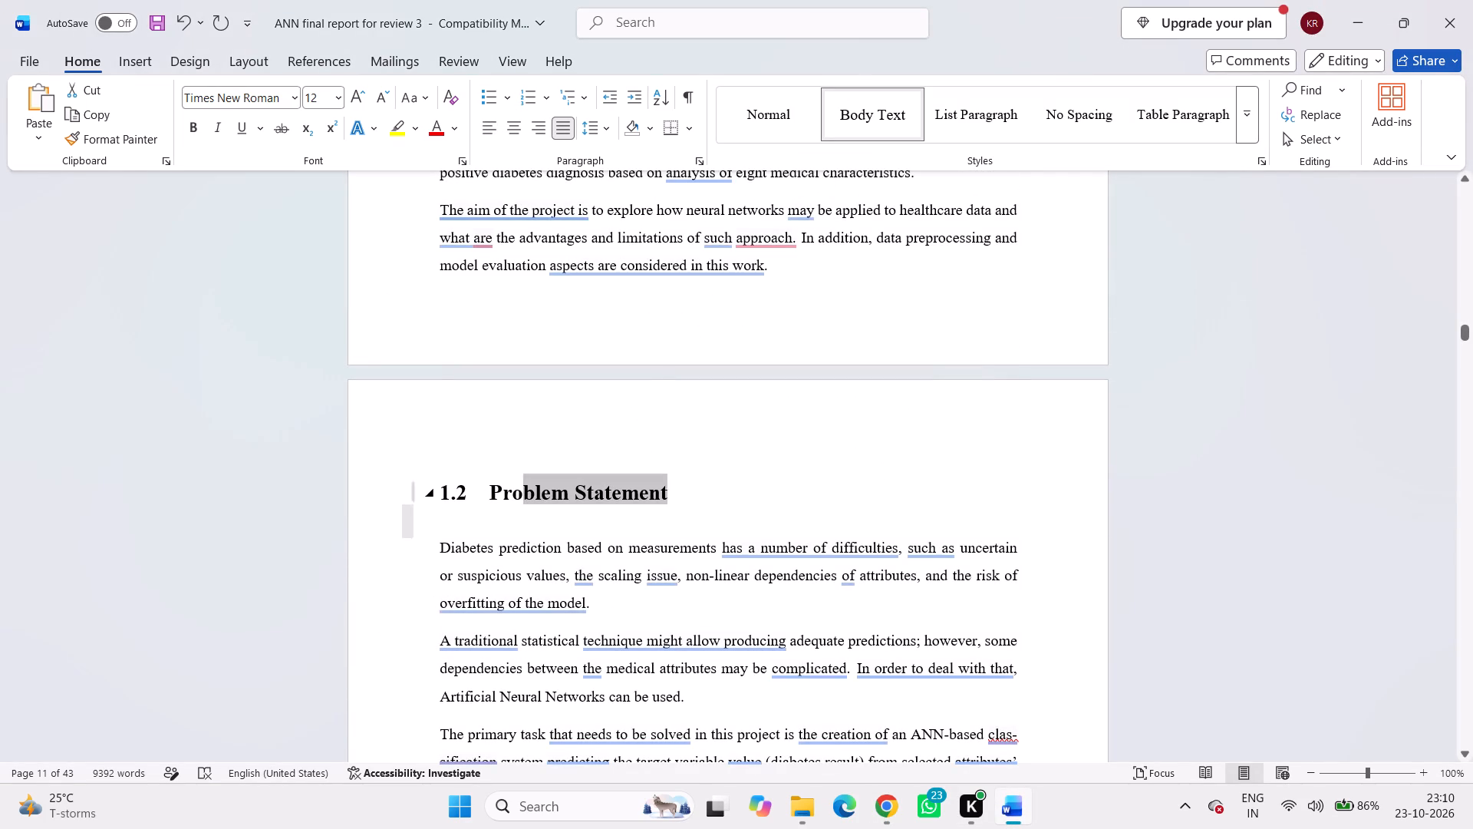
left_click_drag(520, 497, 484, 493)
left_click(625, 431)
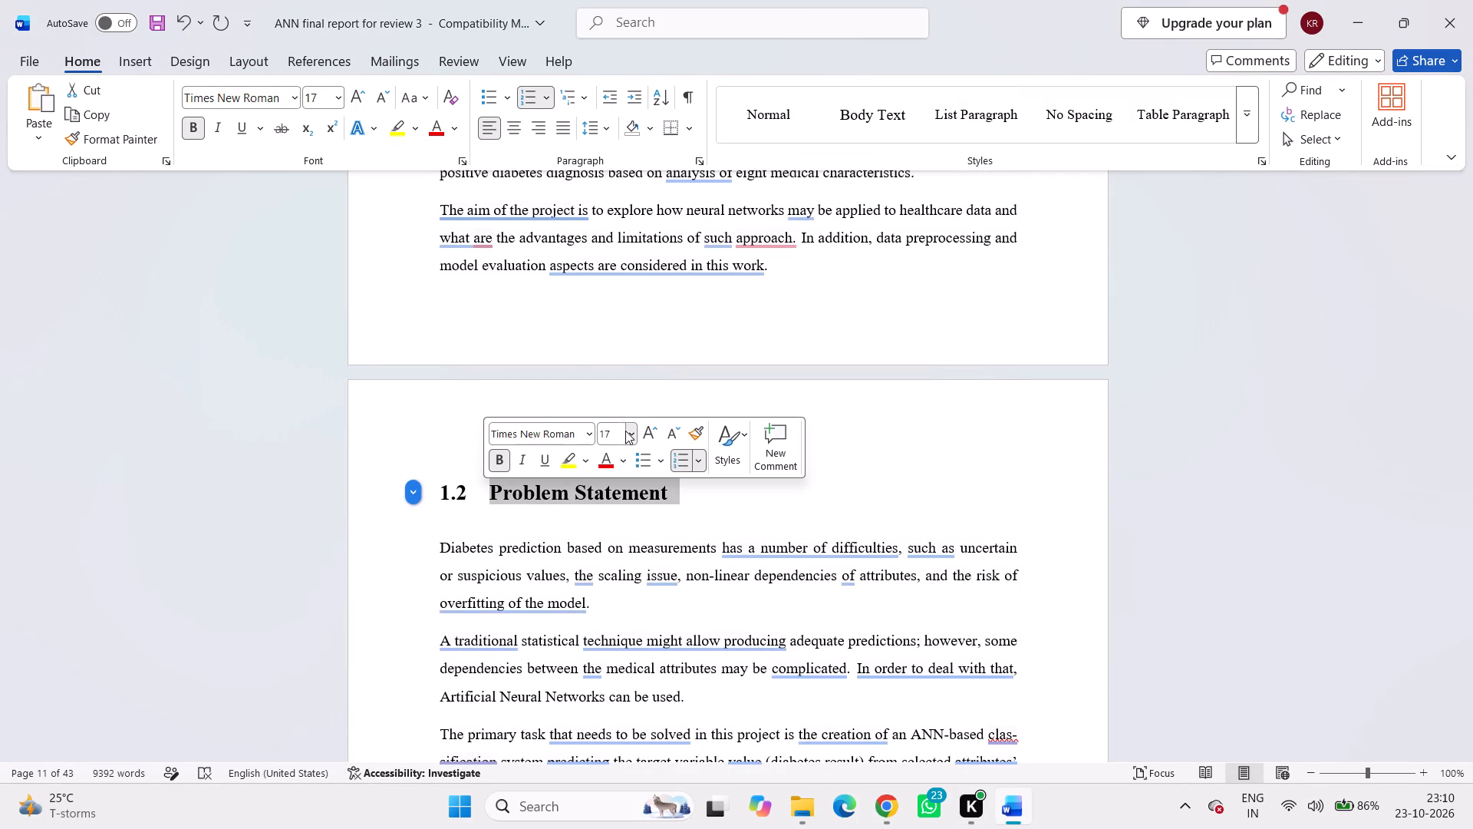
left_click(615, 174)
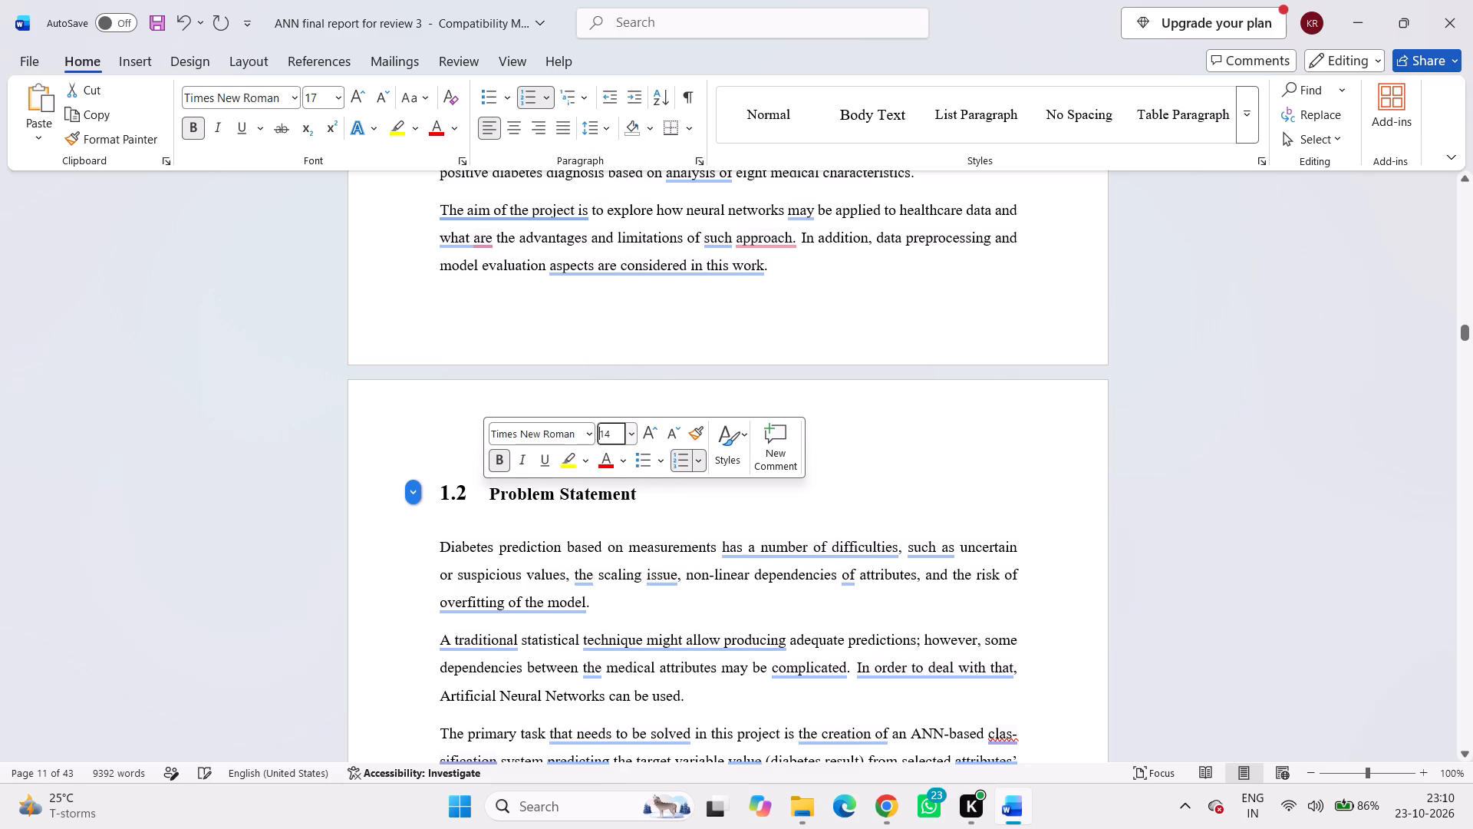
Set the 1.3 Objectives and Scope heading text to 14 pt.
scroll(895, 501, "down", 15)
scroll(895, 509, "up", 1)
scroll(895, 509, "down", 2)
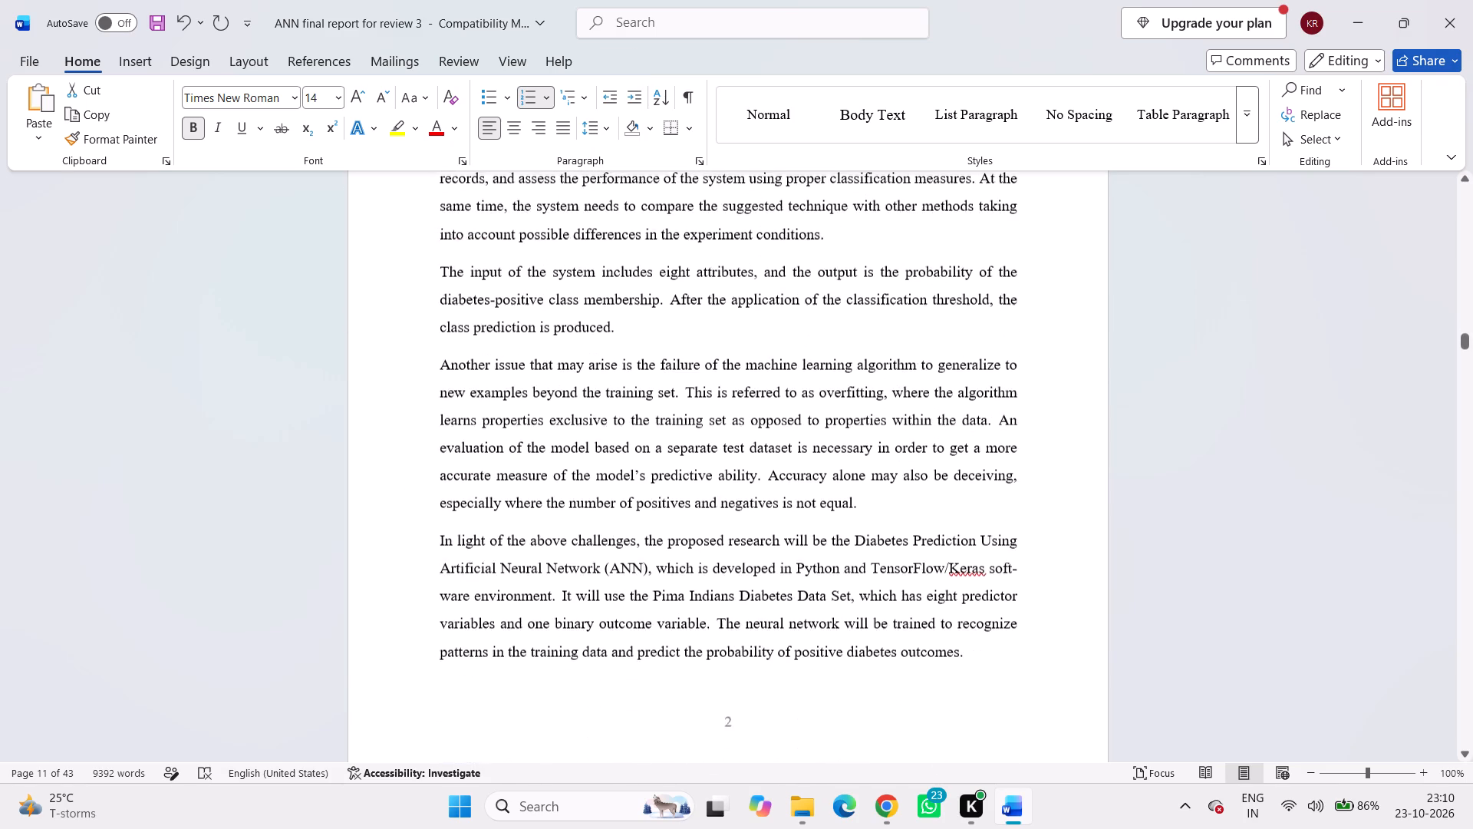
scroll(895, 509, "down", 9)
left_click_drag(700, 434, 529, 442)
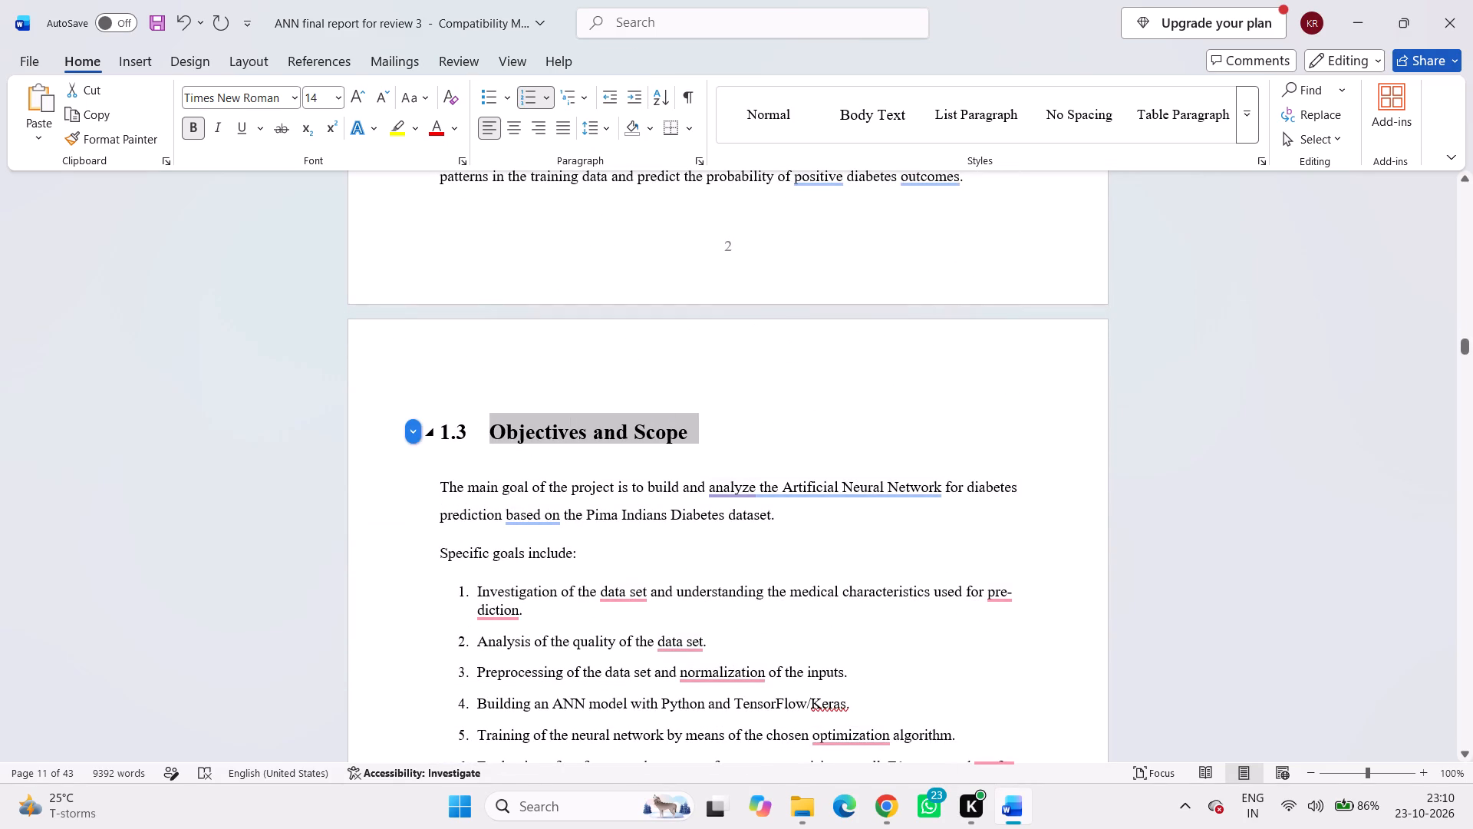
left_click_drag(529, 442, 513, 443)
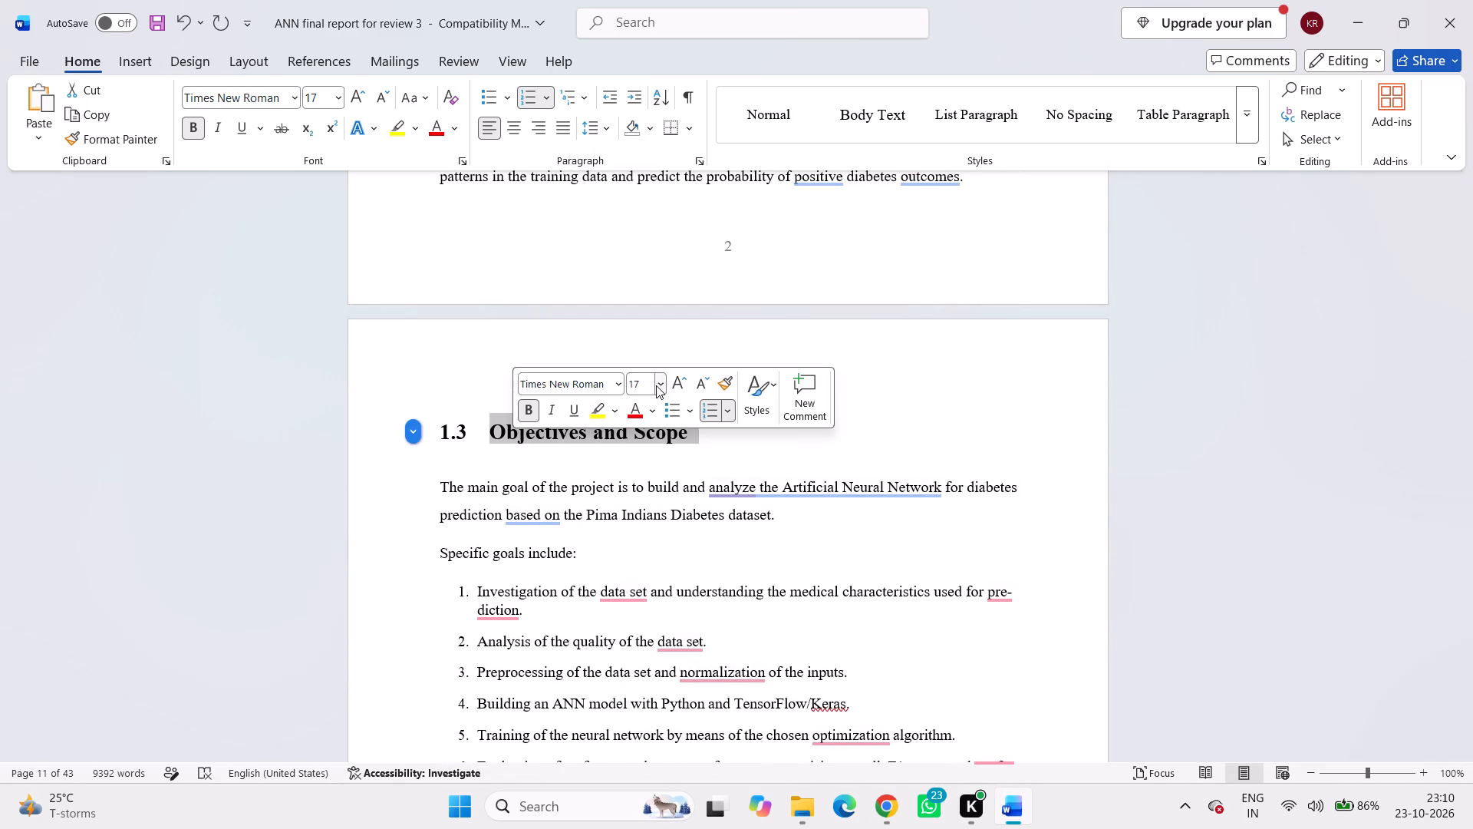
left_click(656, 385)
left_click(648, 513)
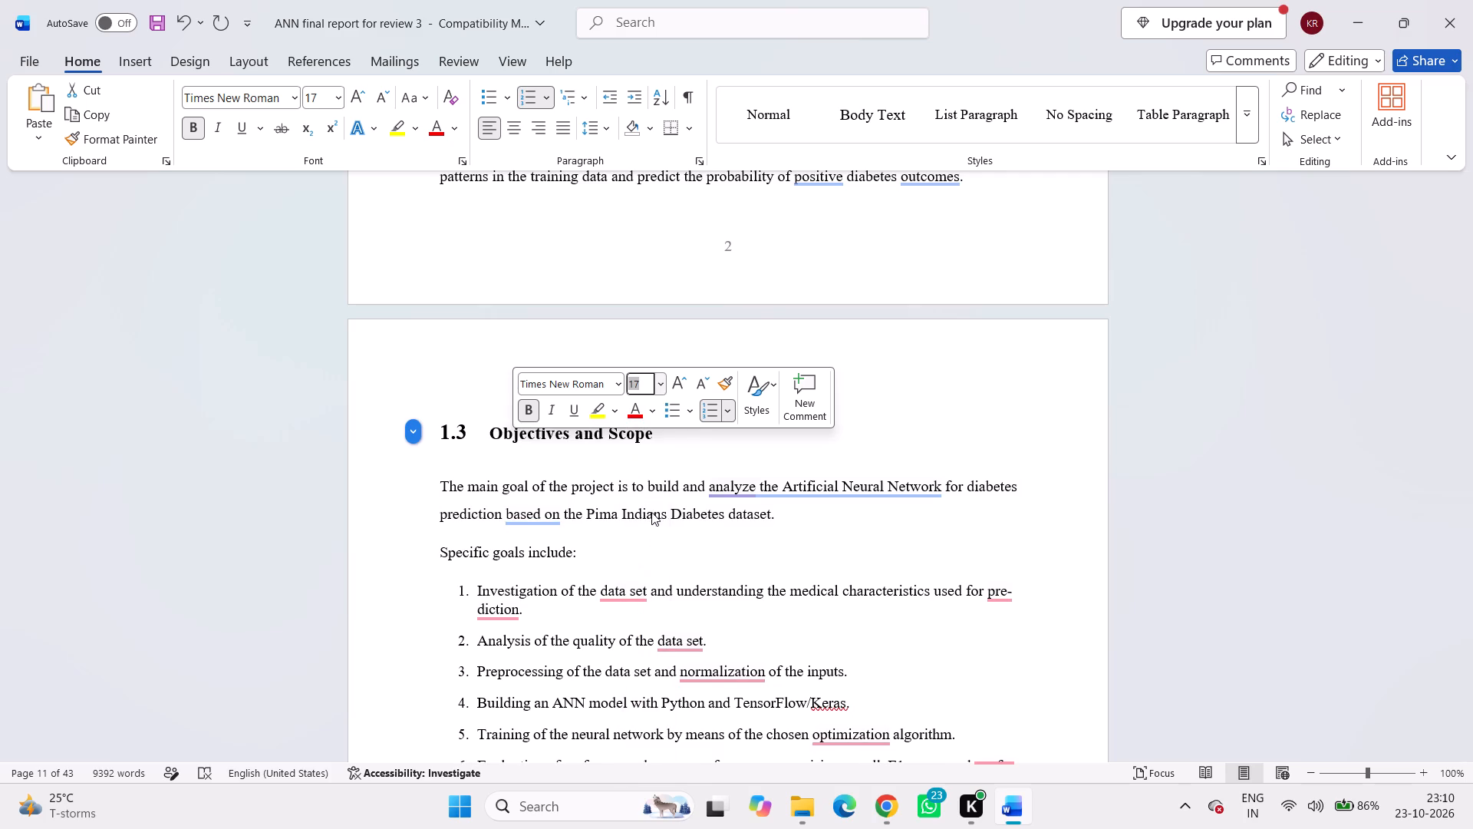
left_click(857, 421)
Check the Chapter 2 LITERATURE SURVEY title's font size and set the 2.1 Existing Diabetes Prediction Techniques heading text to 14 pt.
scroll(760, 454, "down", 13)
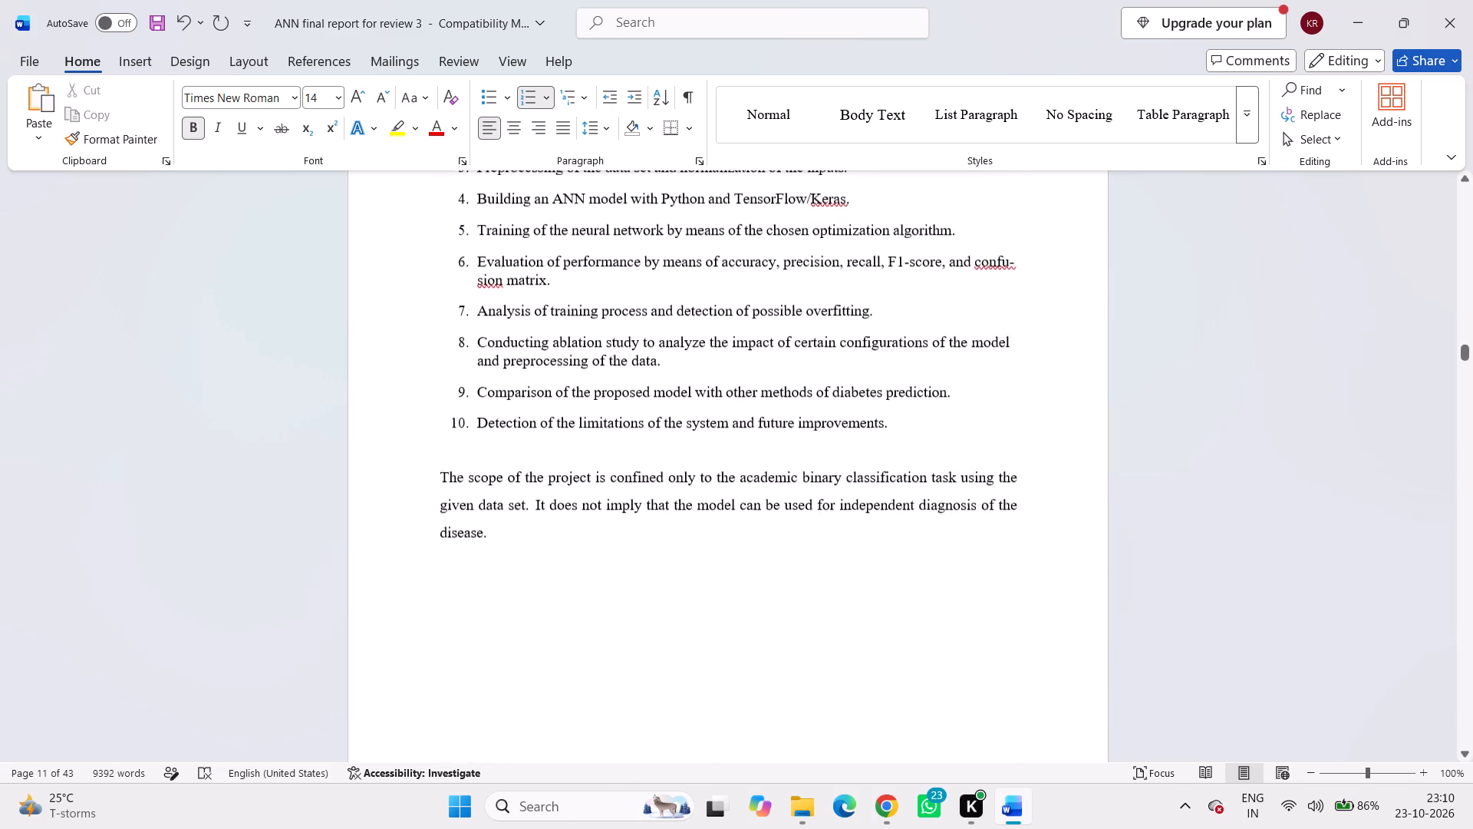
scroll(737, 466, "down", 12)
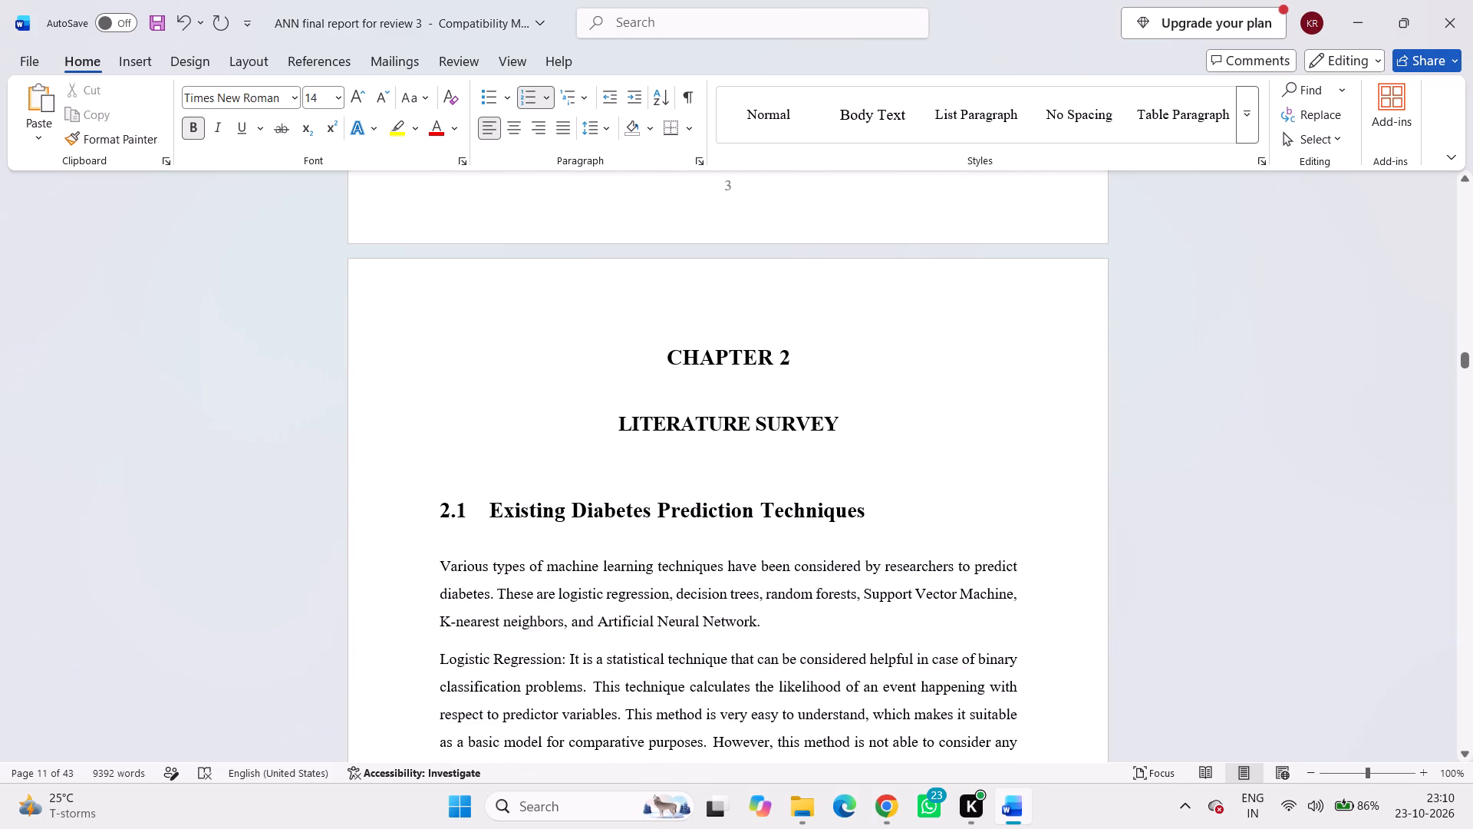
left_click_drag(845, 425, 680, 434)
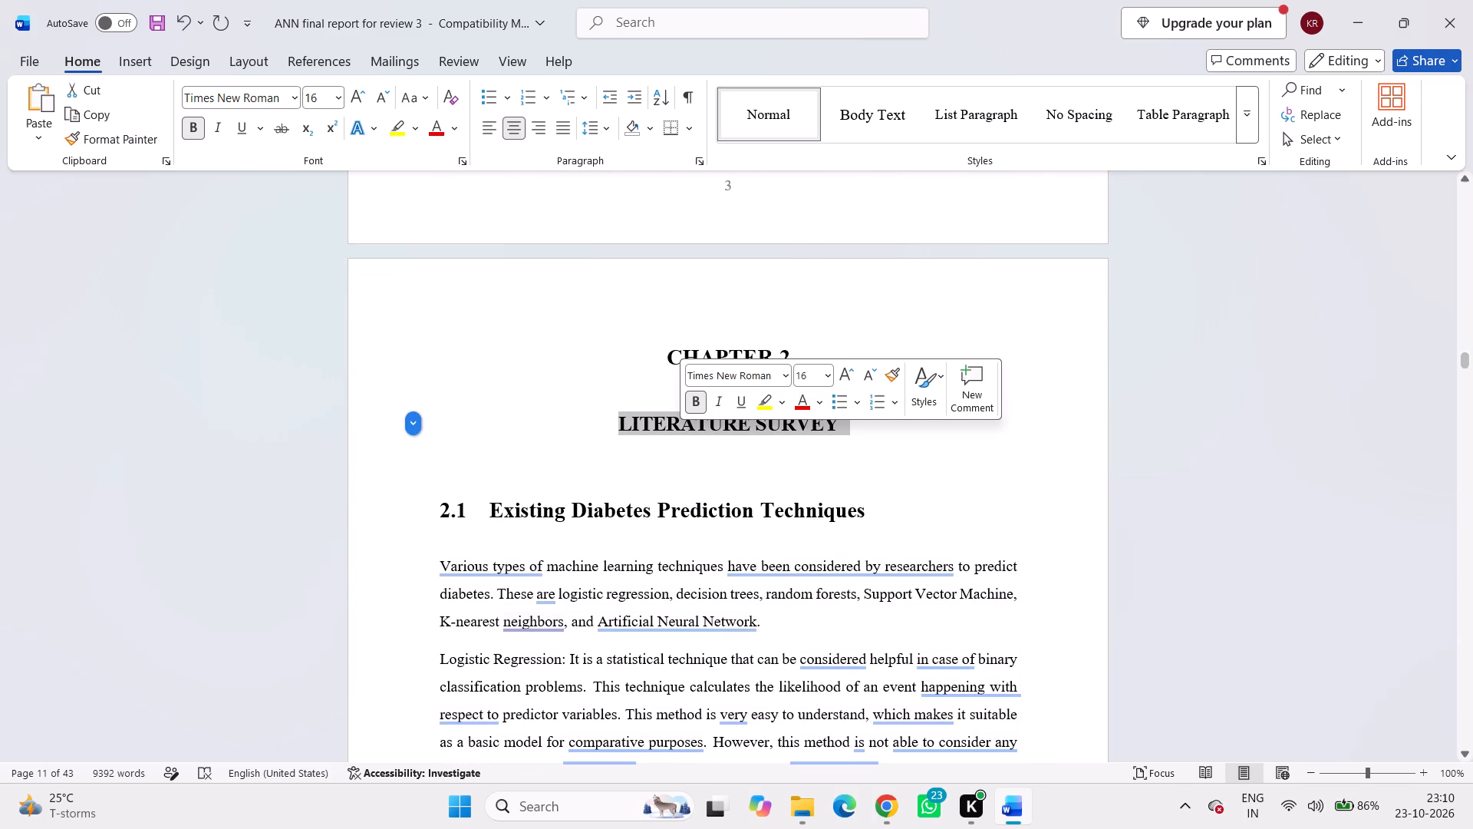
left_click(773, 462)
left_click_drag(867, 510, 757, 514)
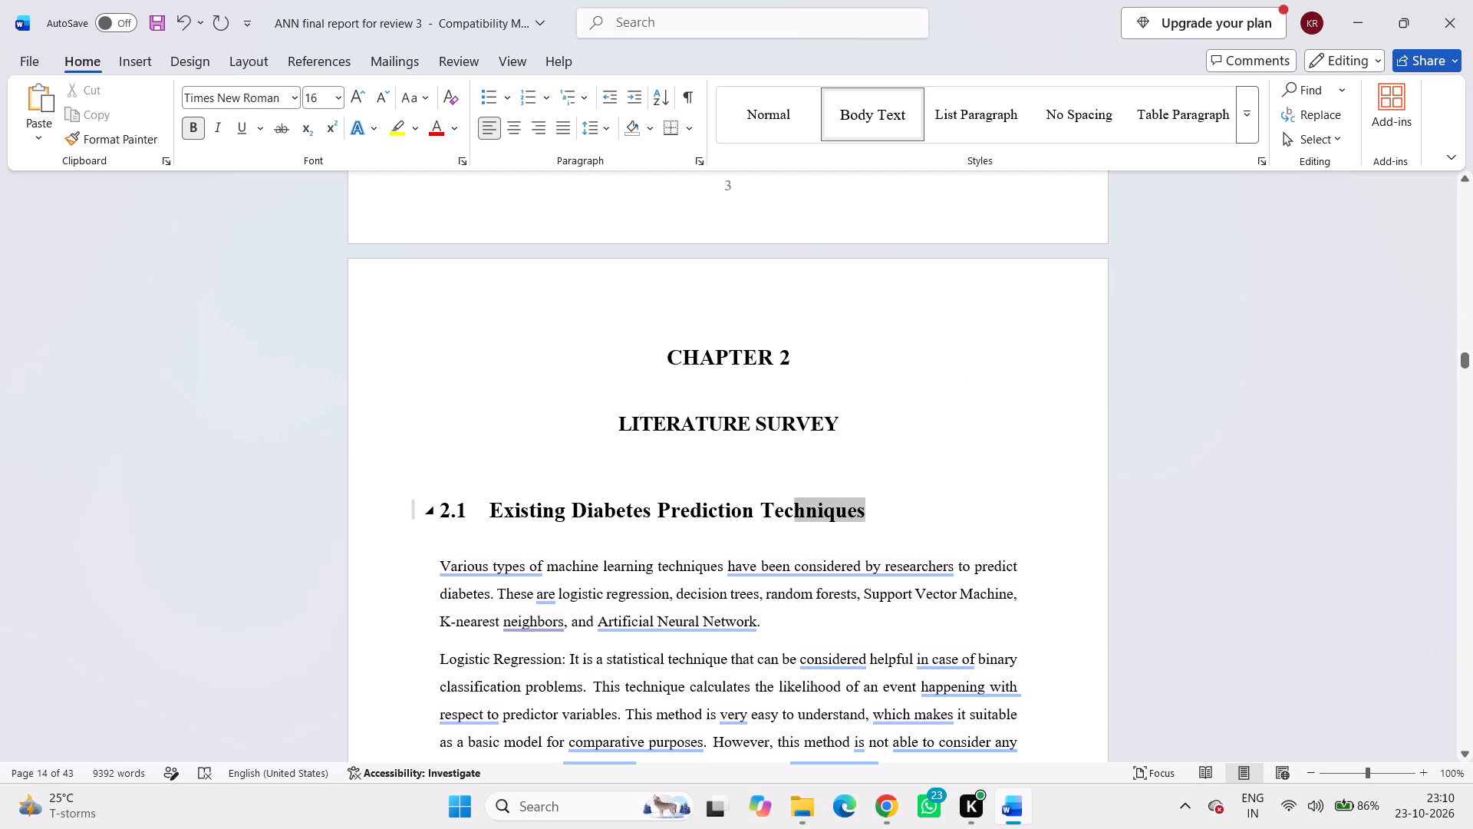
left_click_drag(757, 514, 499, 510)
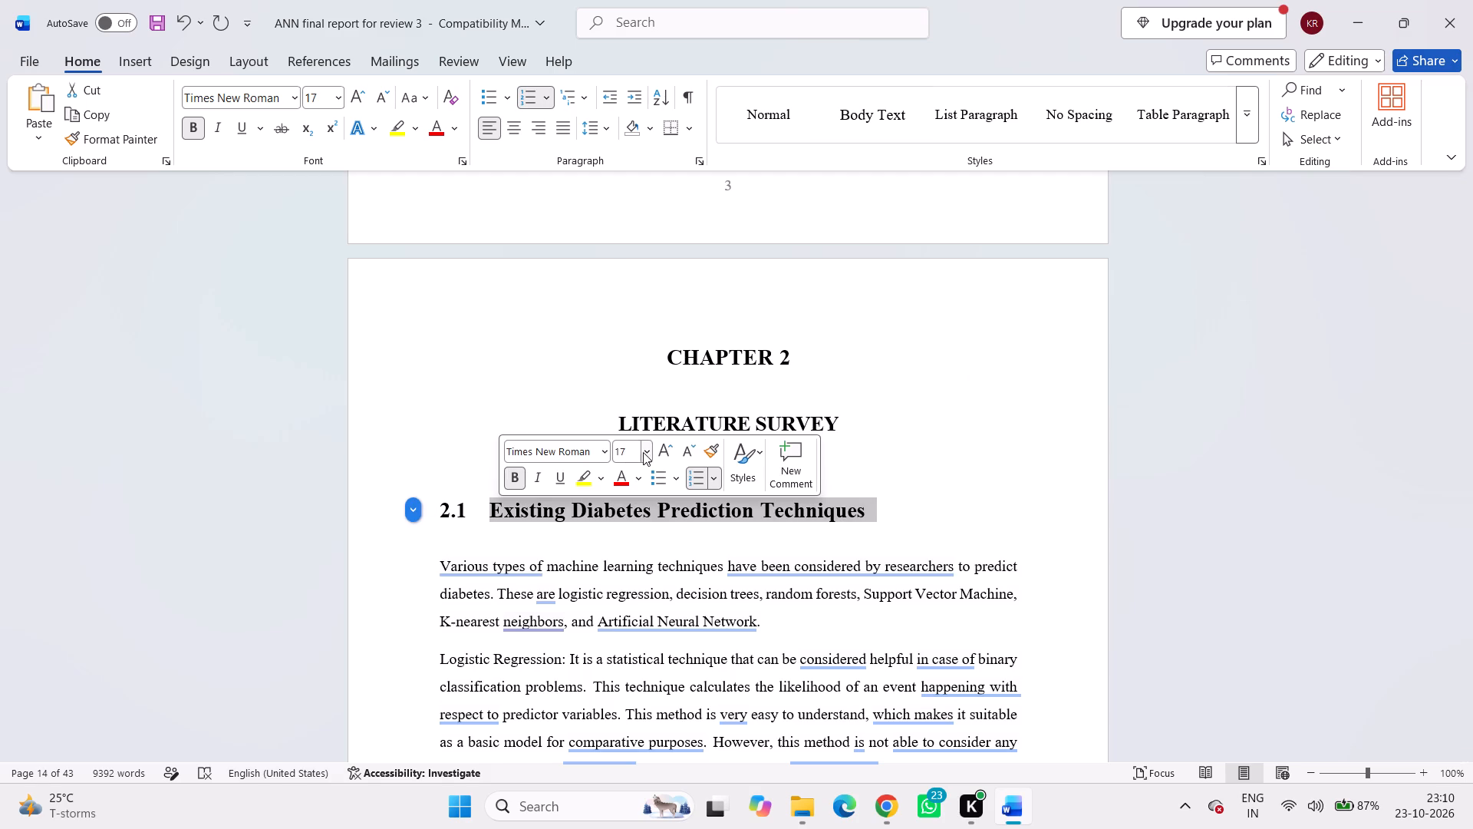
left_click(645, 452)
left_click(643, 201)
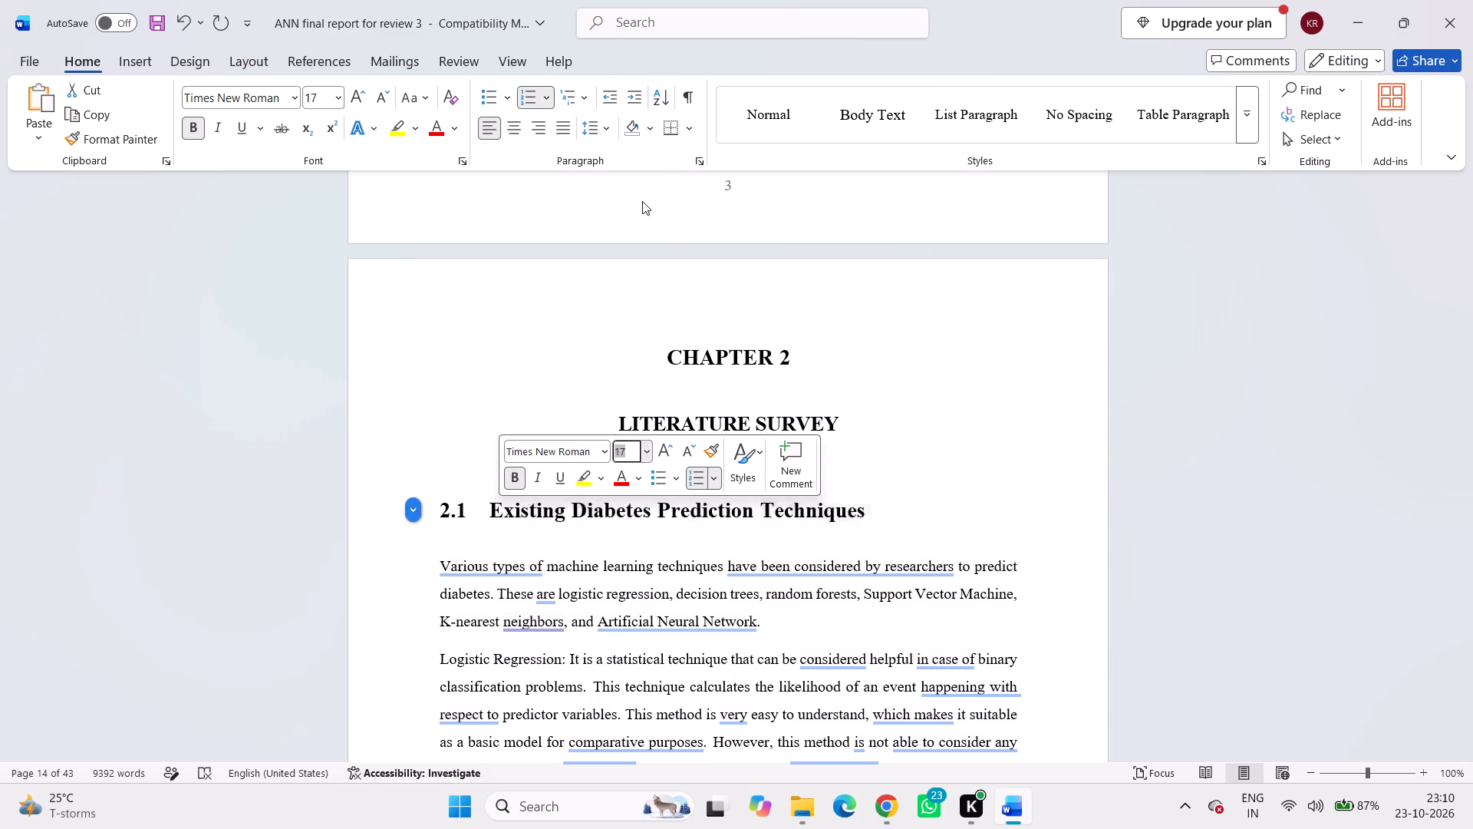
left_click(875, 369)
Set the 2.2 Comparative Analysis of Existing Studies heading text to 14 pt.
scroll(875, 368, "down", 19)
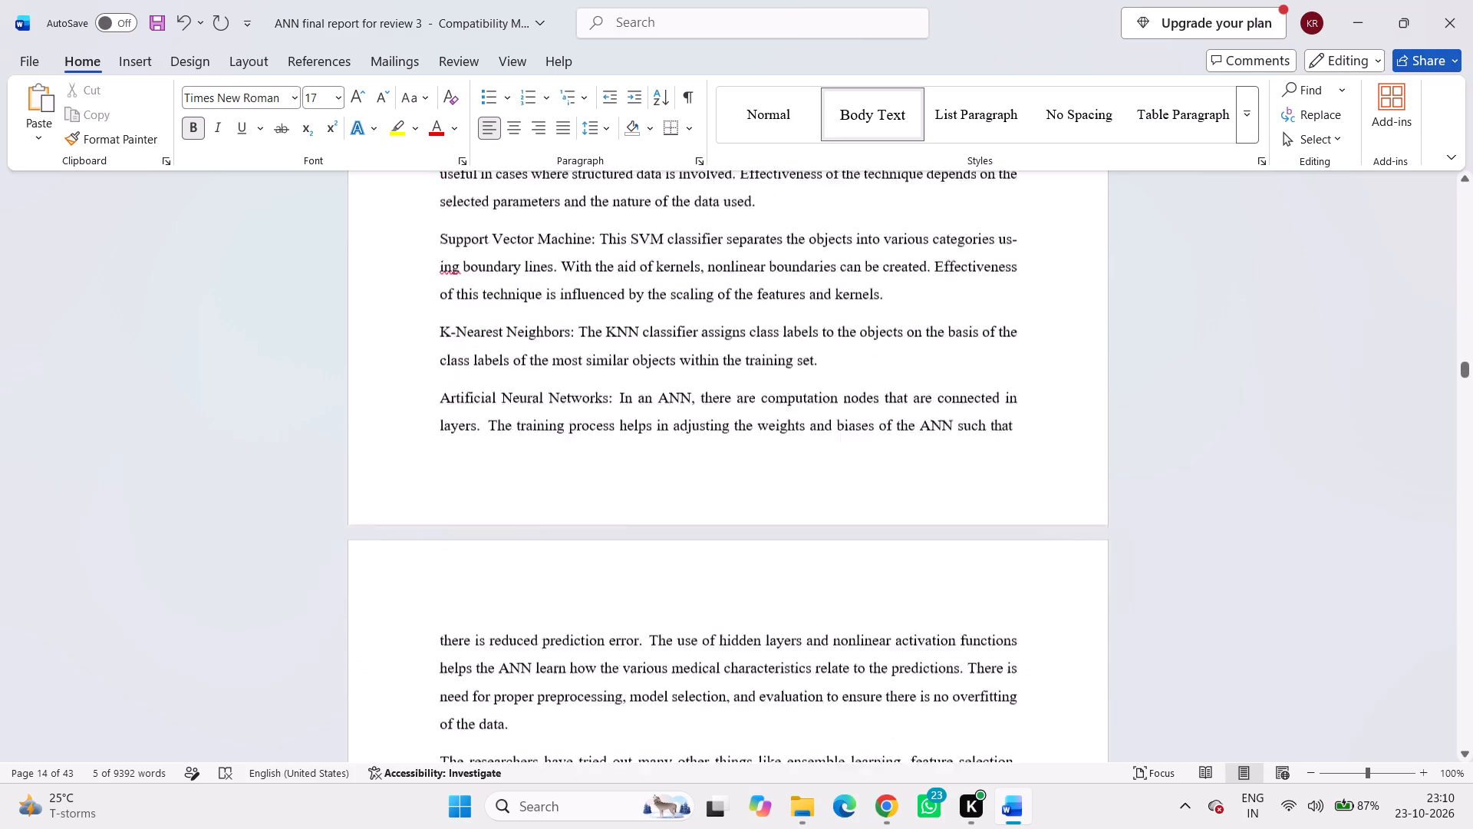
scroll(875, 365, "down", 7)
left_click_drag(879, 476, 866, 479)
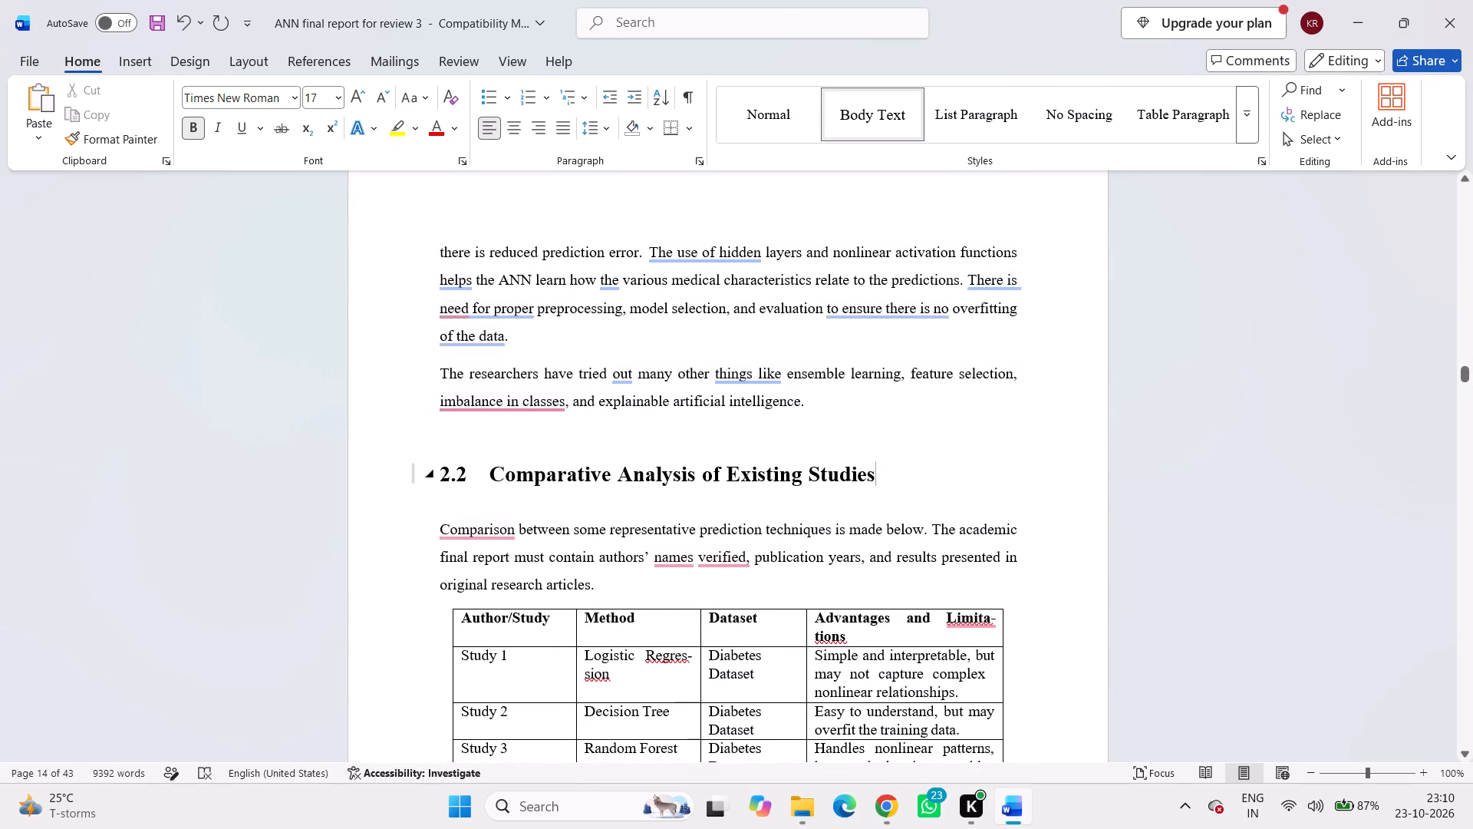
left_click_drag(866, 479, 503, 476)
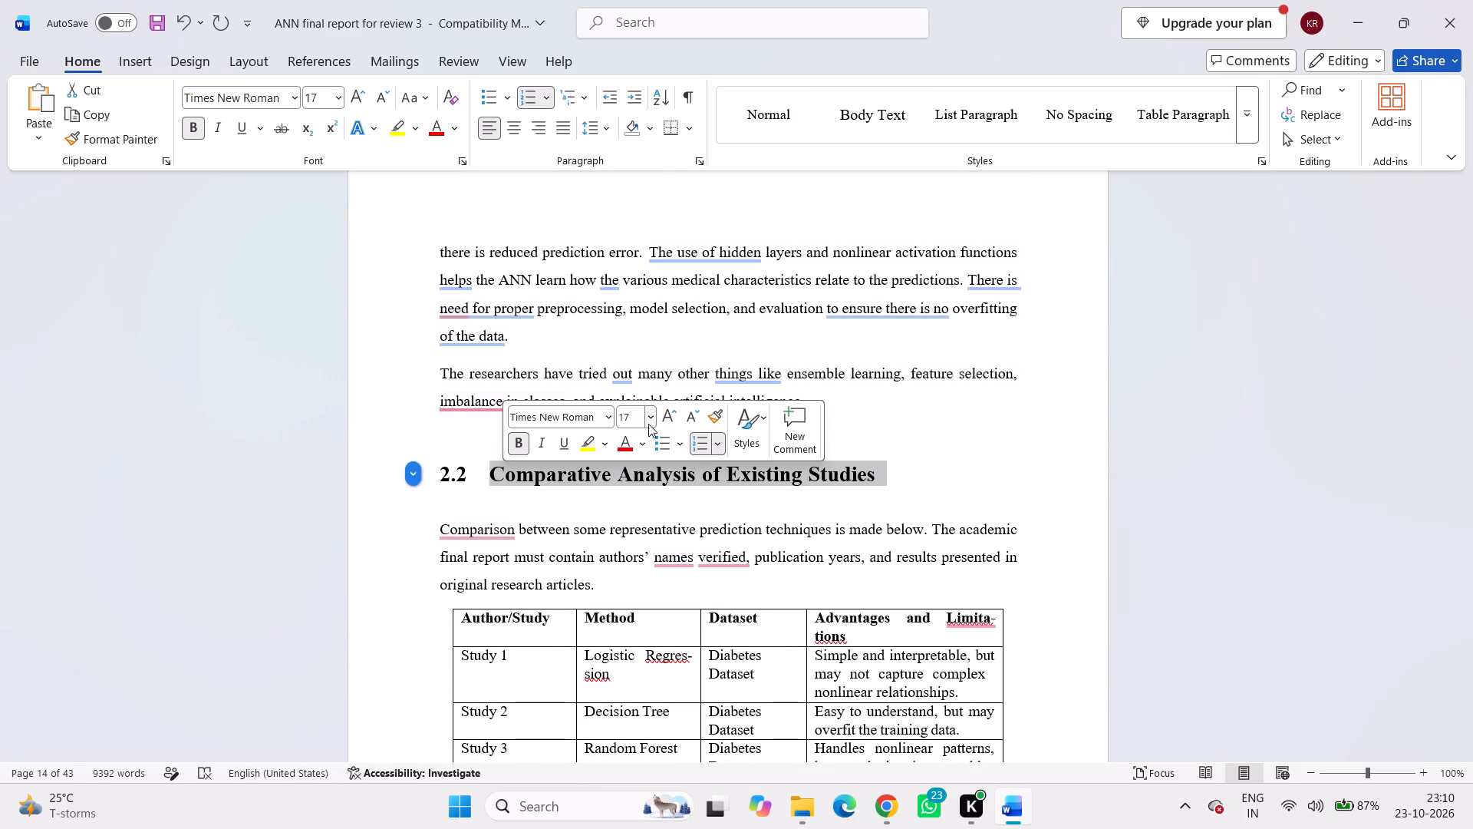
left_click(648, 424)
left_click(638, 170)
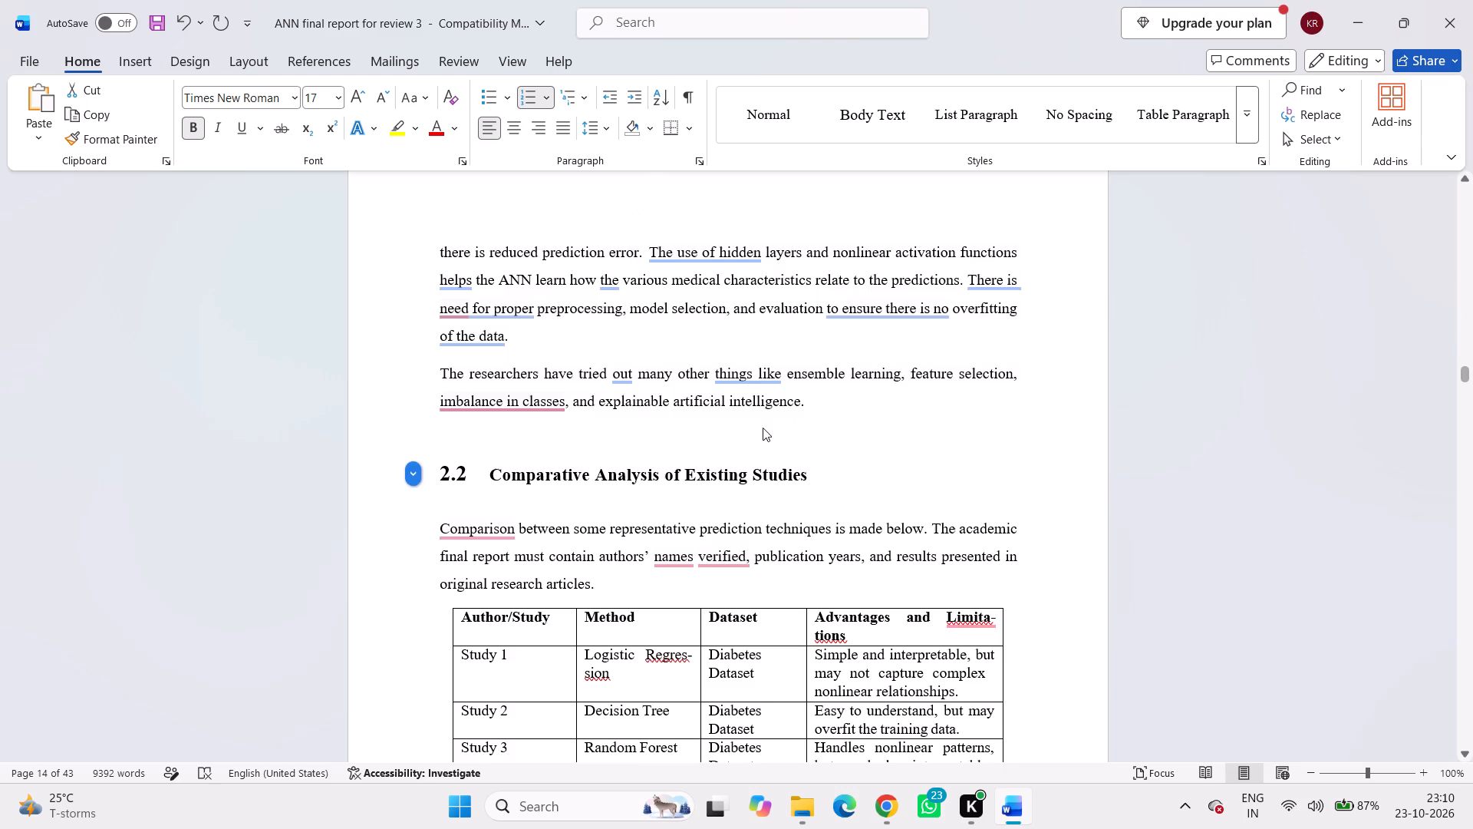
Set the 2.3 Research Gap heading text below the comparison table to 14 pt.
scroll(763, 434, "down", 12)
left_click_drag(623, 446, 581, 444)
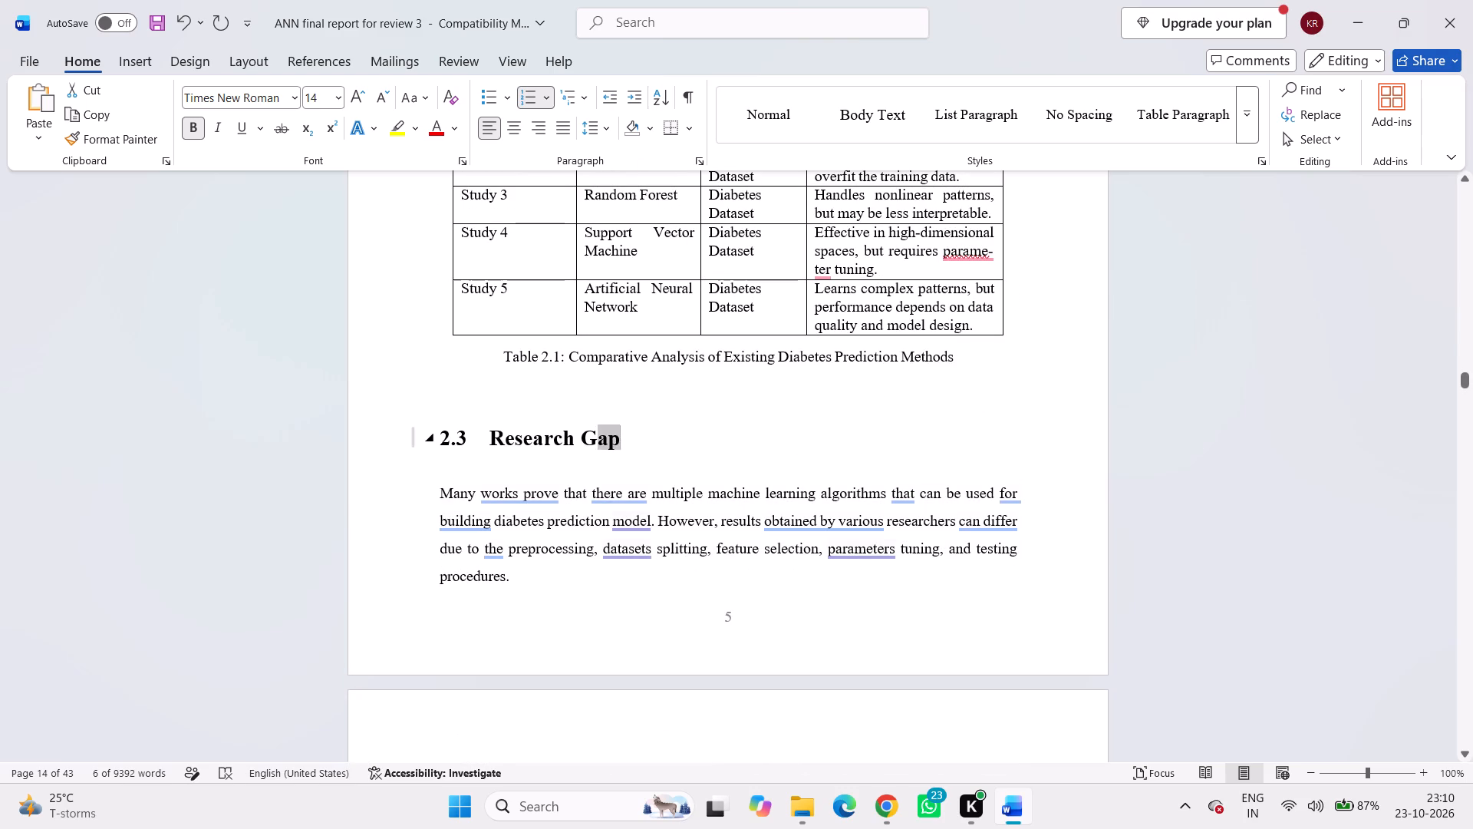
left_click_drag(581, 444, 516, 446)
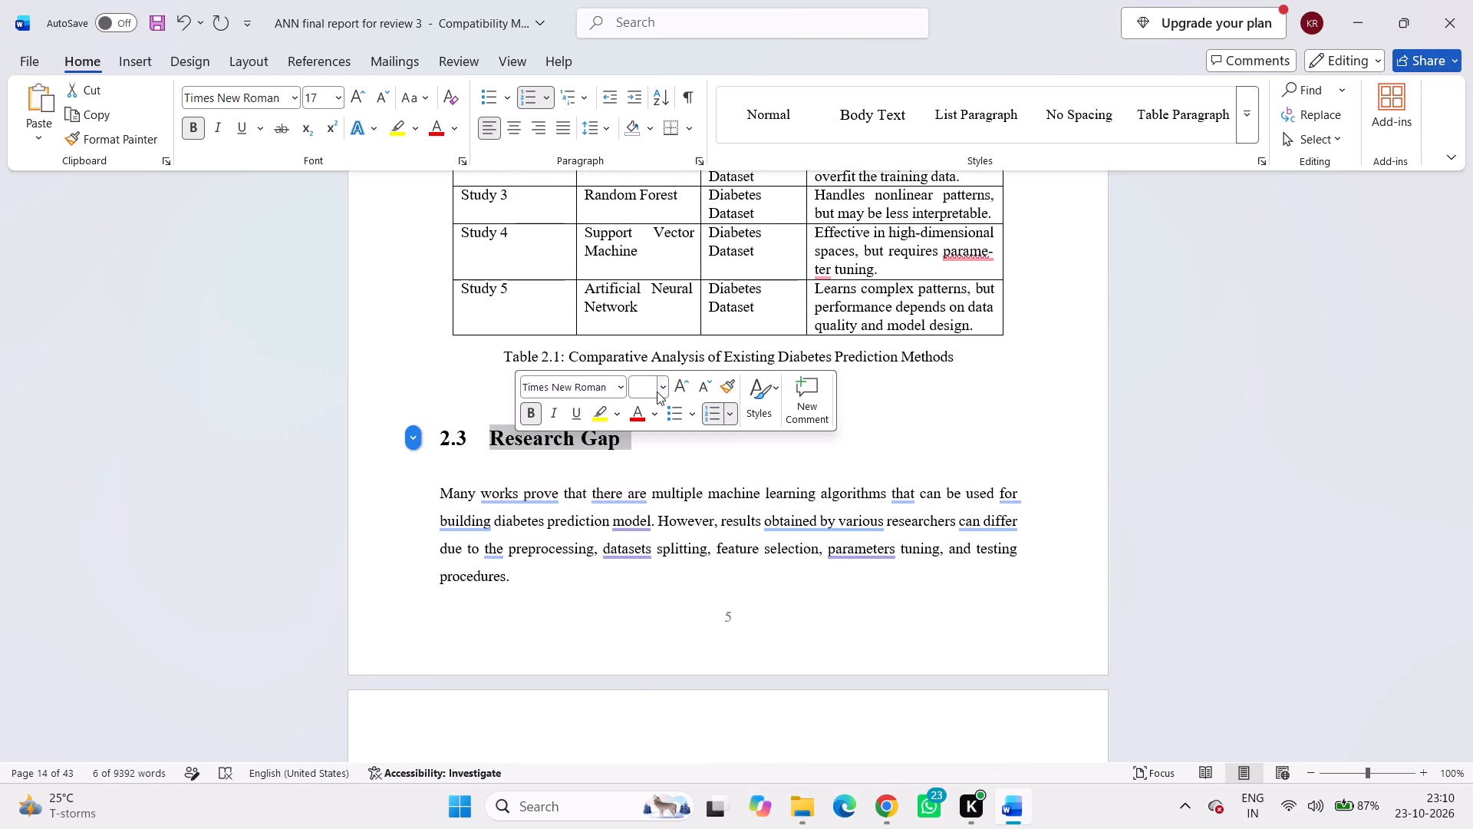
left_click(658, 391)
left_click(644, 526)
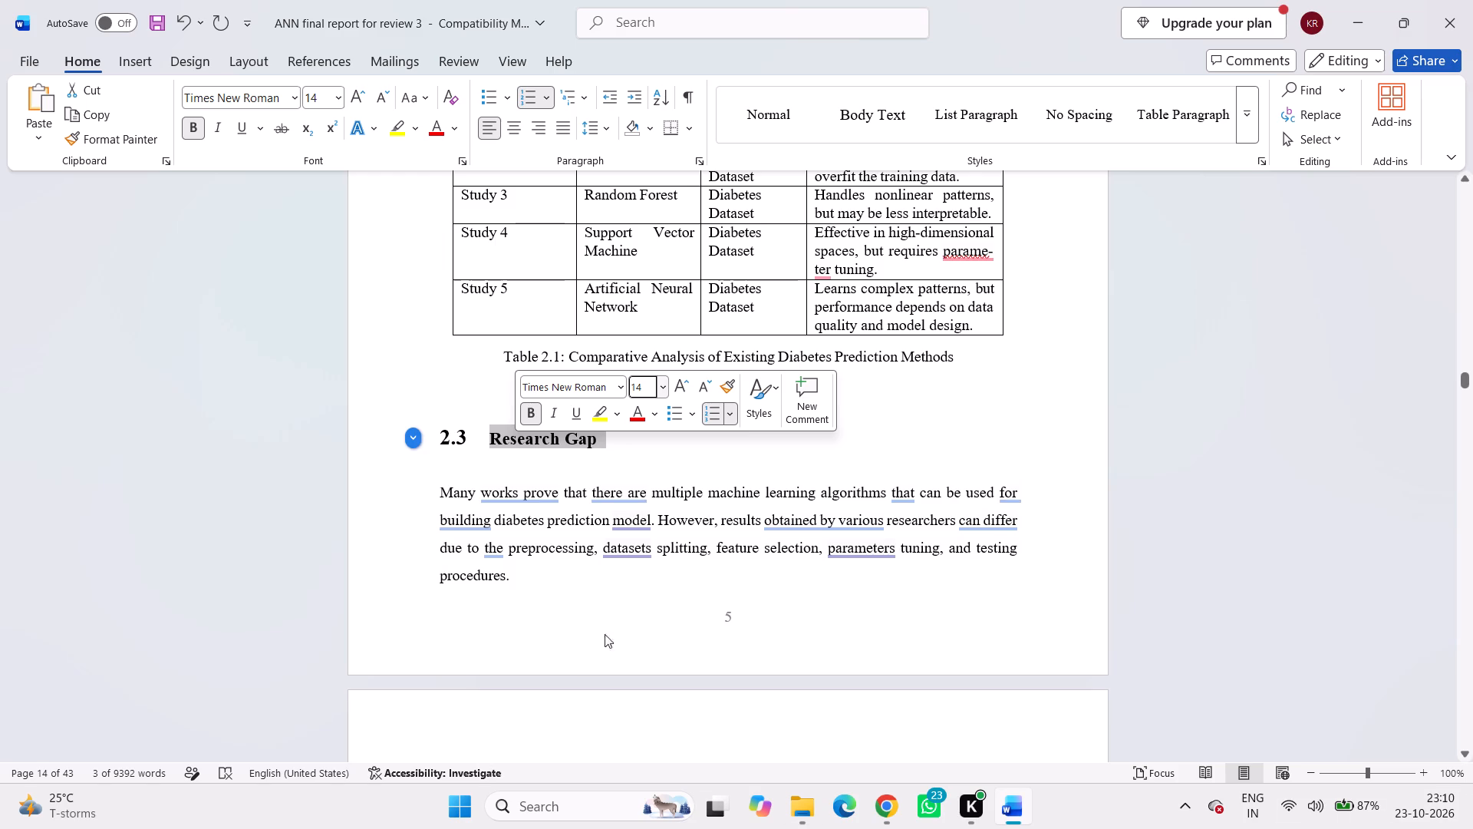
left_click(751, 463)
Review the rest of Chapter 2 for further headings and check the Chapter 3 PROPOSED METHODOLOGY title's font size.
scroll(751, 461, "down", 10)
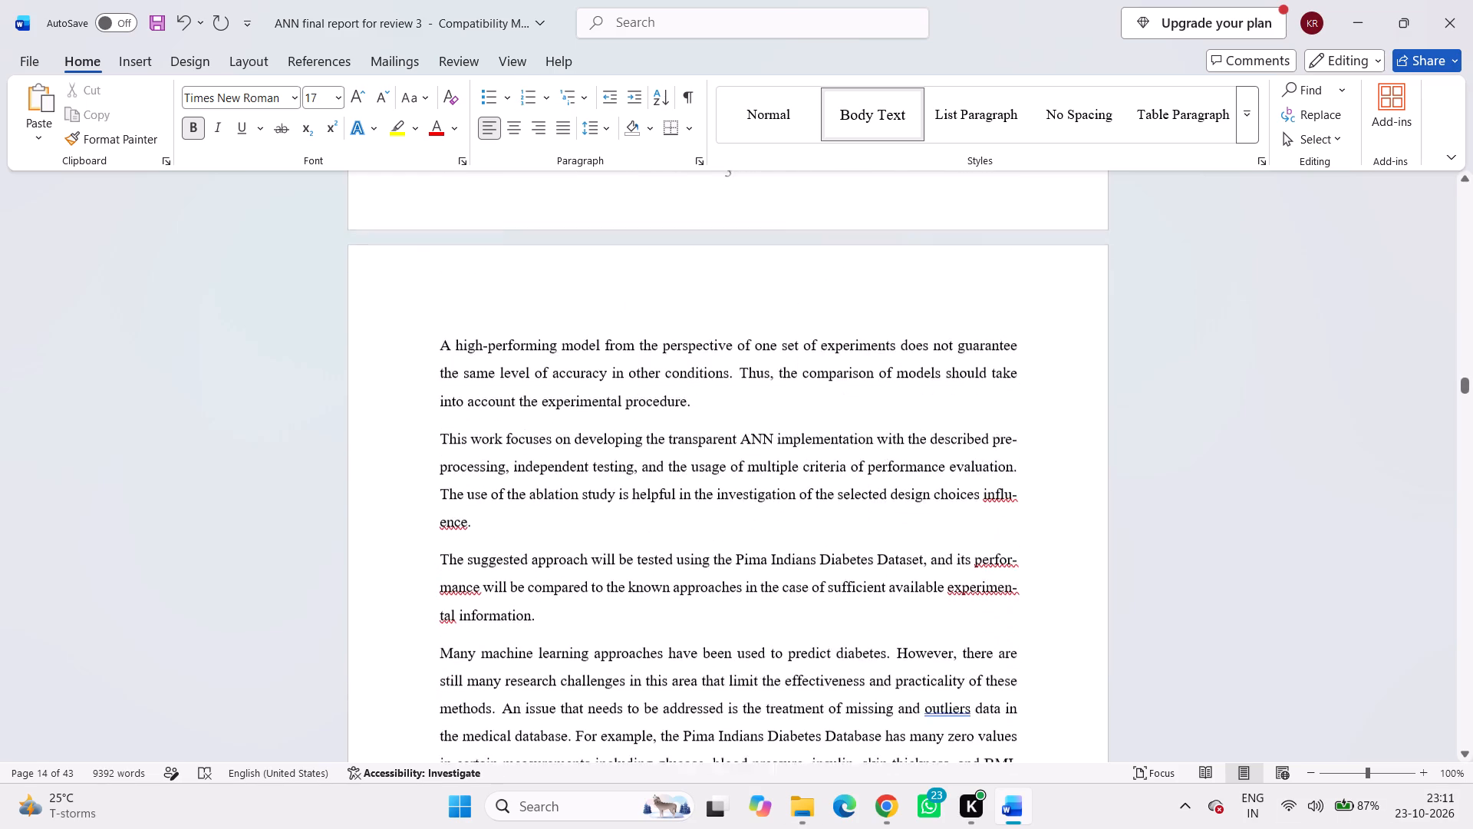
scroll(750, 461, "down", 17)
scroll(750, 461, "down", 7)
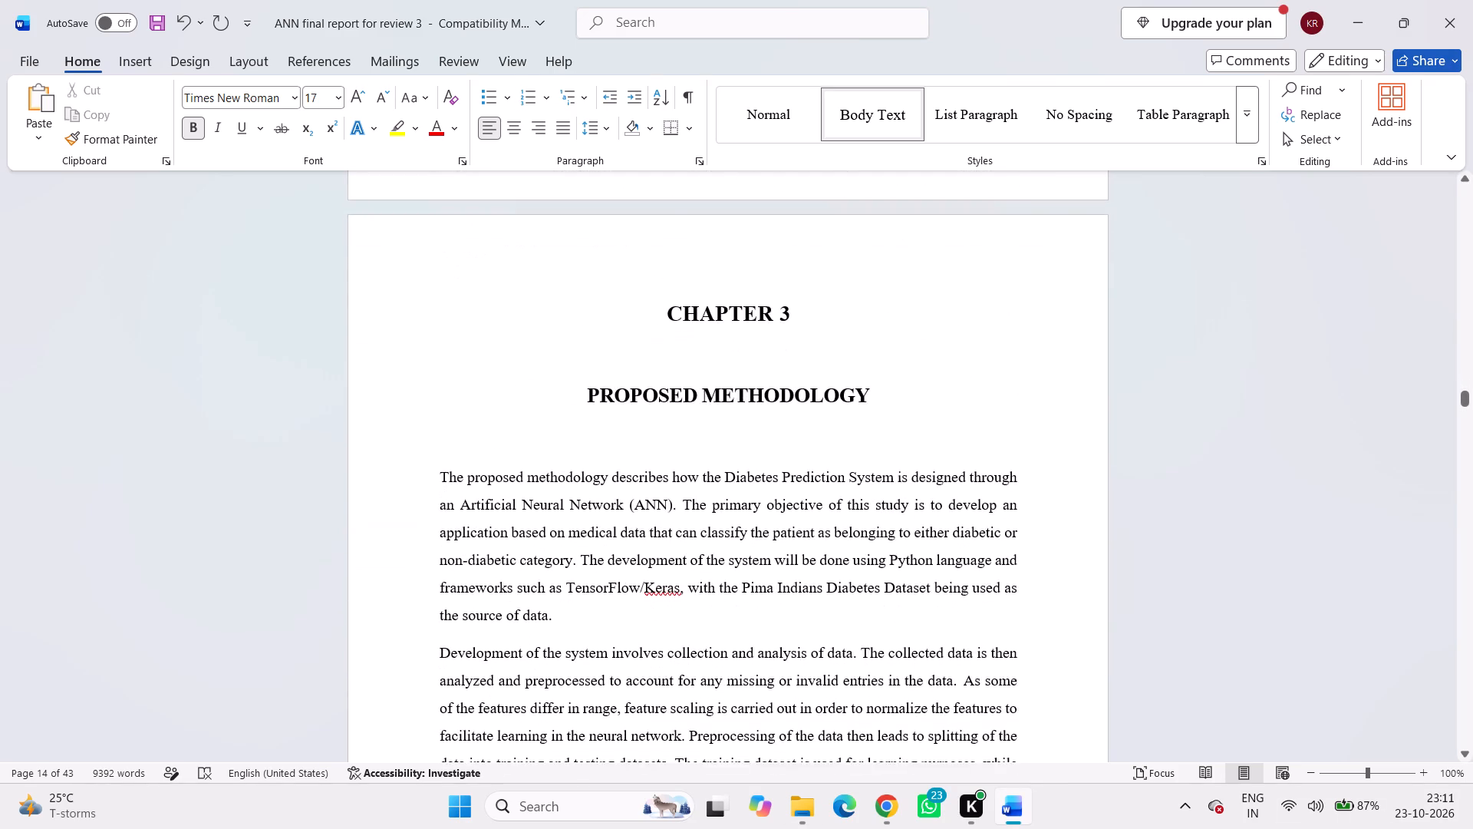
scroll(750, 461, "down", 1)
left_click(865, 347)
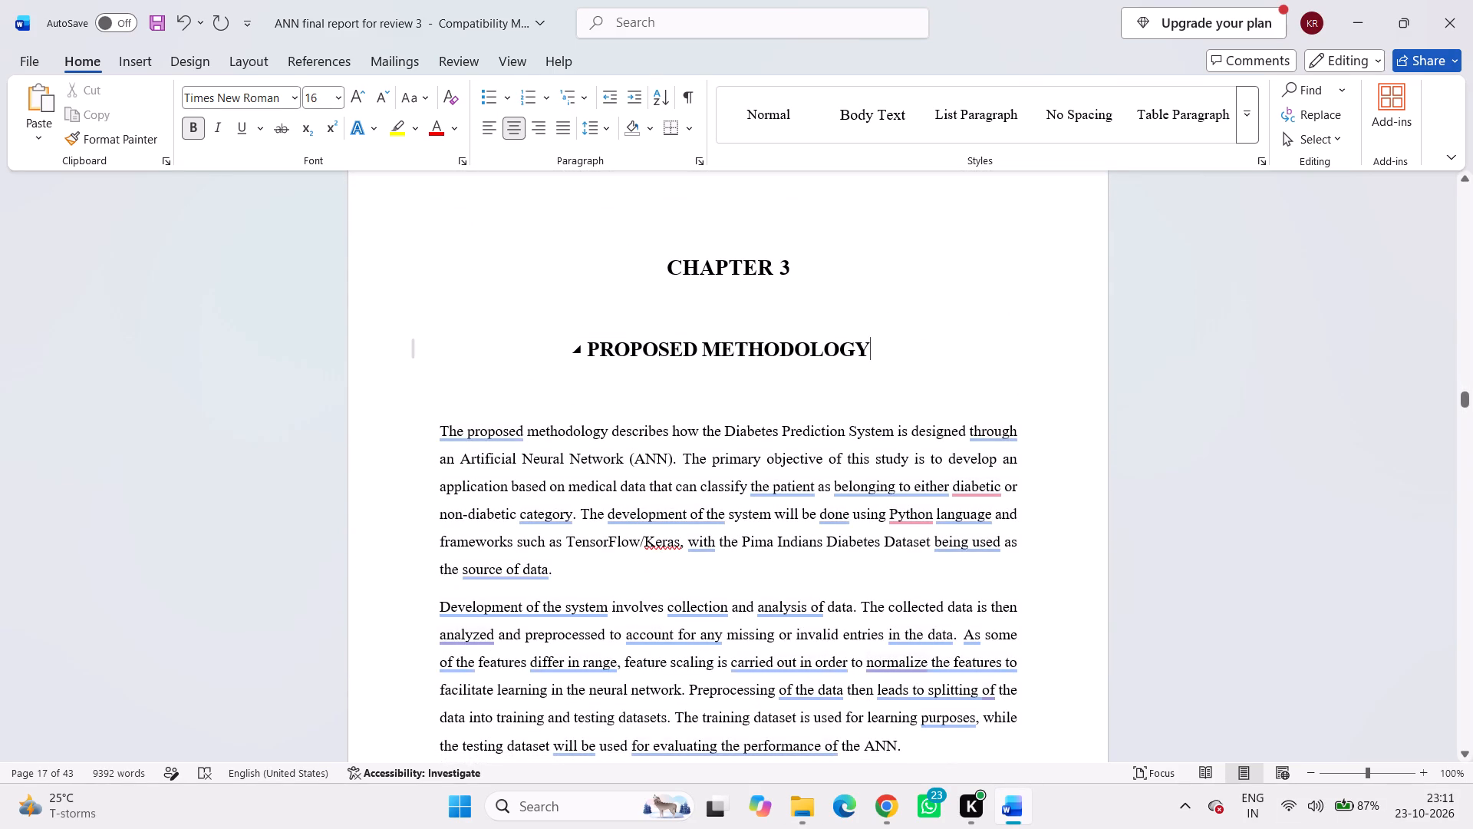
left_click(865, 347)
left_click(895, 355)
Set the 3.1 System Architecture and Block Schematic heading text to 14 pt.
scroll(793, 394, "down", 11)
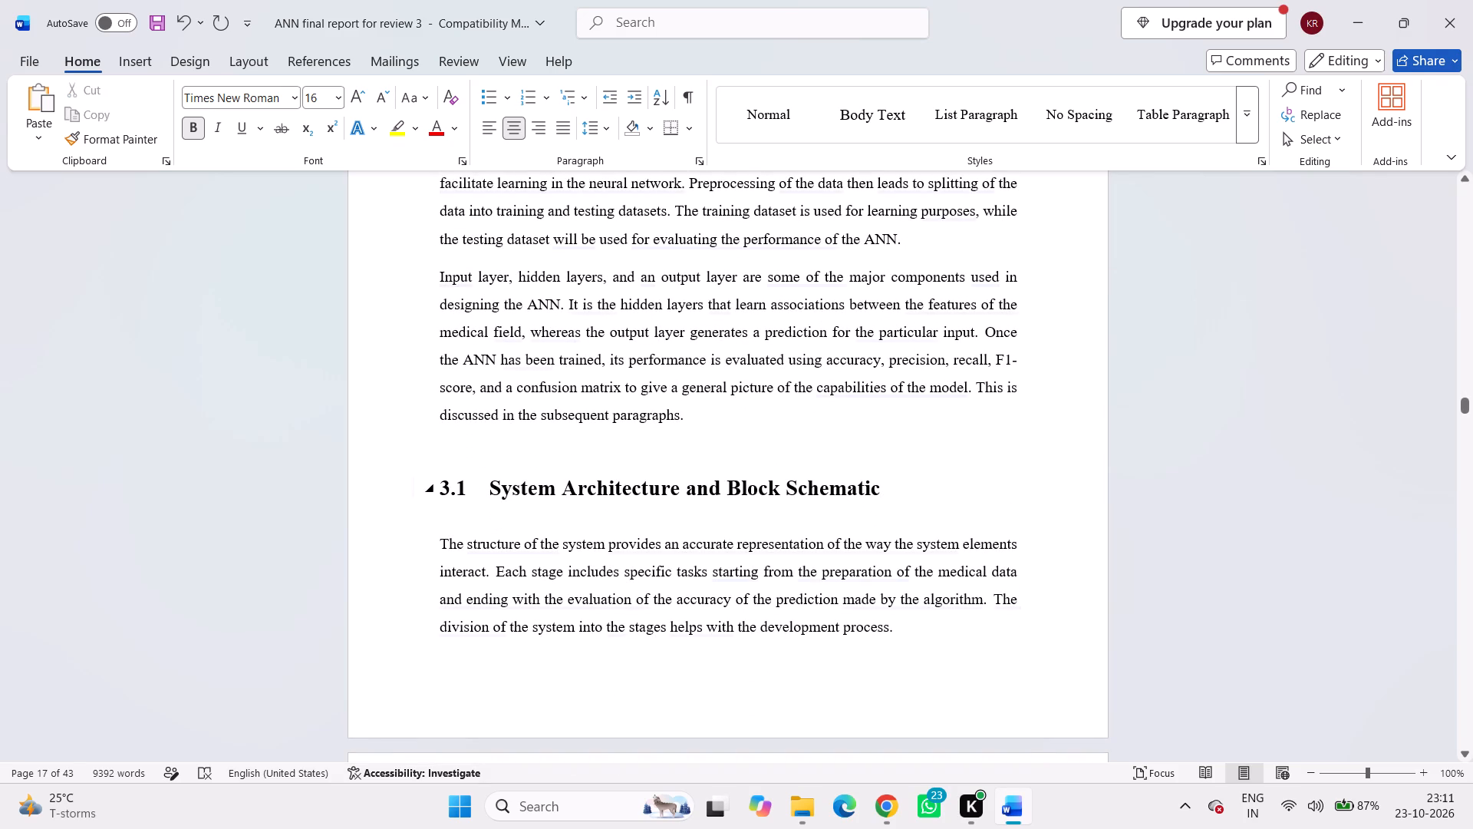
left_click_drag(880, 485, 526, 490)
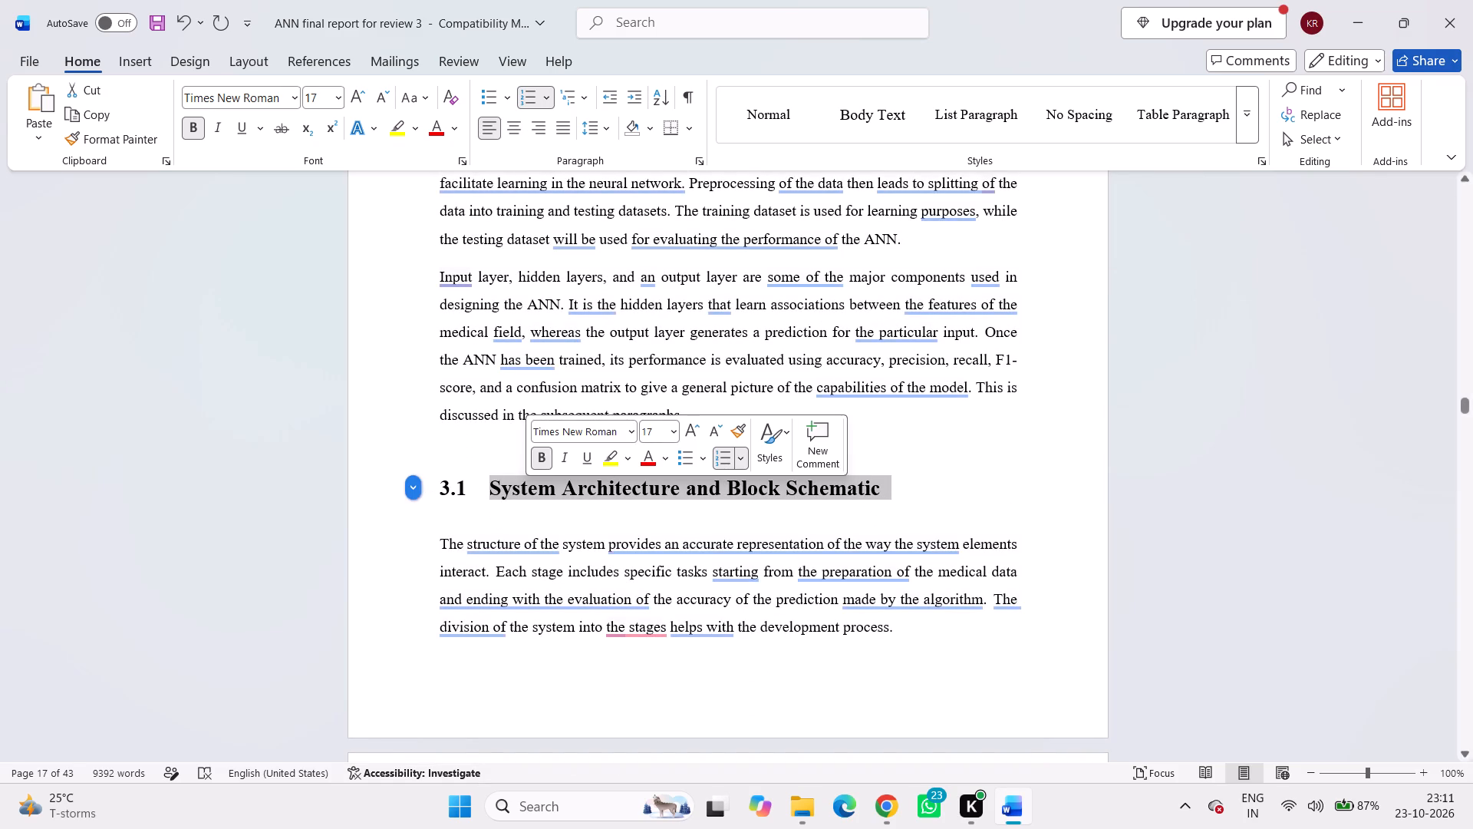
left_click(678, 434)
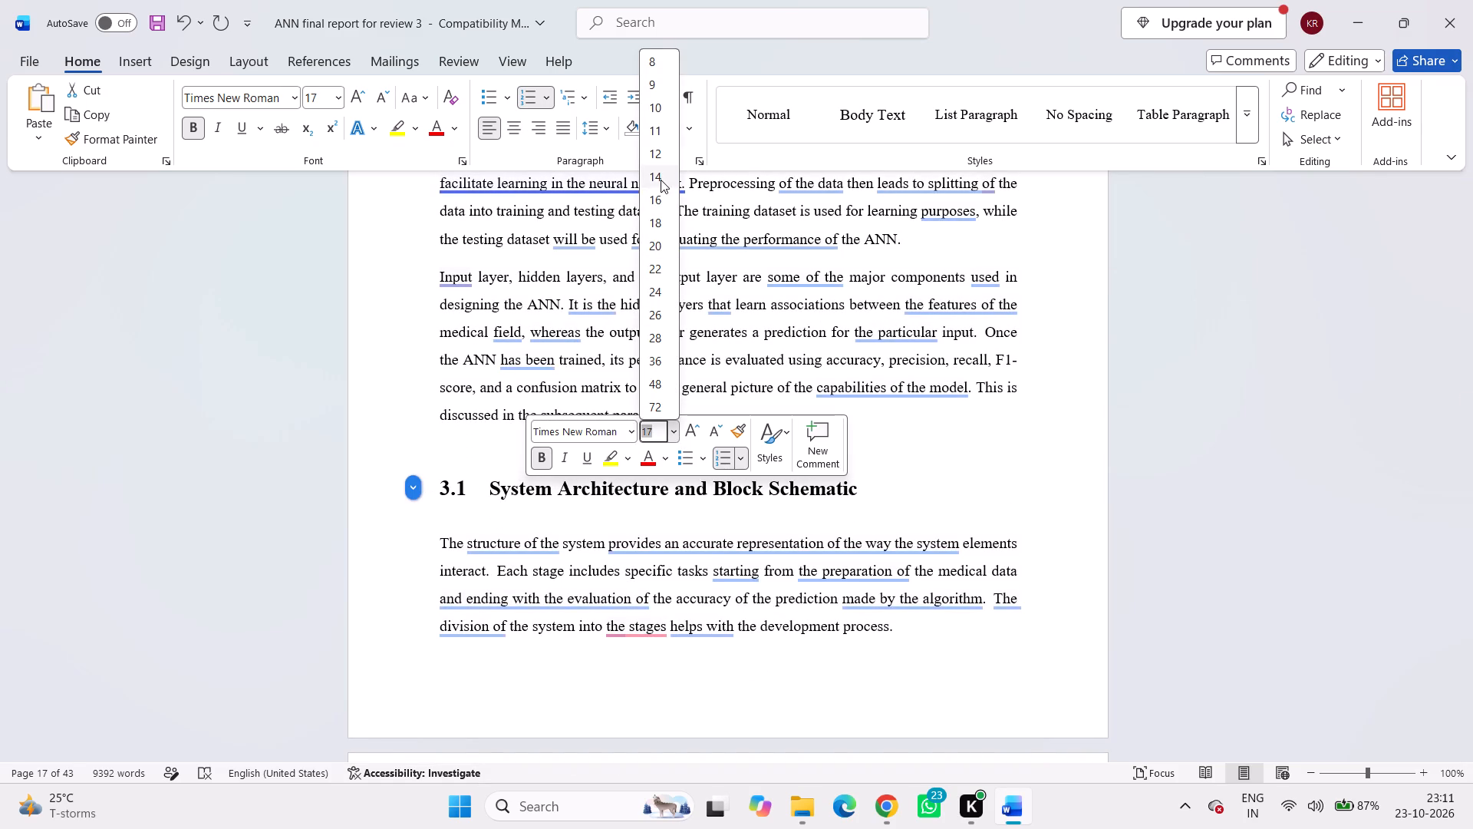
left_click(661, 179)
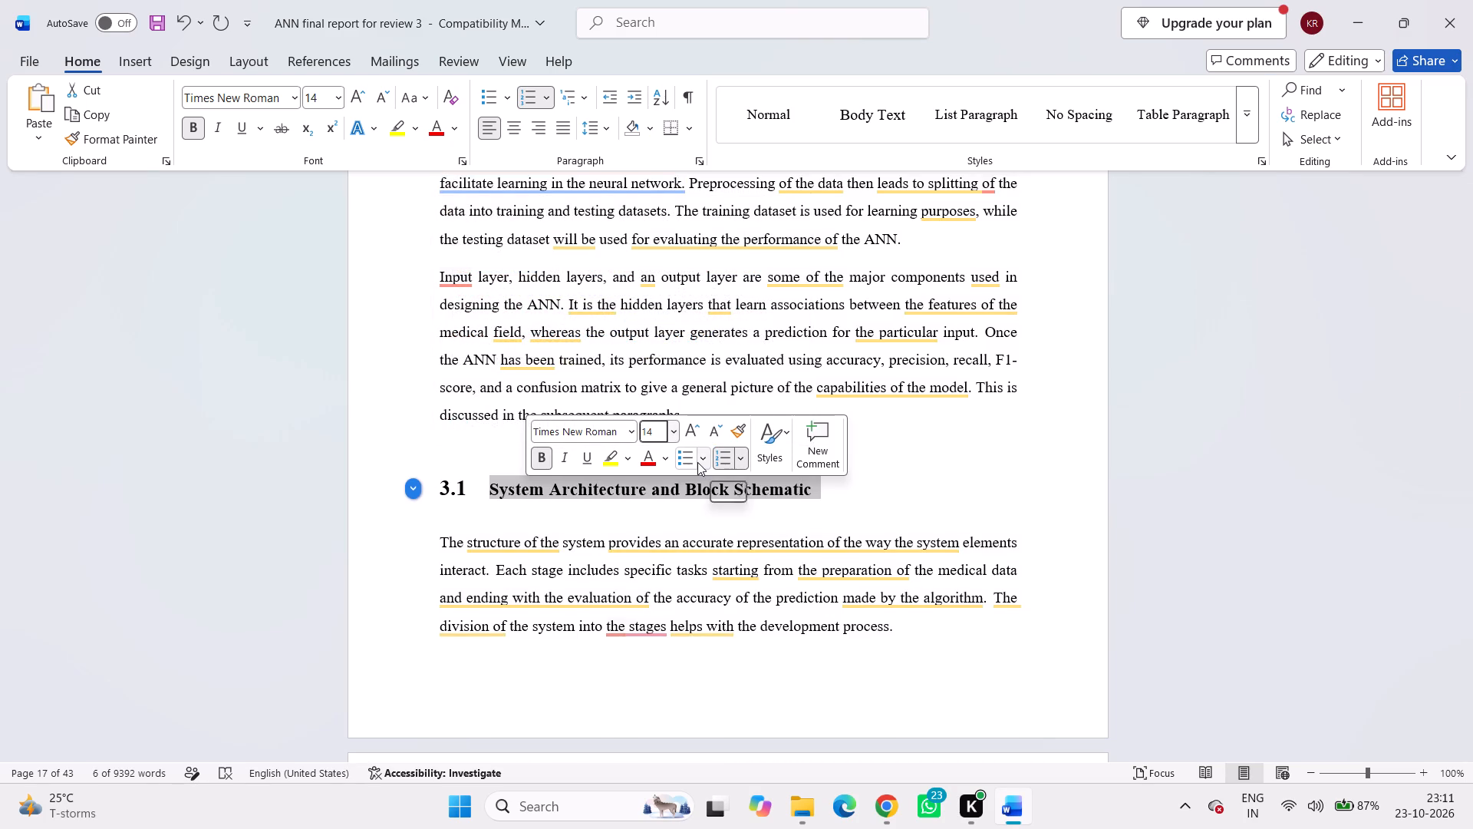
left_click(934, 471)
Set the 3.2 Dataset Description and Preprocessing heading text to 14 pt.
scroll(934, 471, "down", 10)
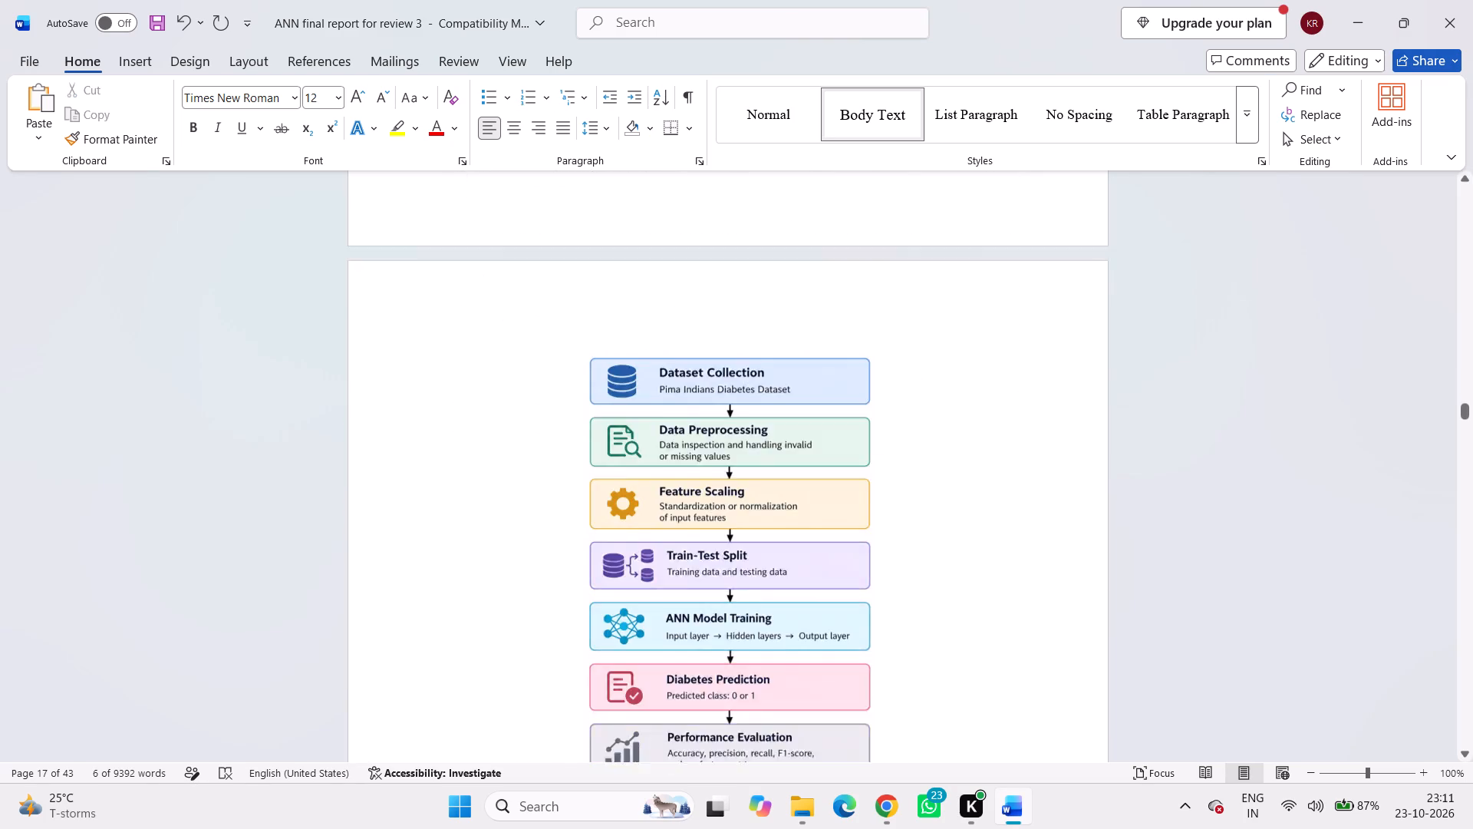
scroll(934, 471, "down", 11)
scroll(865, 457, "down", 2)
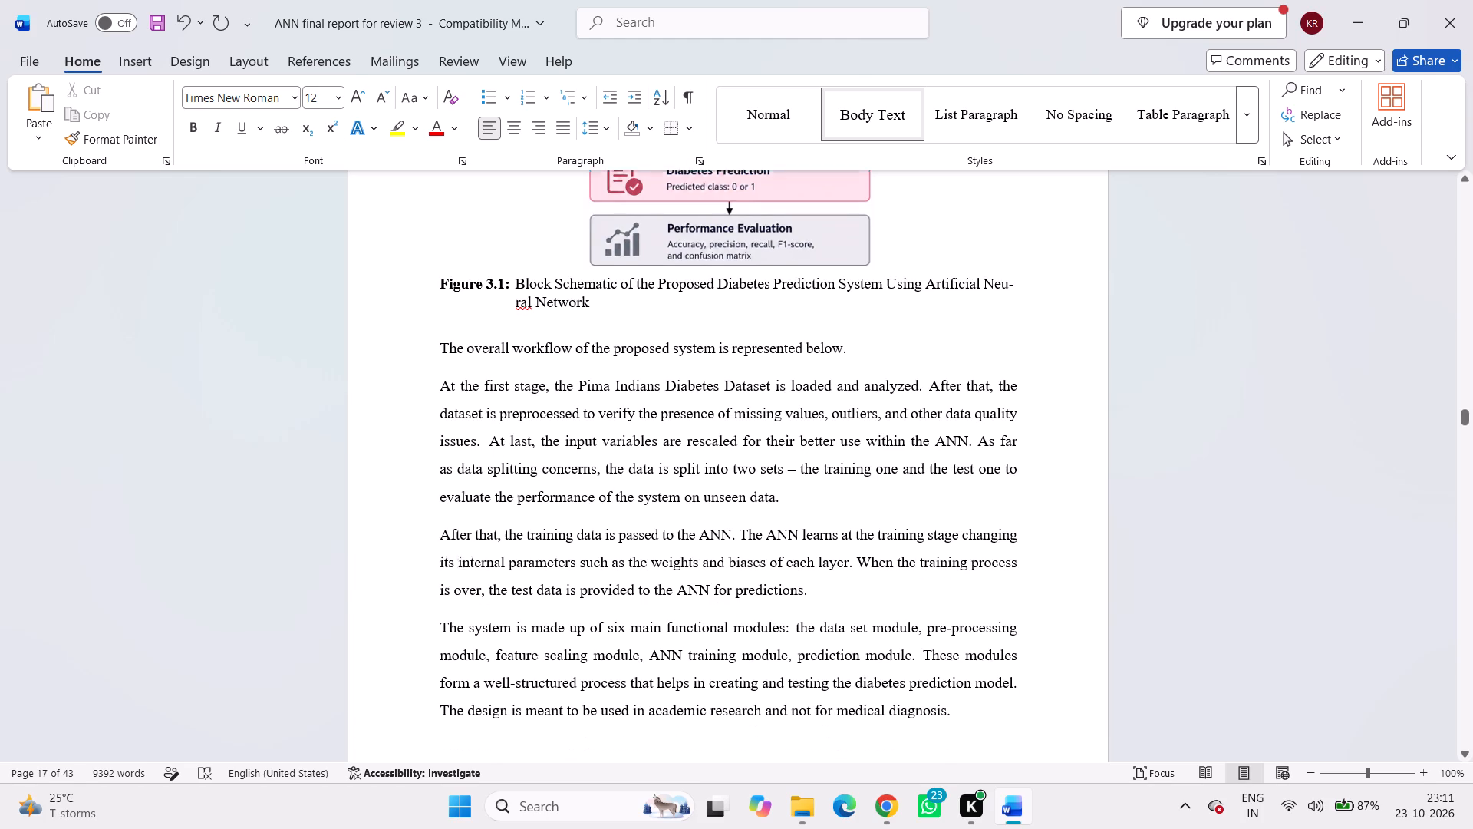
scroll(865, 457, "down", 10)
left_click_drag(858, 444, 634, 443)
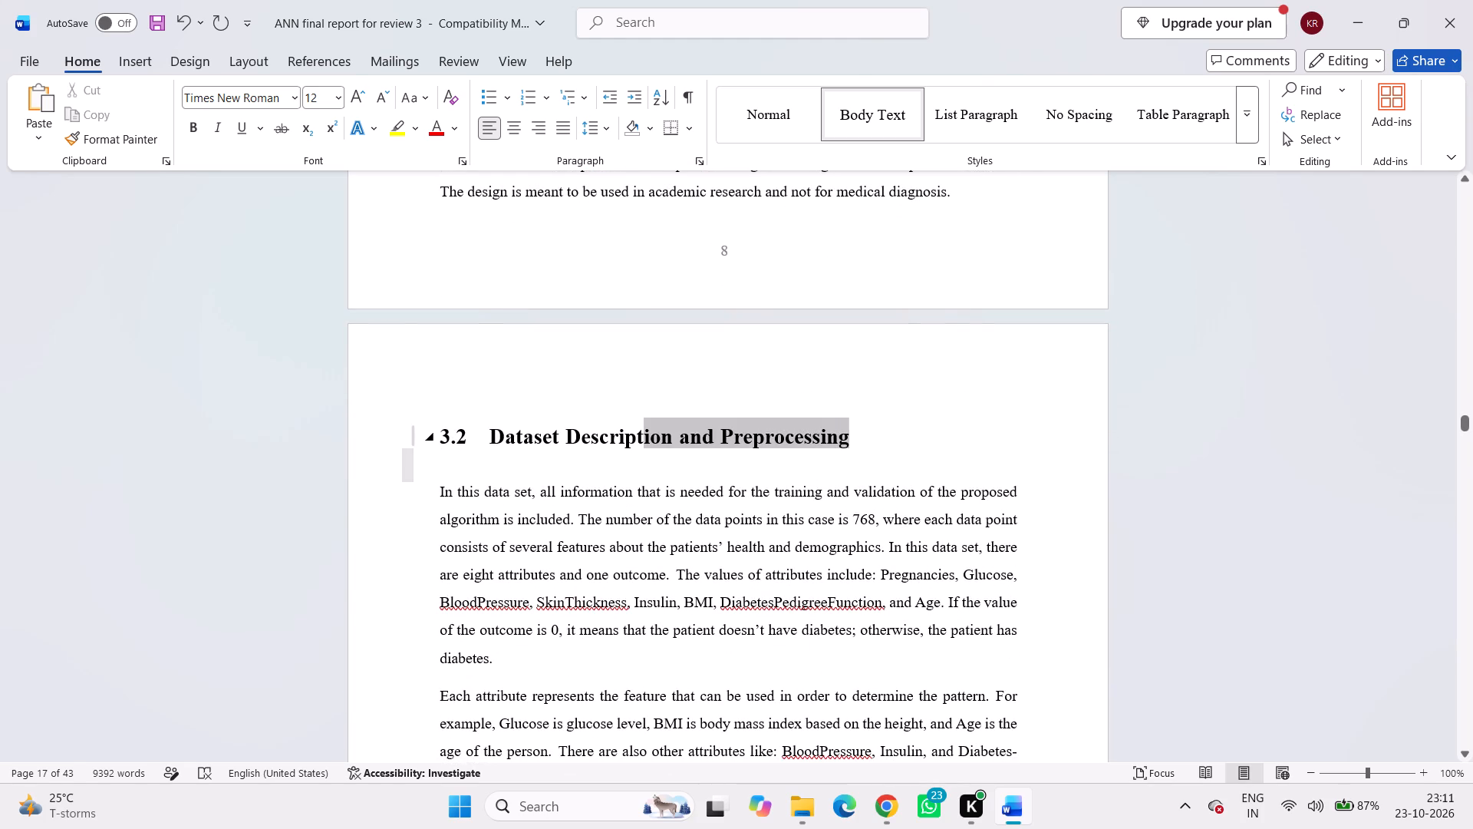
left_click_drag(634, 443, 536, 435)
left_click(680, 376)
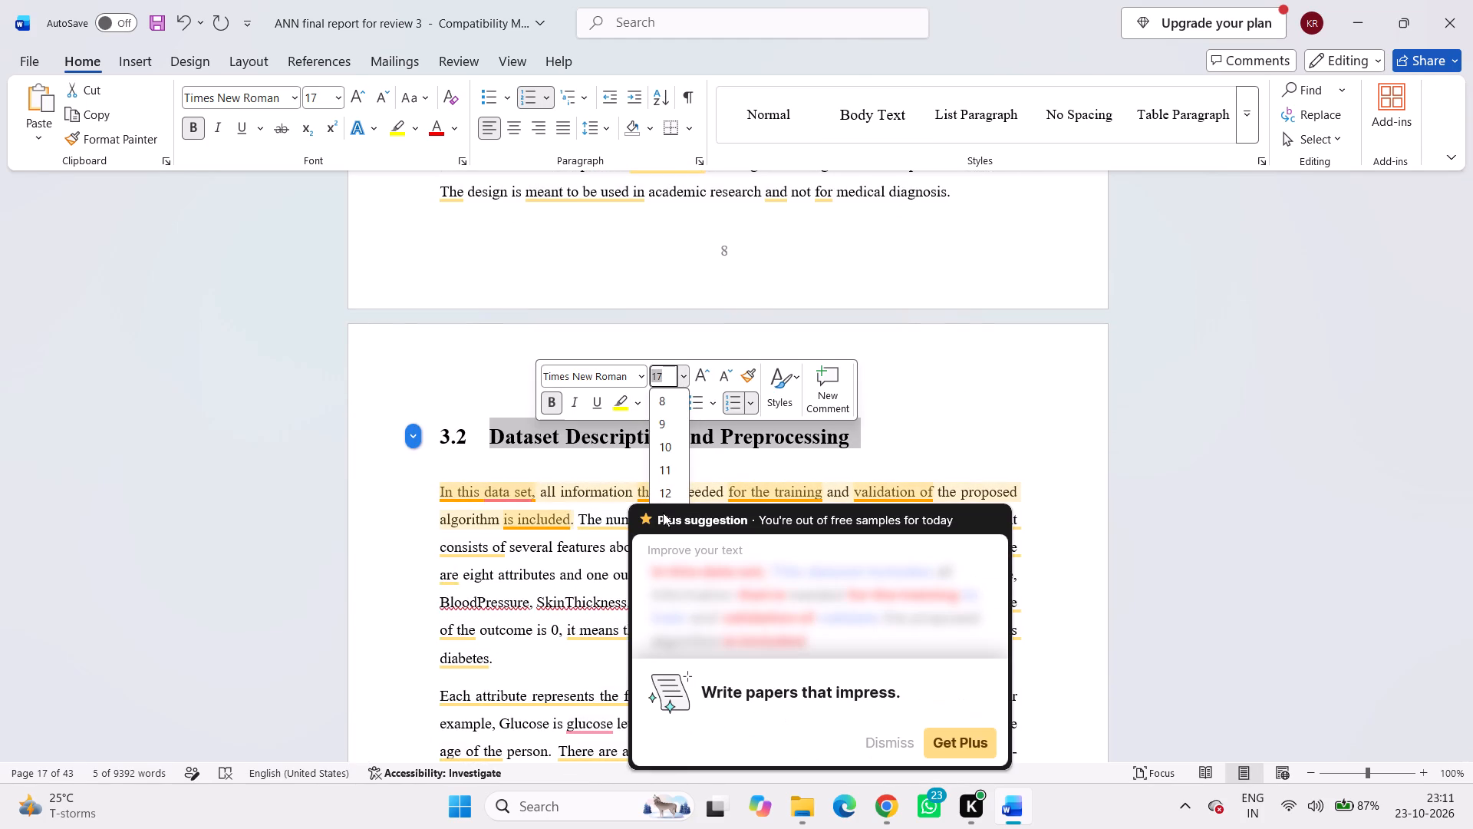
left_click(672, 494)
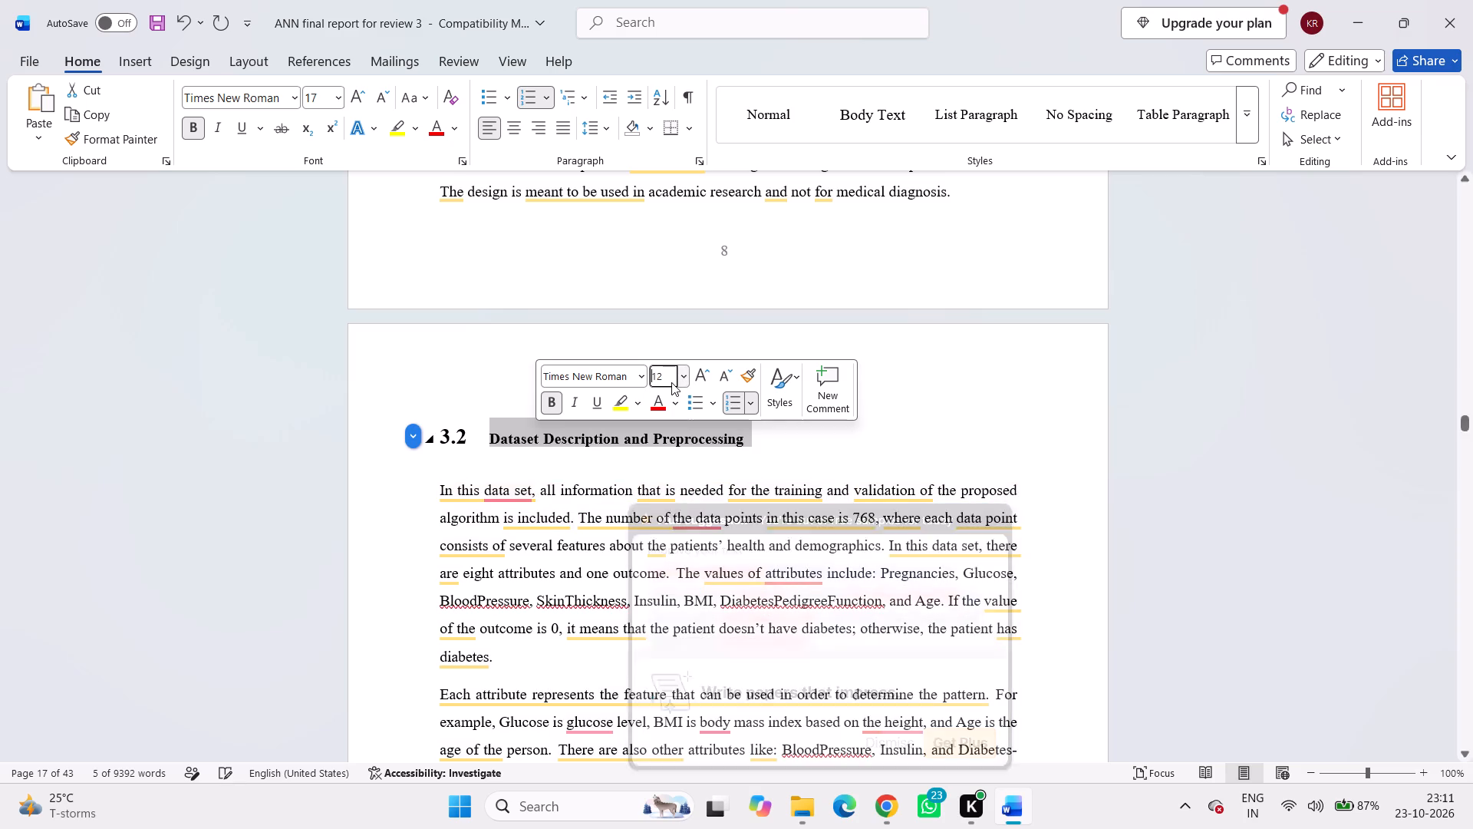
left_click(683, 379)
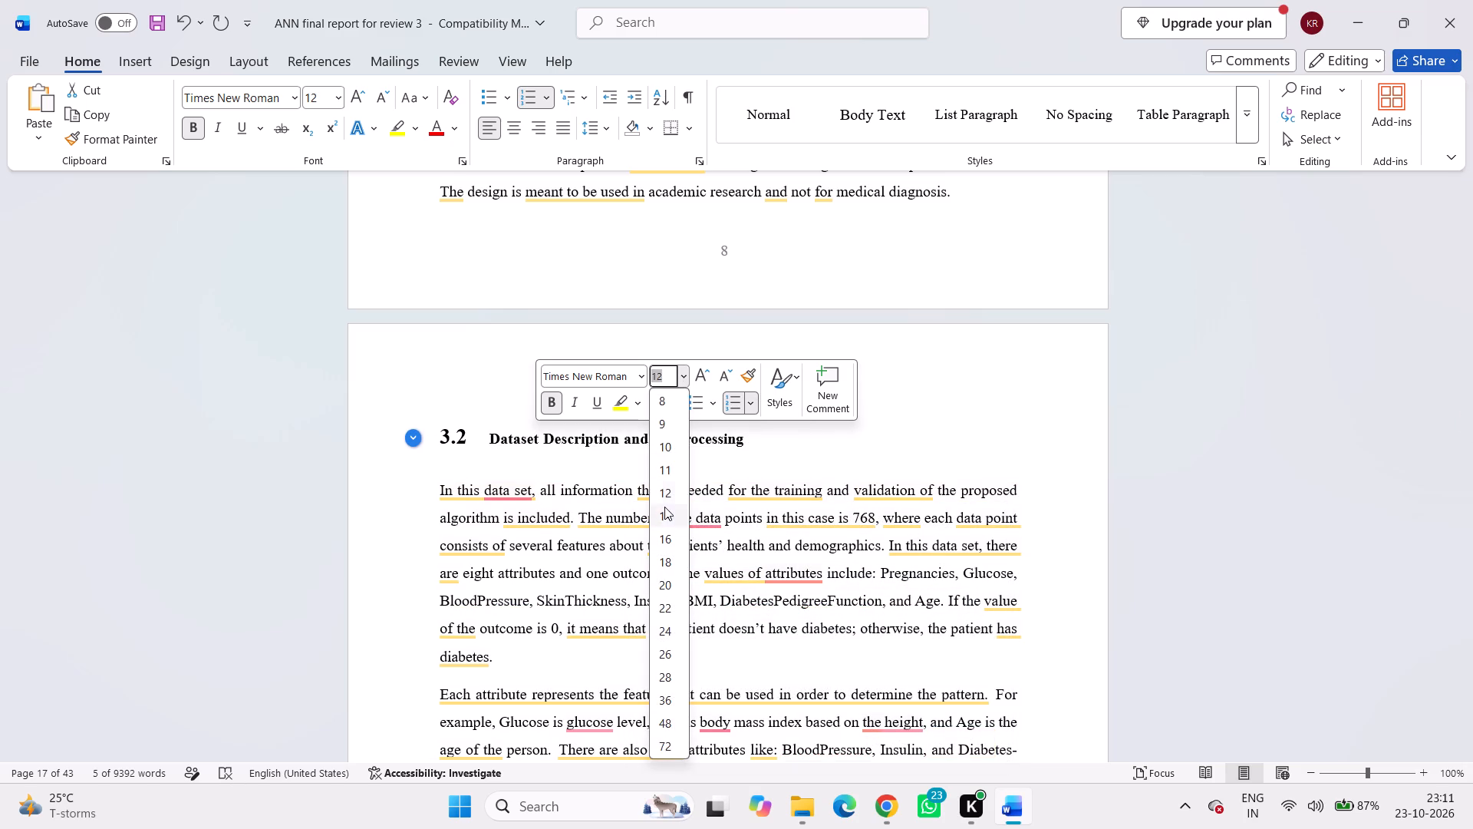
left_click(664, 510)
left_click(826, 468)
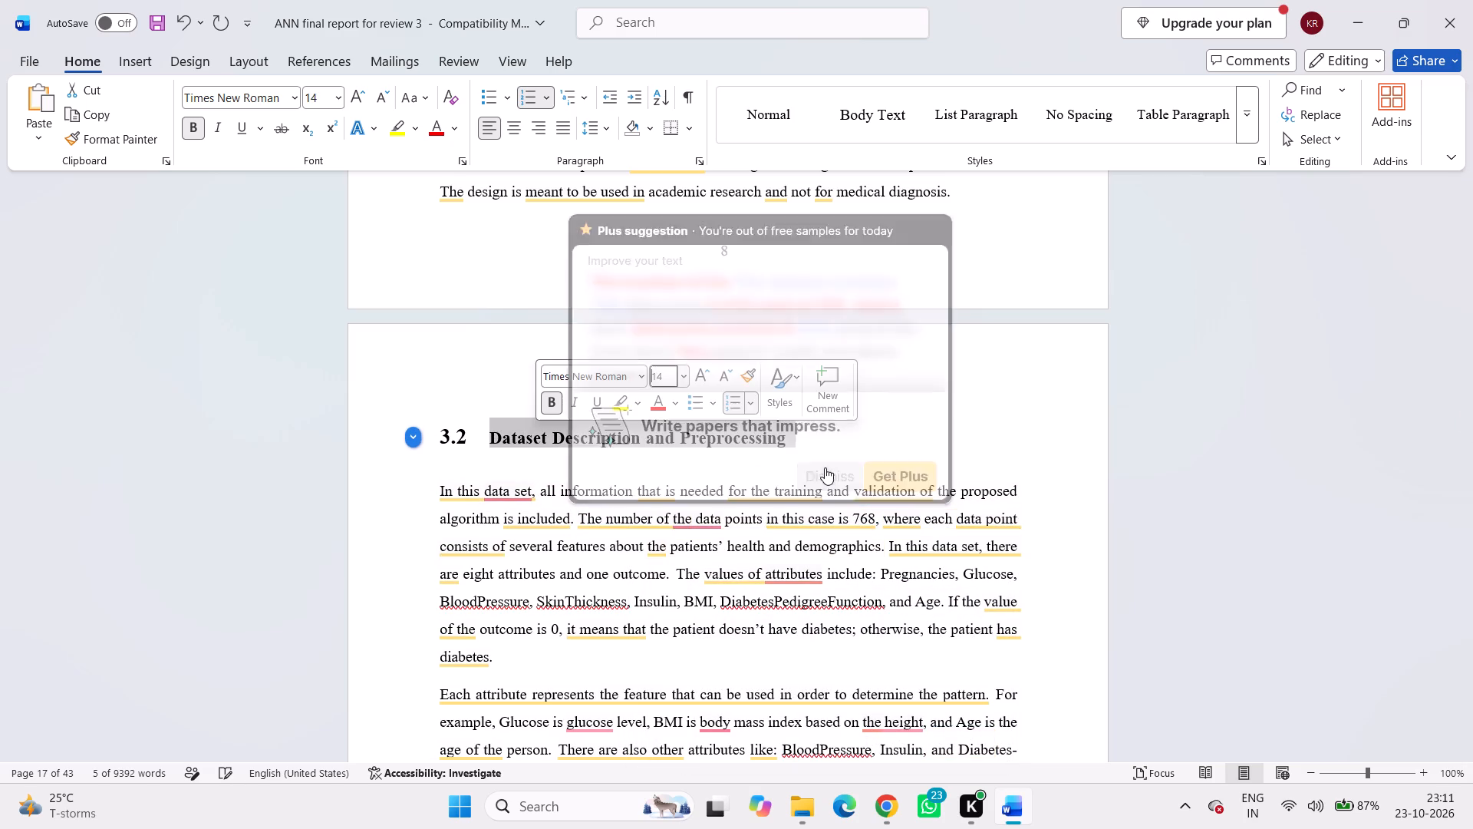
left_click(938, 425)
Look back over section 3.2 and check the font size of its heading number.
scroll(938, 425, "down", 4)
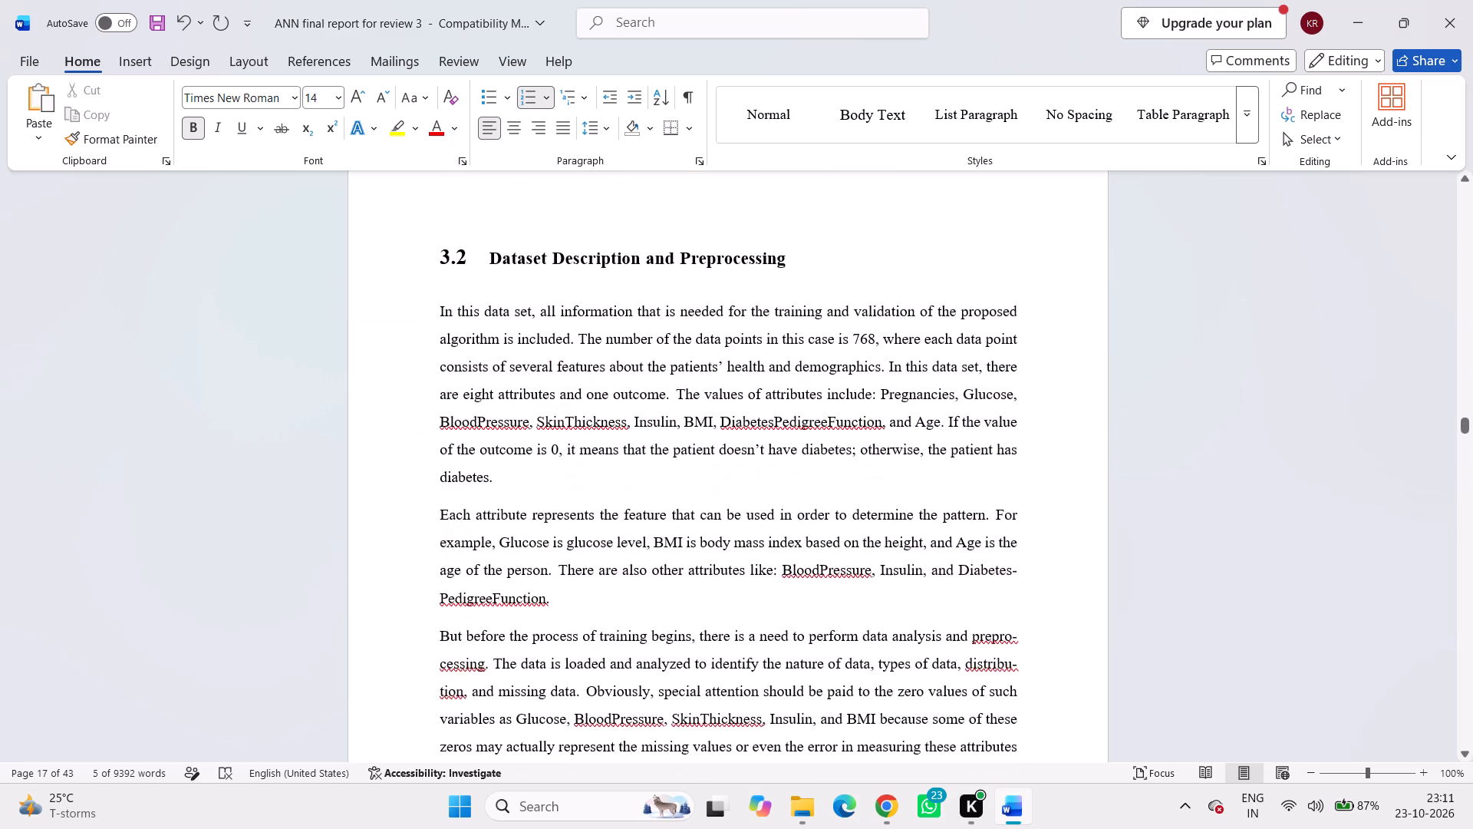
scroll(937, 431, "down", 8)
scroll(937, 436, "up", 8)
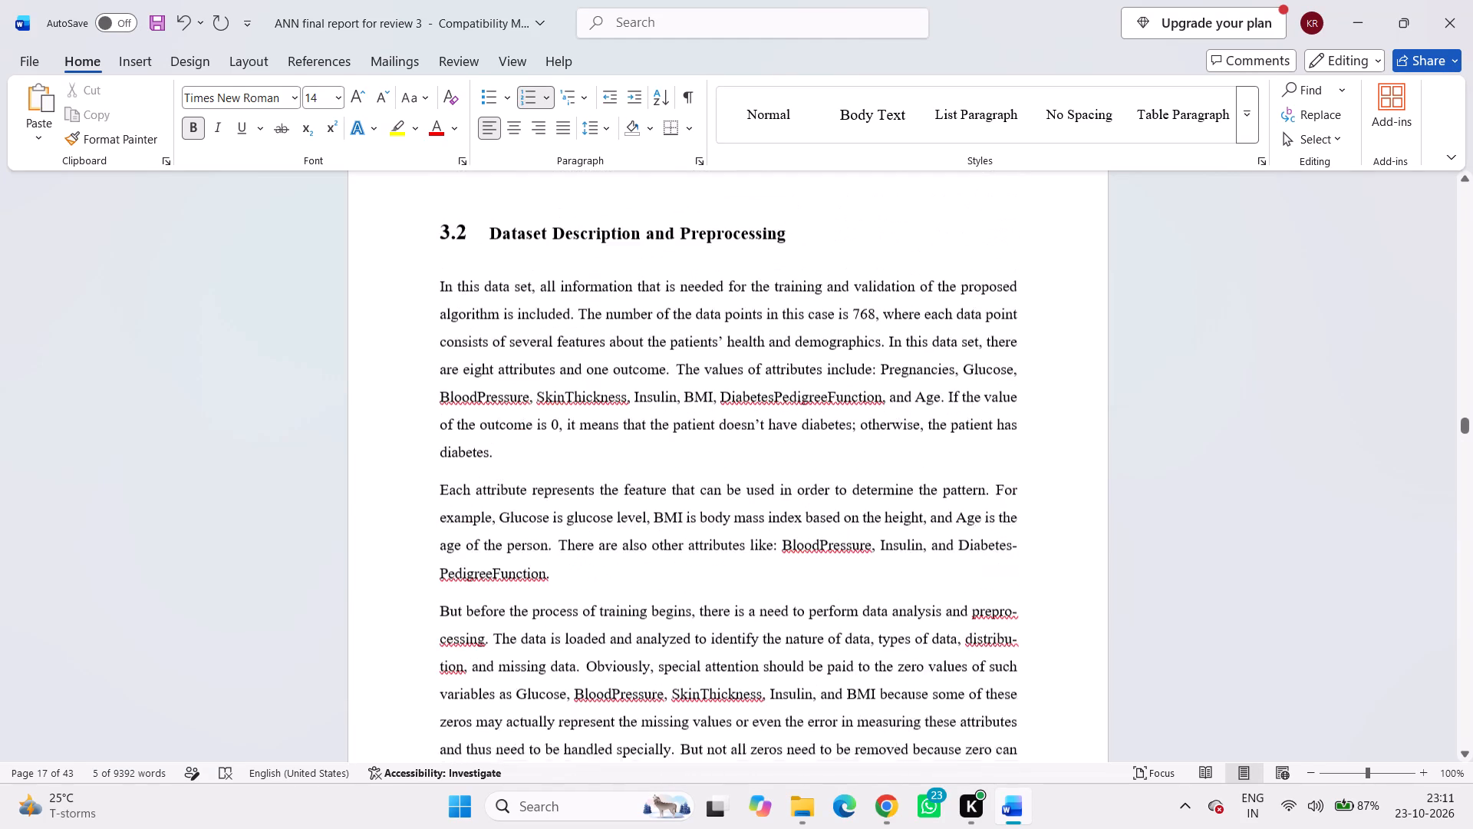
scroll(936, 434, "up", 2)
scroll(936, 434, "down", 18)
scroll(935, 441, "up", 5)
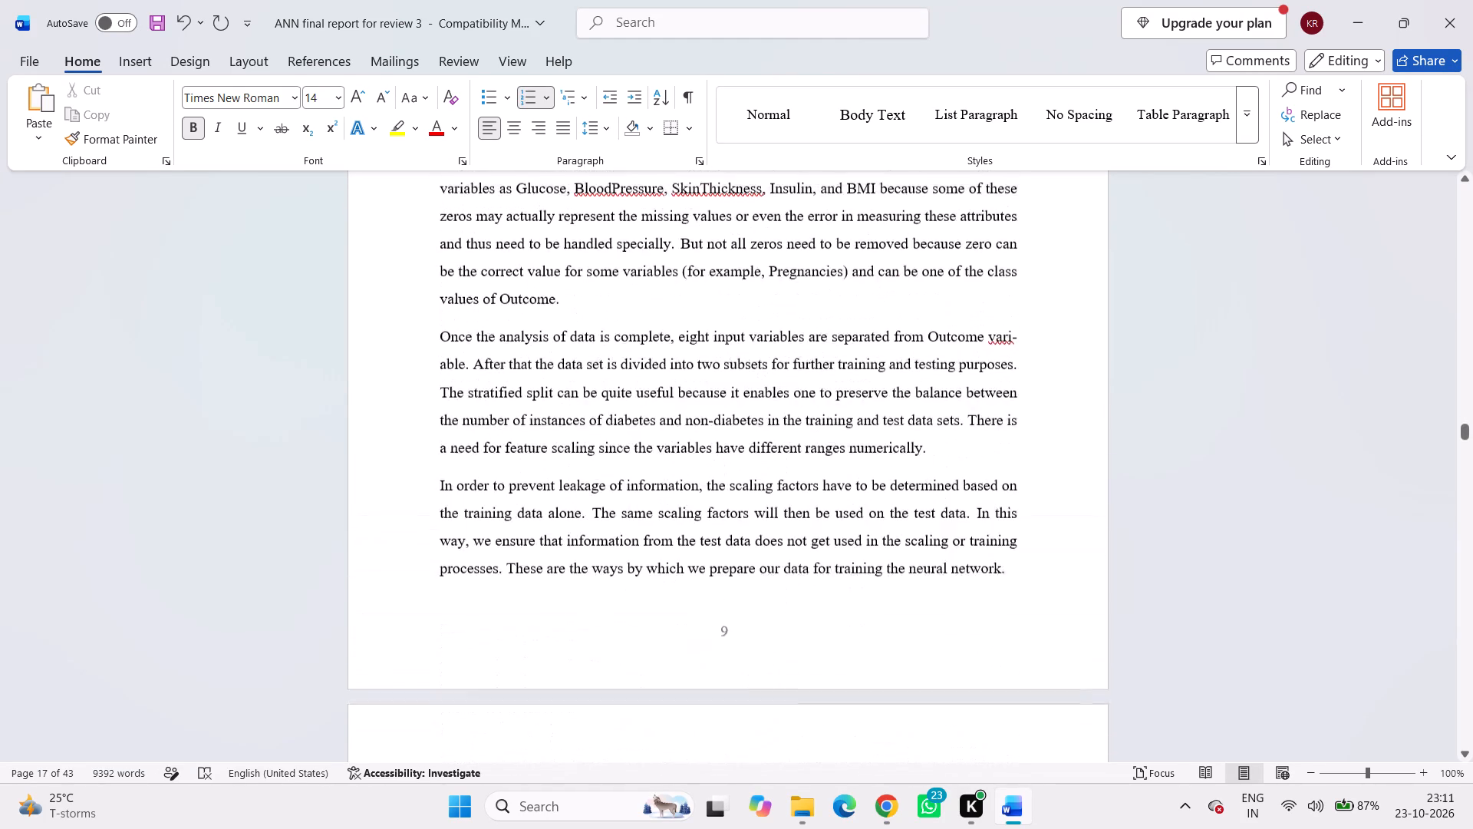
scroll(935, 441, "up", 11)
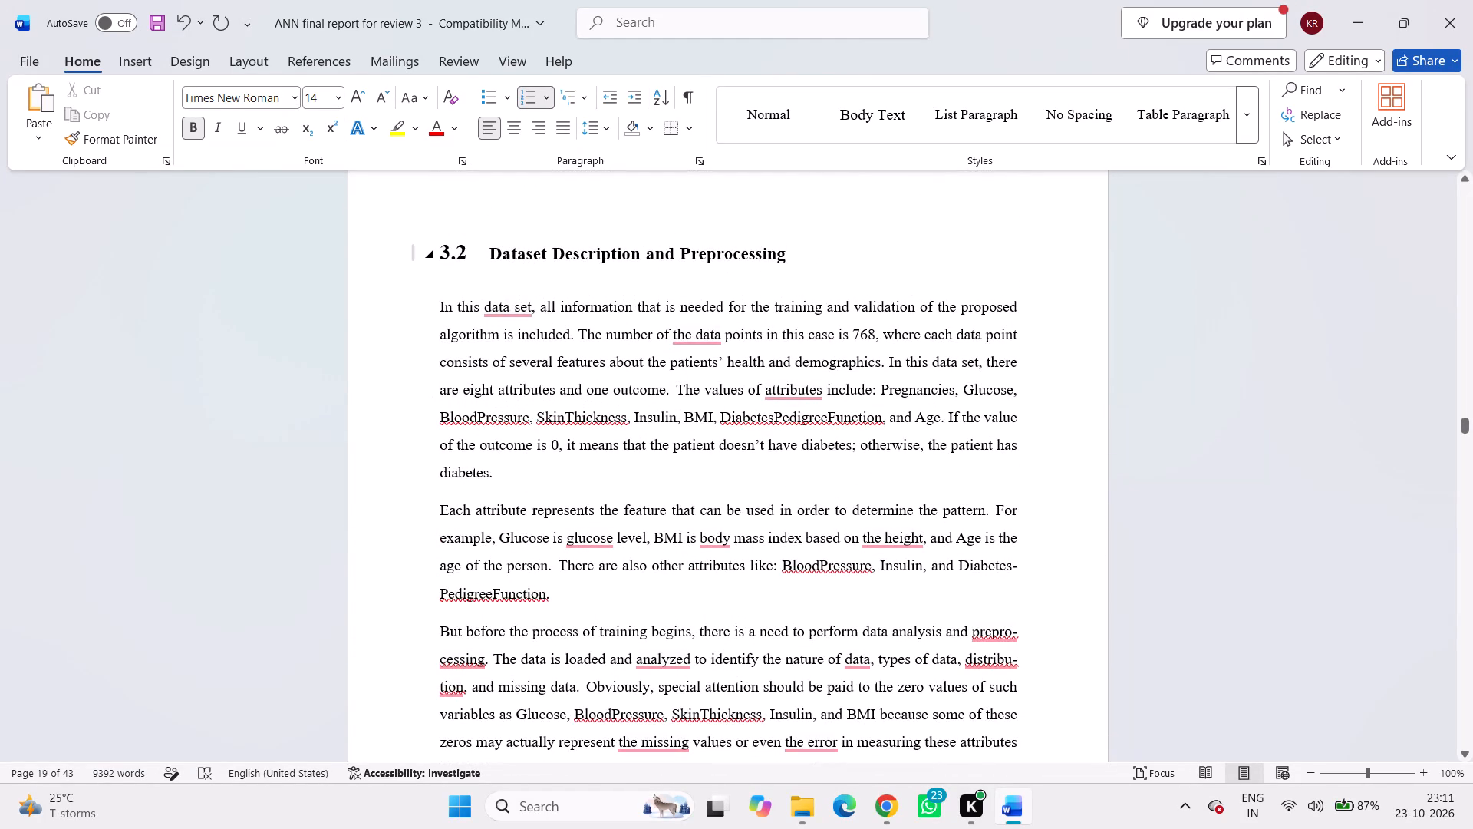
left_click_drag(475, 252, 443, 252)
left_click_drag(465, 254, 445, 254)
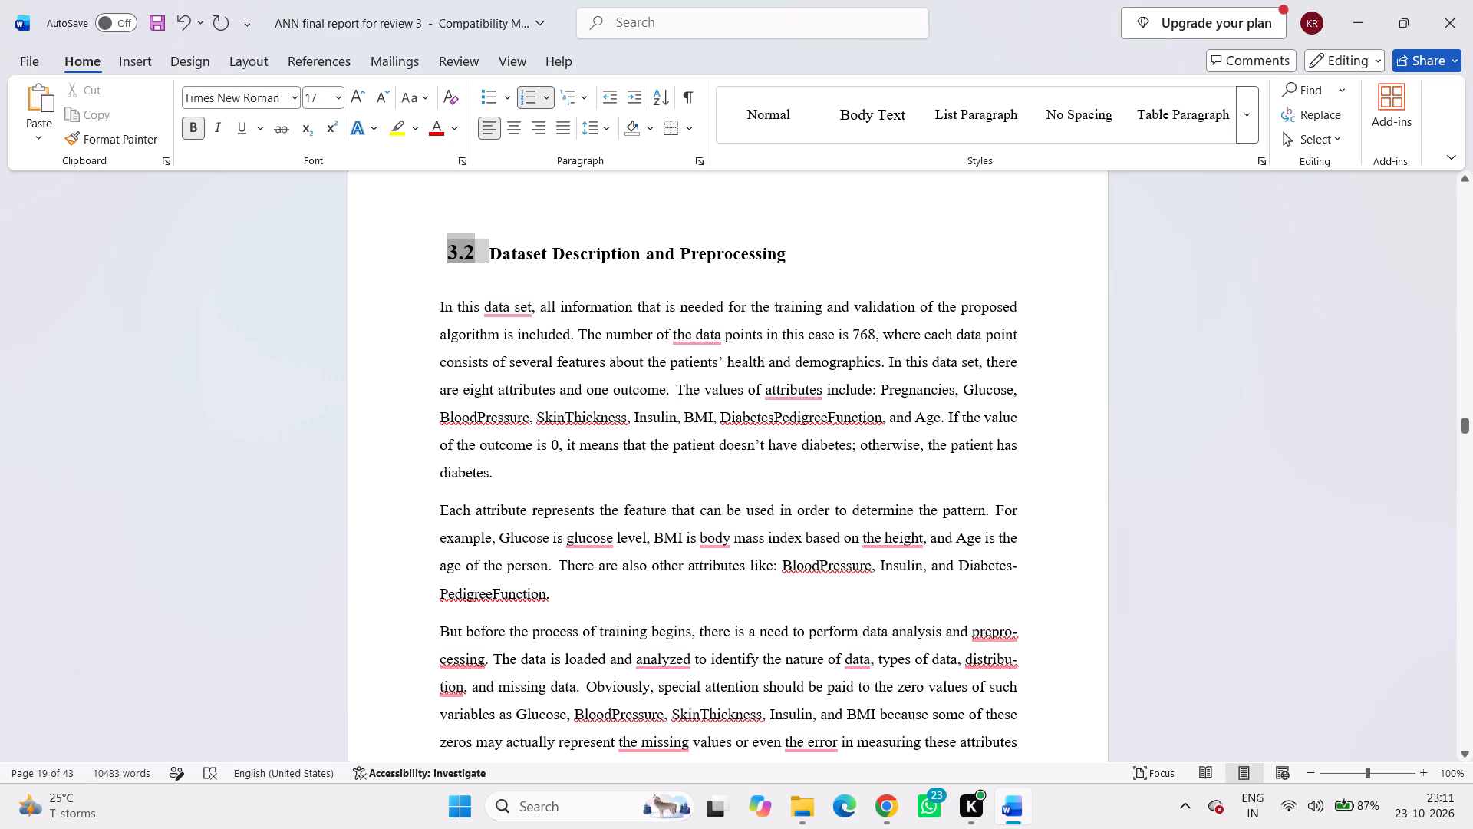
left_click(601, 222)
Set the 3.3 Artificial Neural Network Design heading text to 14 pt.
scroll(767, 361, "down", 19)
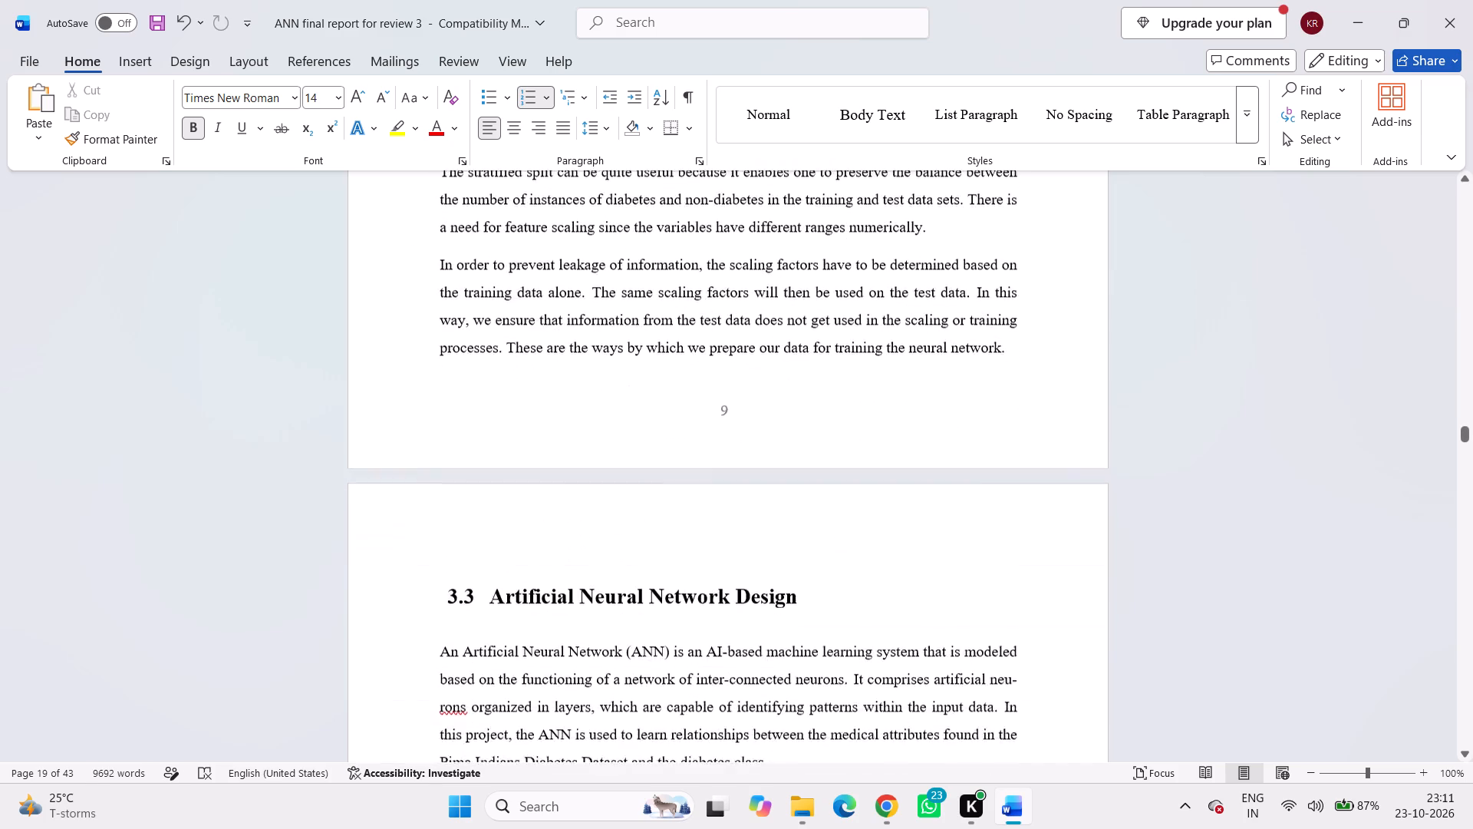
scroll(769, 364, "down", 2)
left_click_drag(806, 372, 527, 375)
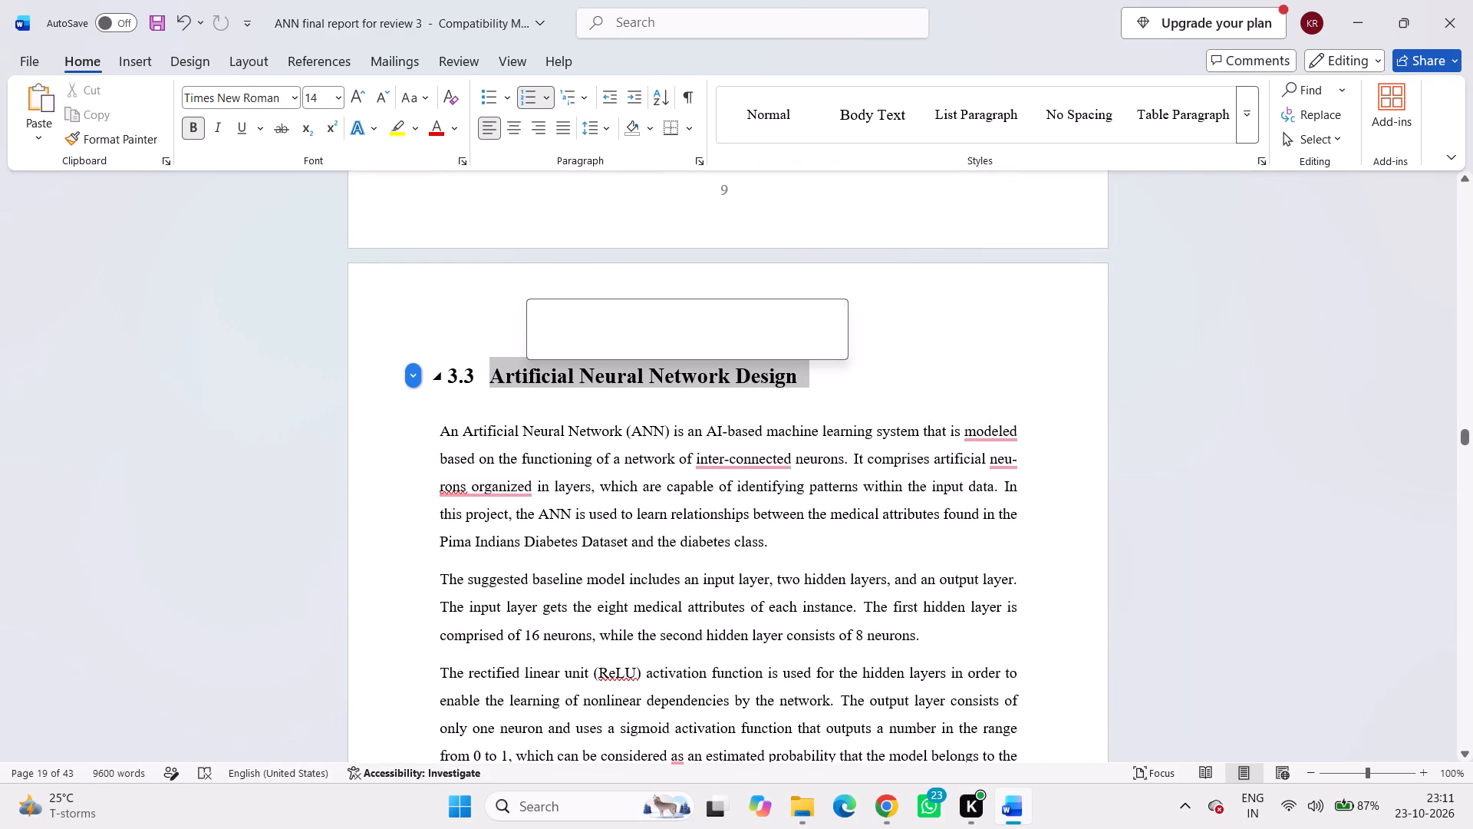
left_click(675, 316)
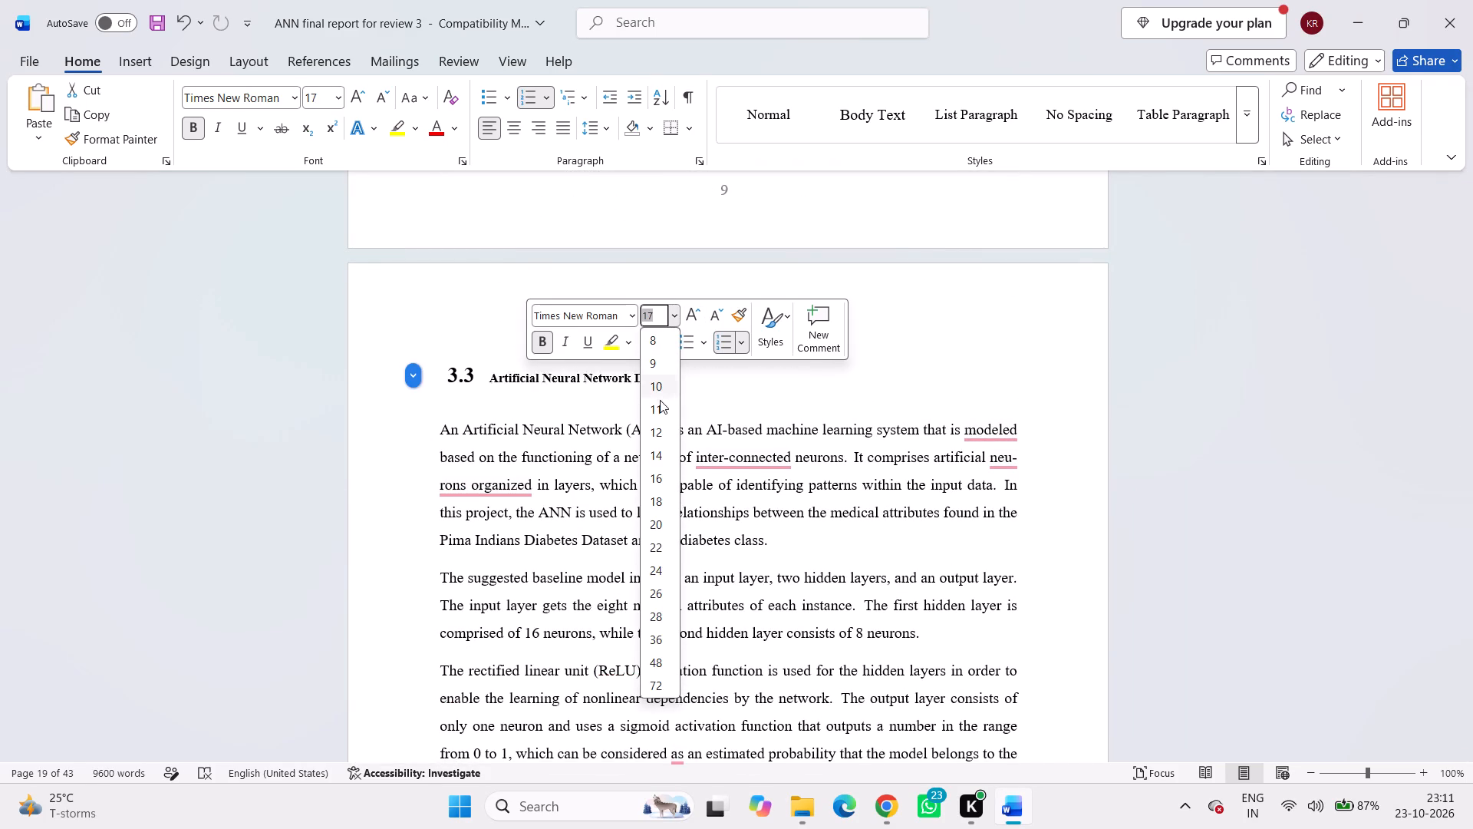
left_click(661, 447)
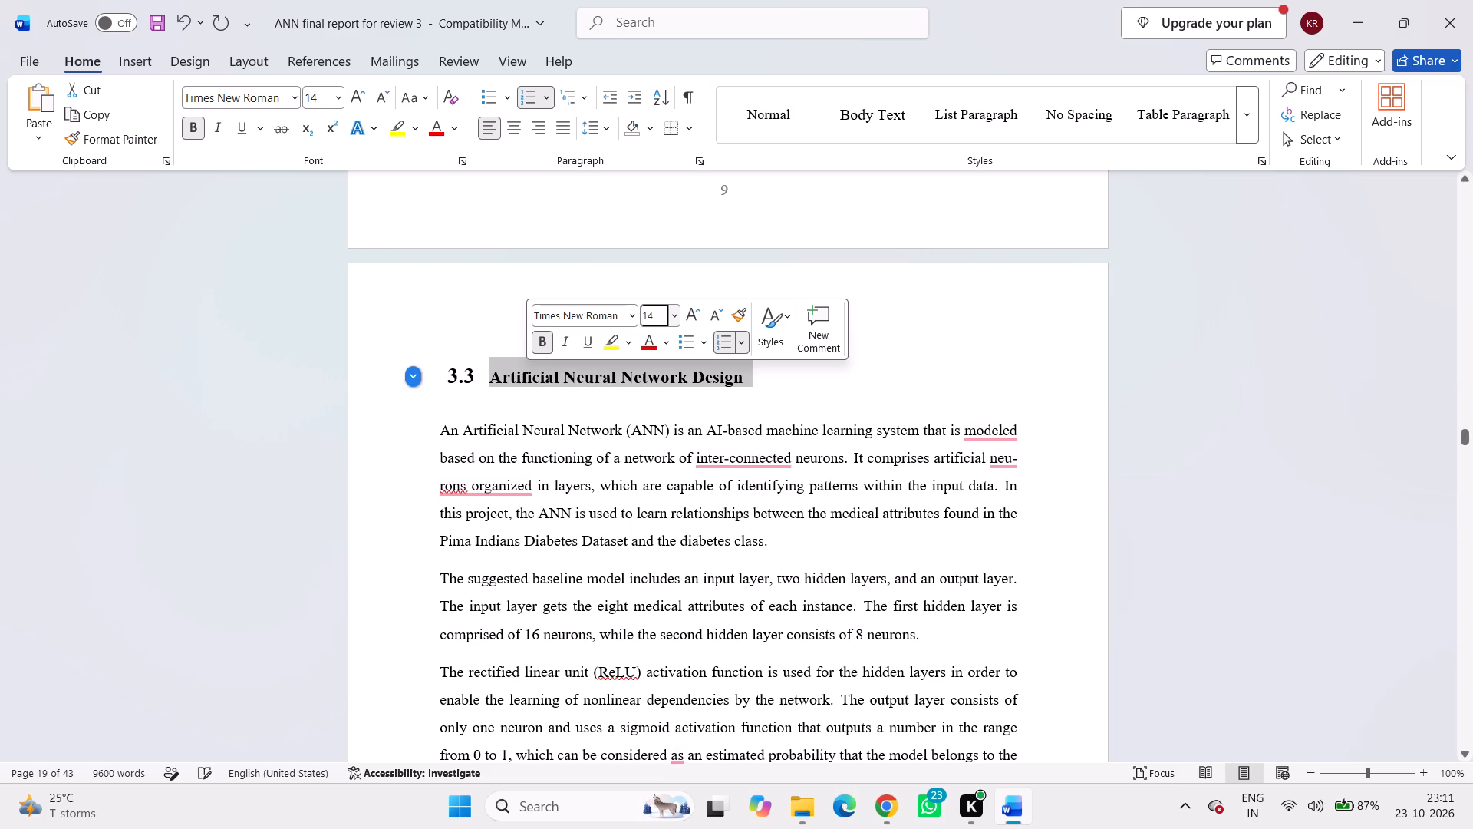
left_click(787, 382)
Set the 4.1 Experimental Setup and Evaluation Metrics heading text in Chapter 4 to 14 pt.
scroll(783, 388, "down", 20)
scroll(783, 388, "down", 1)
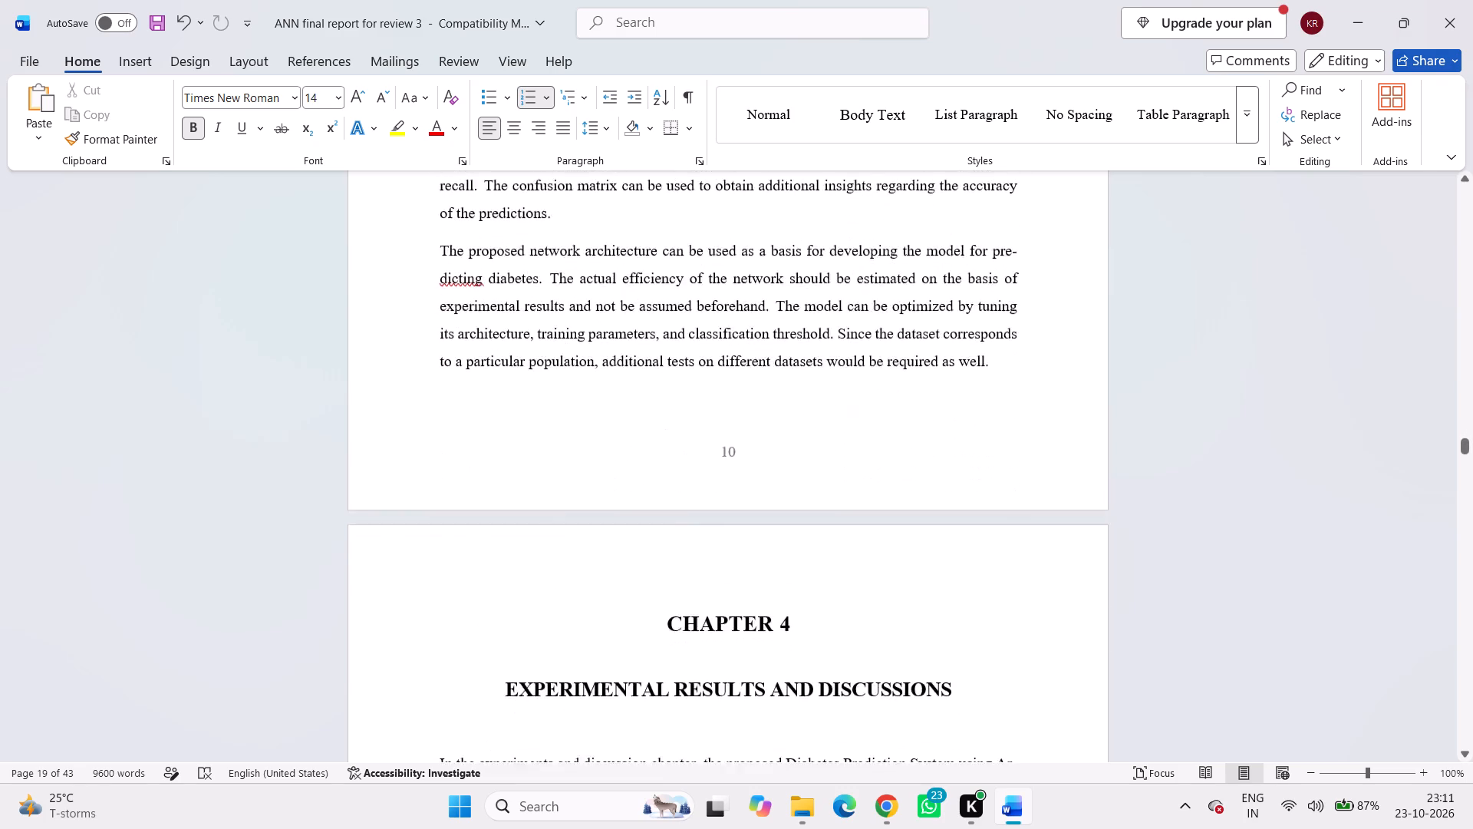
scroll(783, 388, "down", 14)
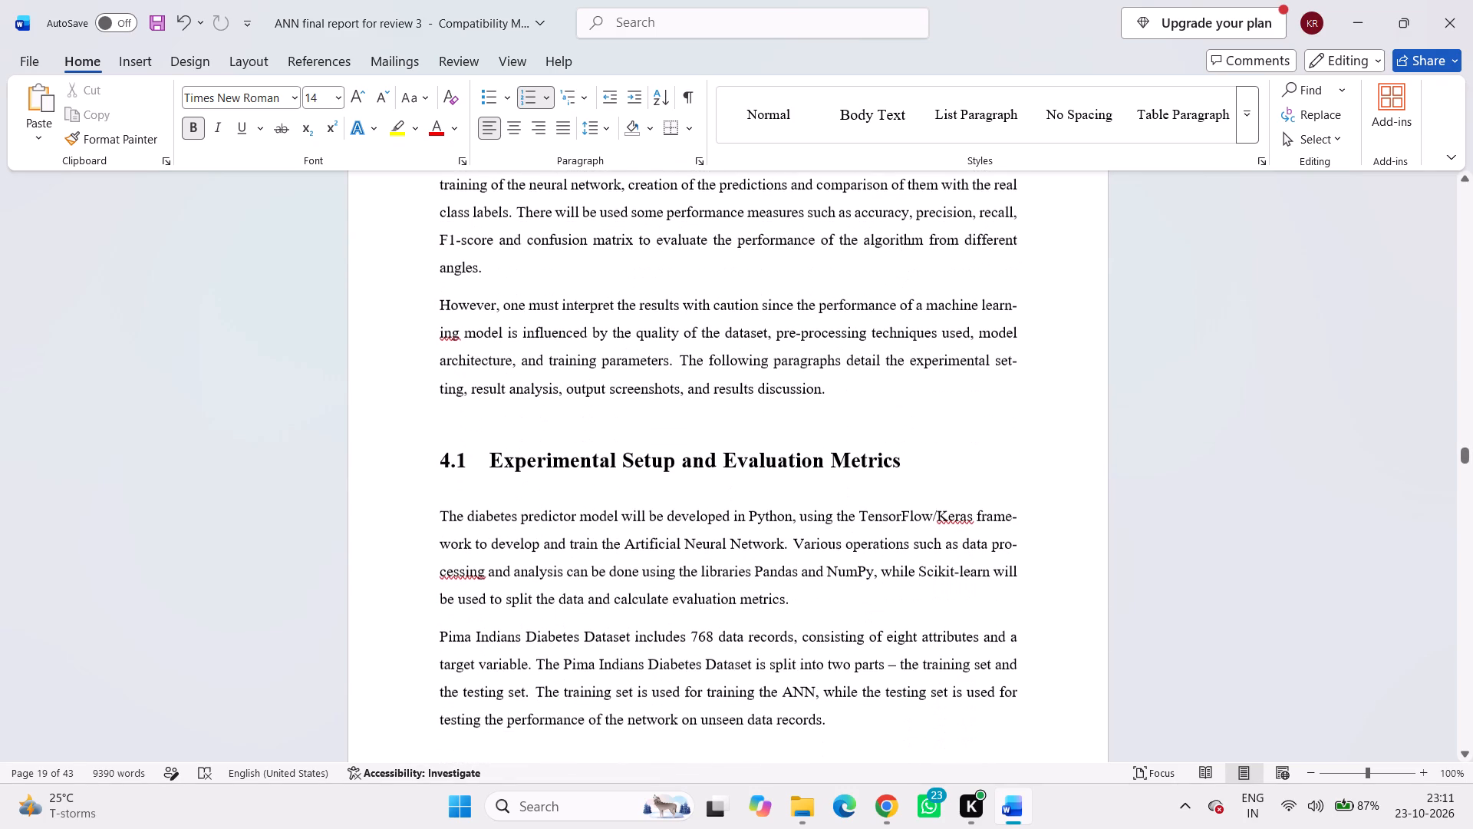
left_click_drag(907, 465, 587, 473)
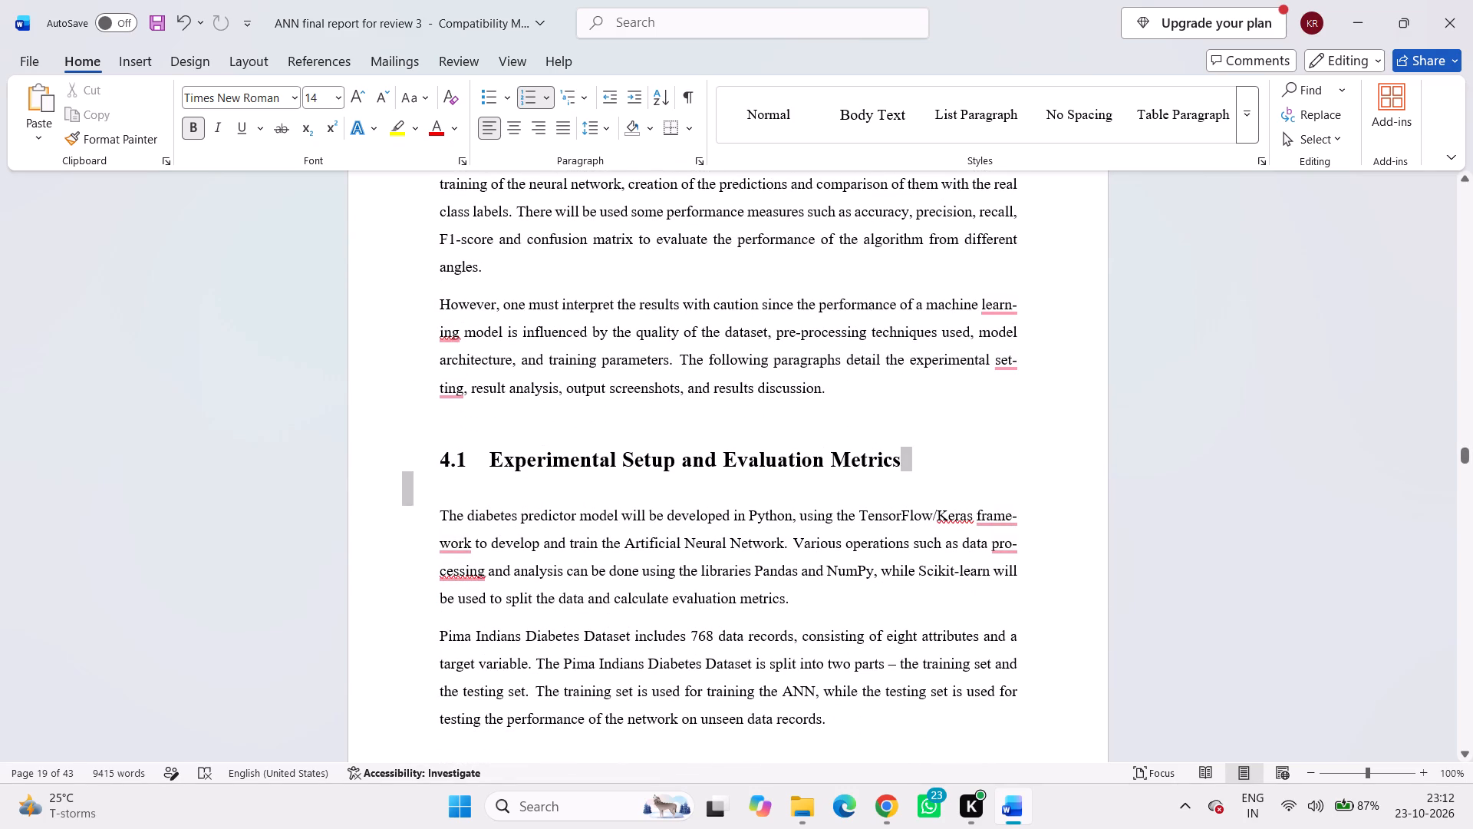
left_click_drag(587, 473, 510, 464)
left_click(658, 405)
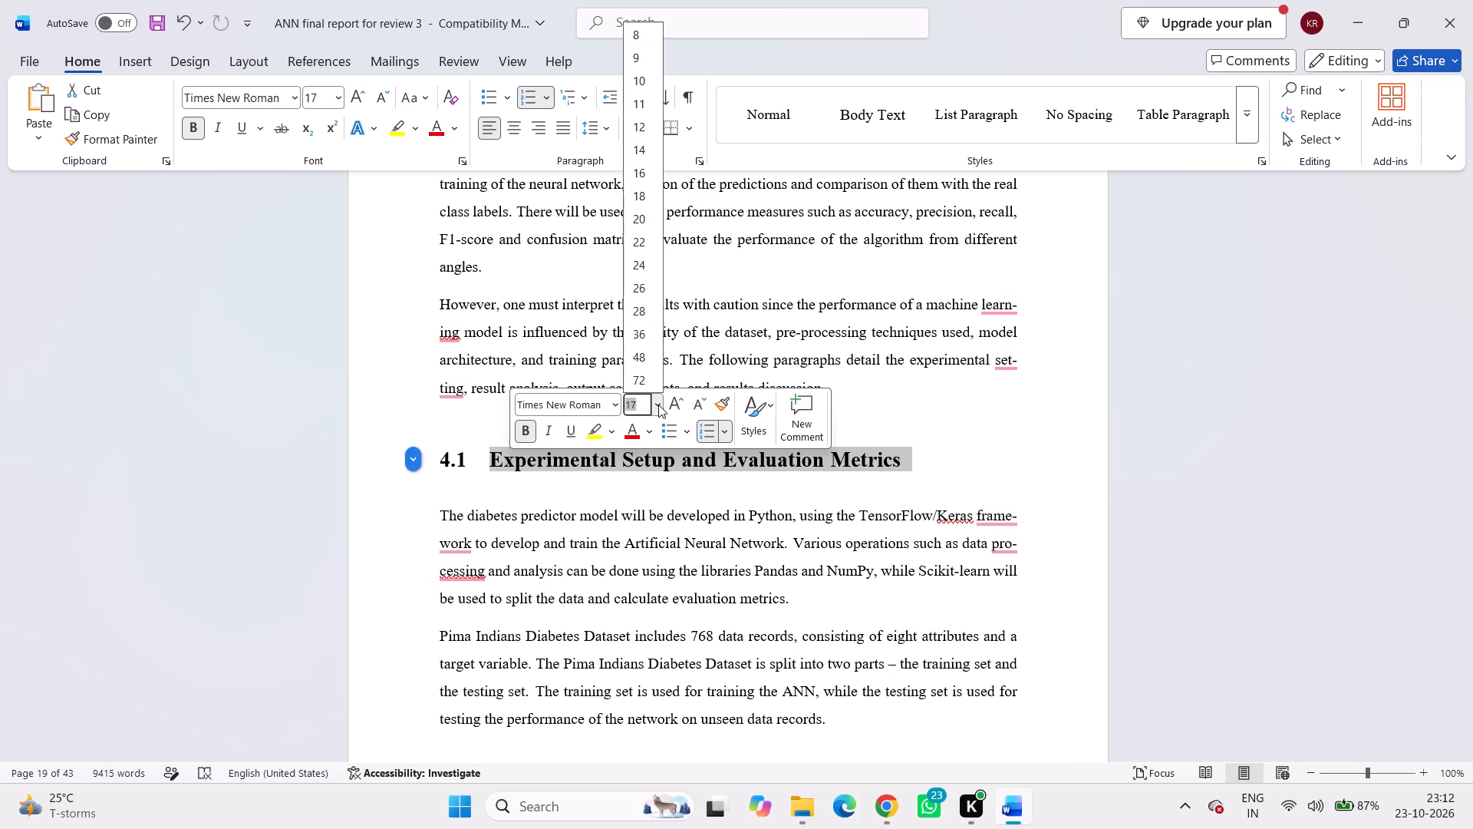
left_click(627, 145)
Set the 4.2 ANN Training and Prediction Results heading text to 14 pt.
scroll(842, 459, "down", 2)
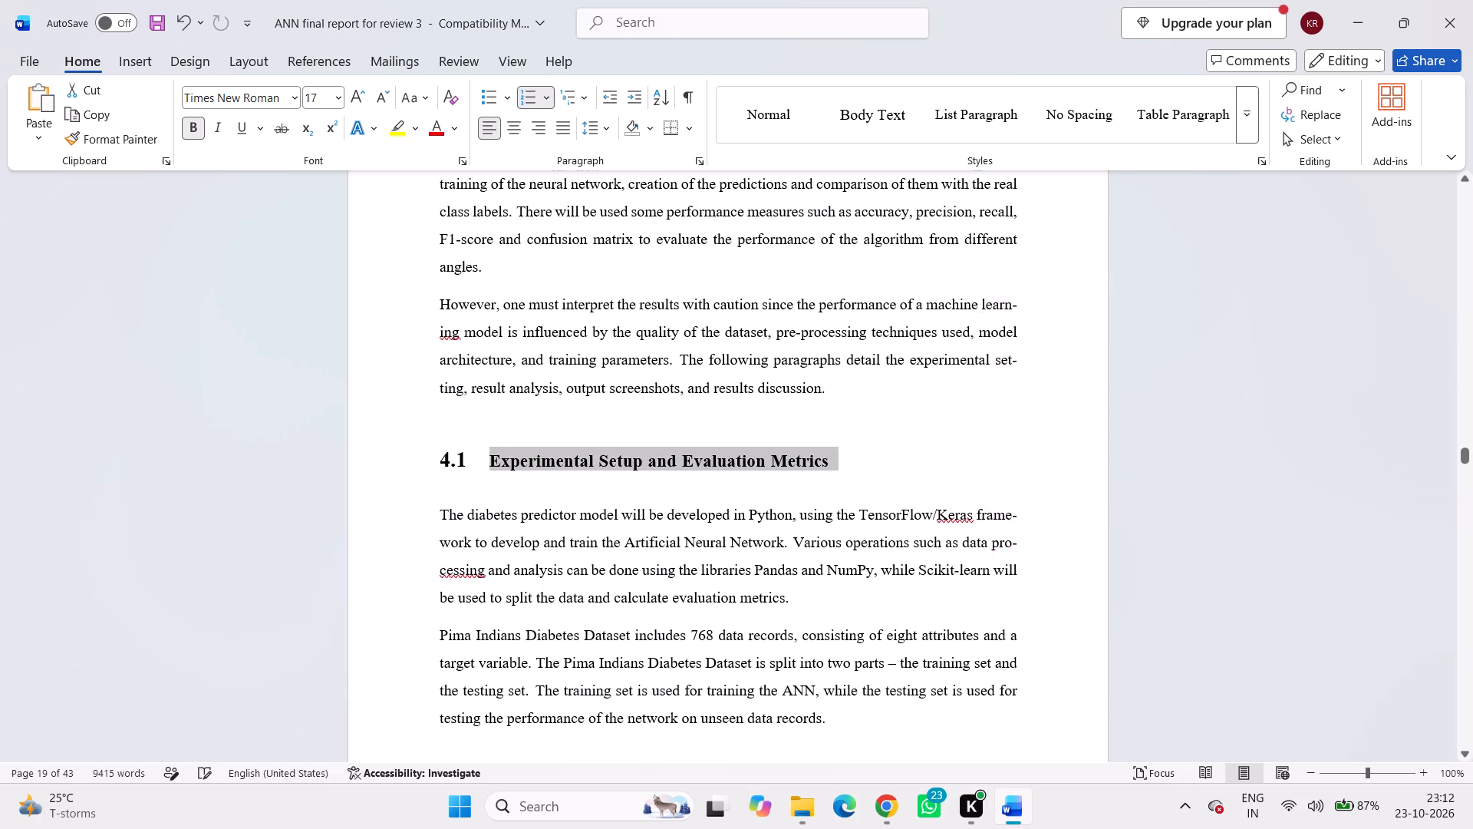
scroll(842, 459, "down", 16)
scroll(842, 459, "down", 6)
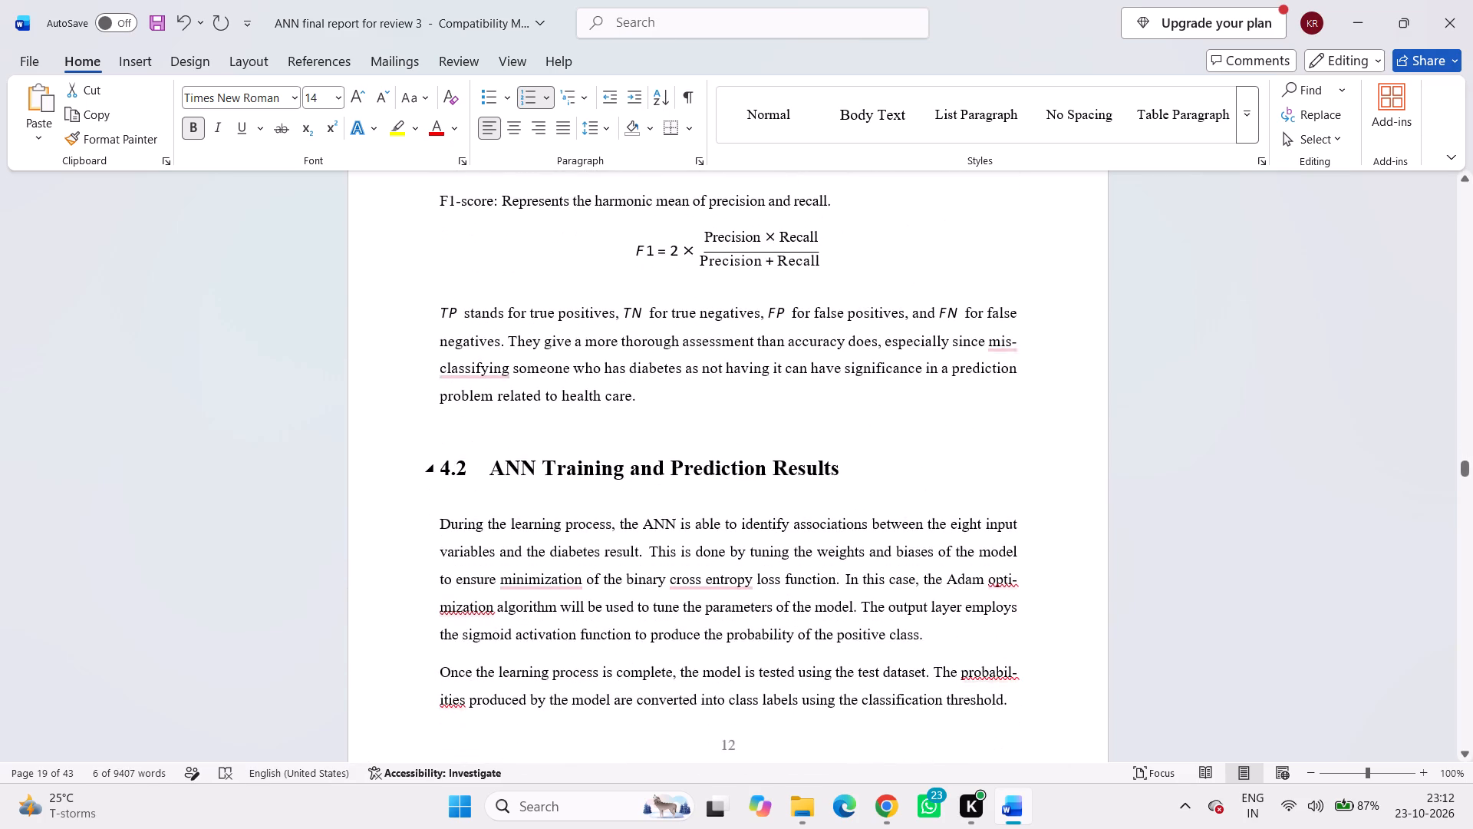
scroll(842, 459, "up", 4)
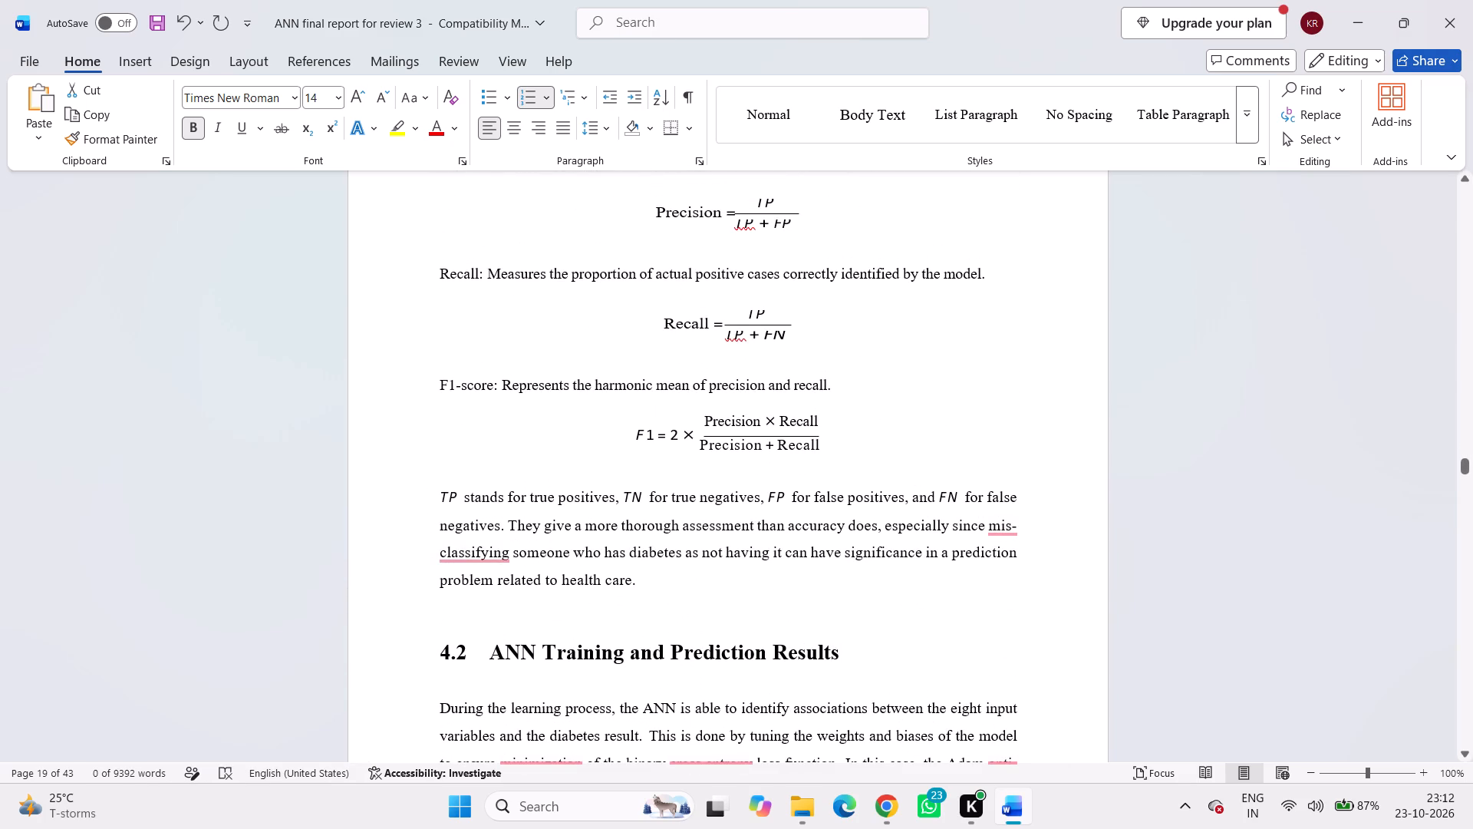
left_click(812, 329)
scroll(853, 556, "down", 3)
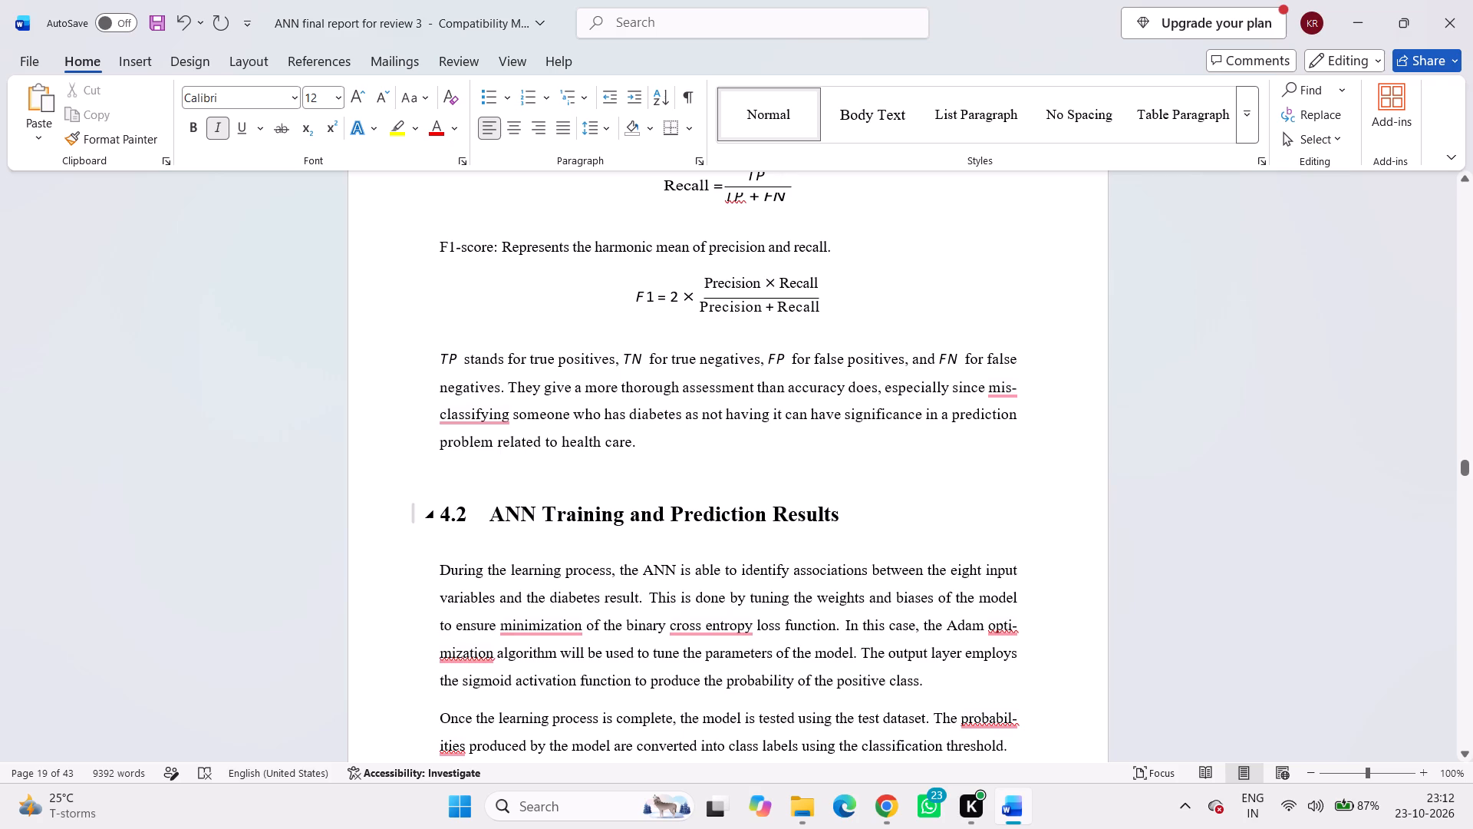
left_click_drag(844, 514, 509, 523)
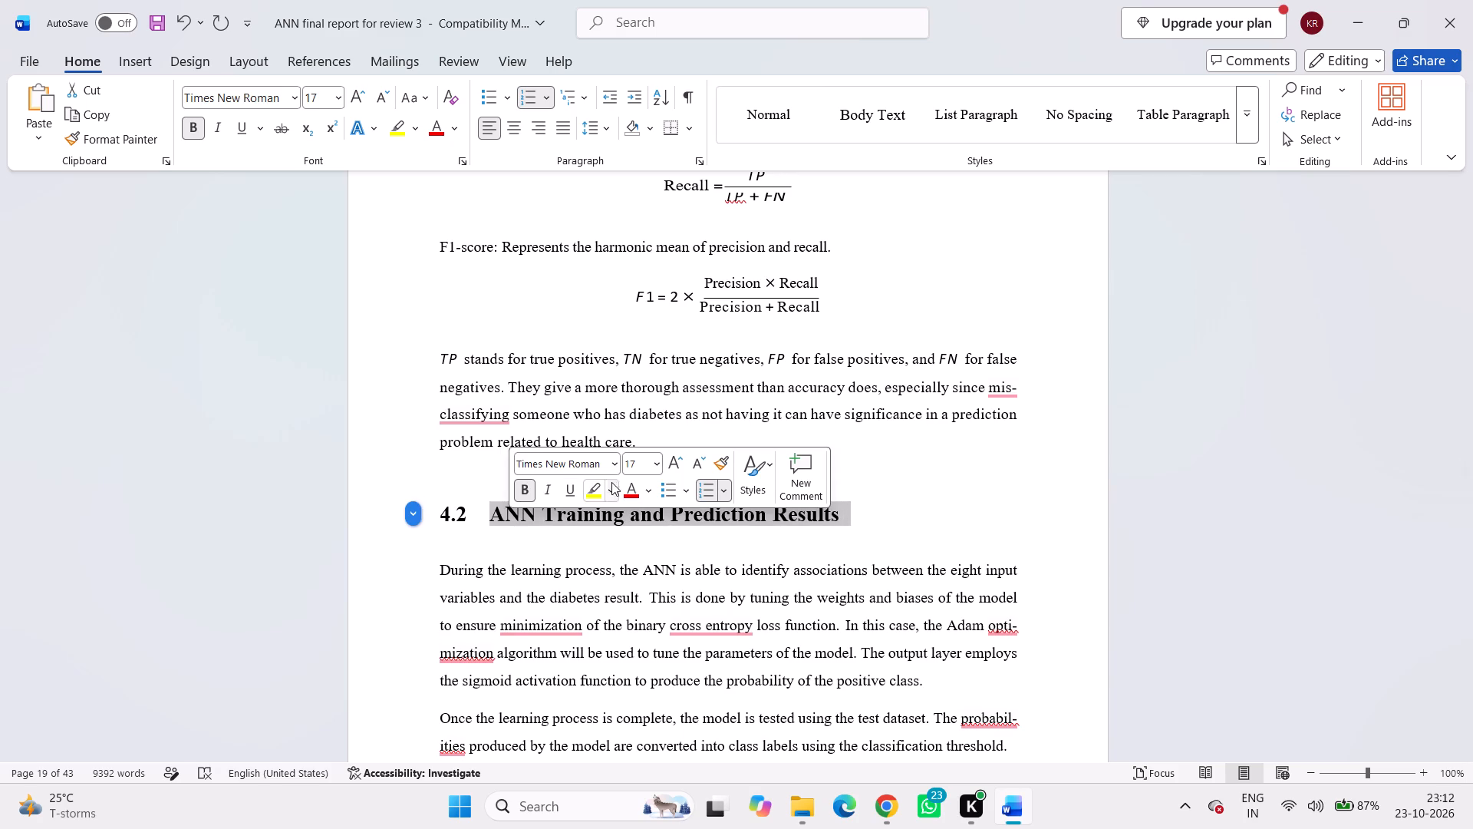
left_click(661, 473)
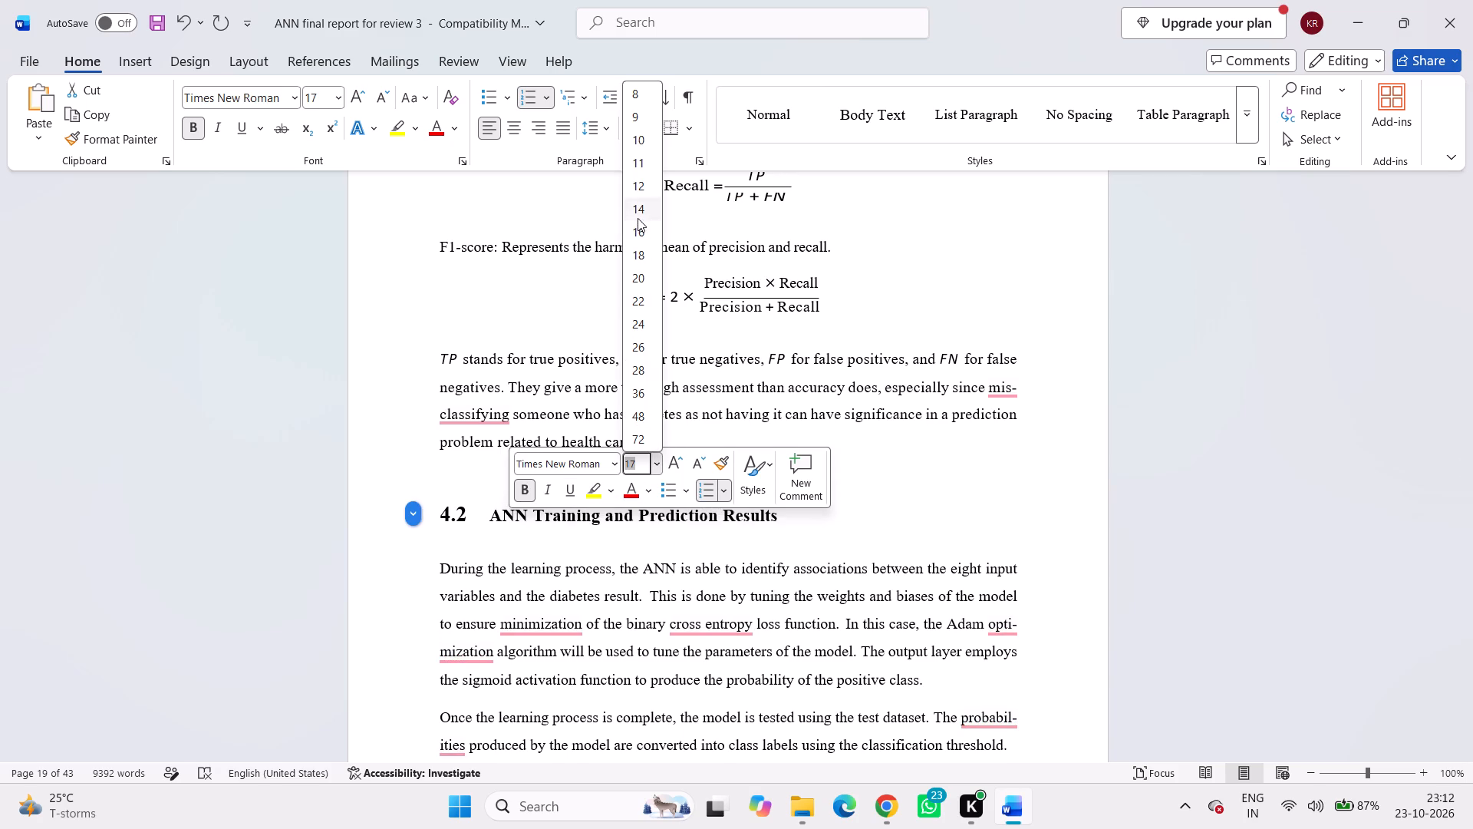
left_click(638, 218)
left_click(884, 488)
Set the 4.3 Output Screenshots heading text below Table 4.1 to 14 pt.
scroll(883, 488, "down", 11)
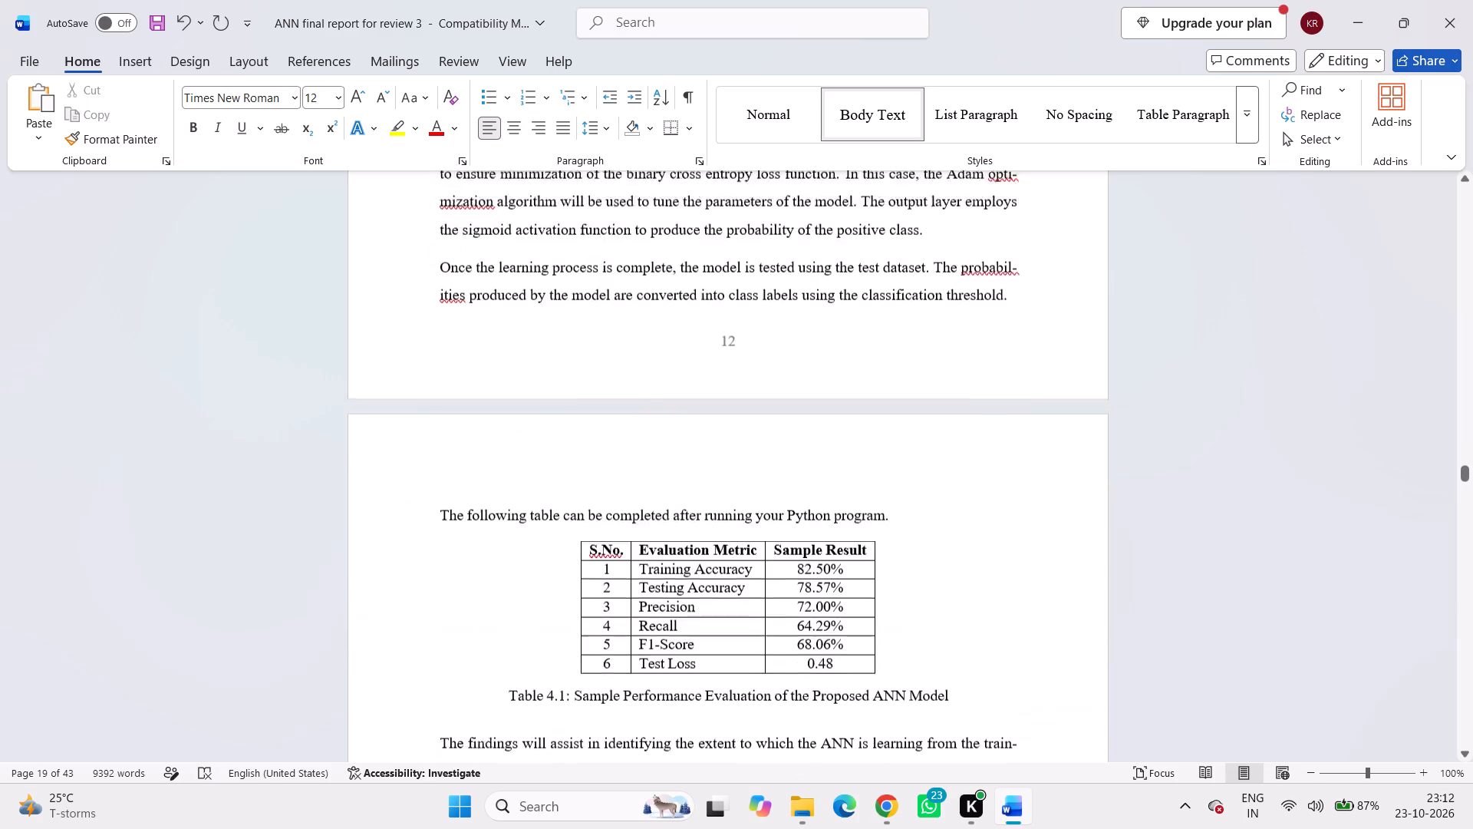
scroll(883, 488, "down", 8)
left_click_drag(701, 483, 509, 479)
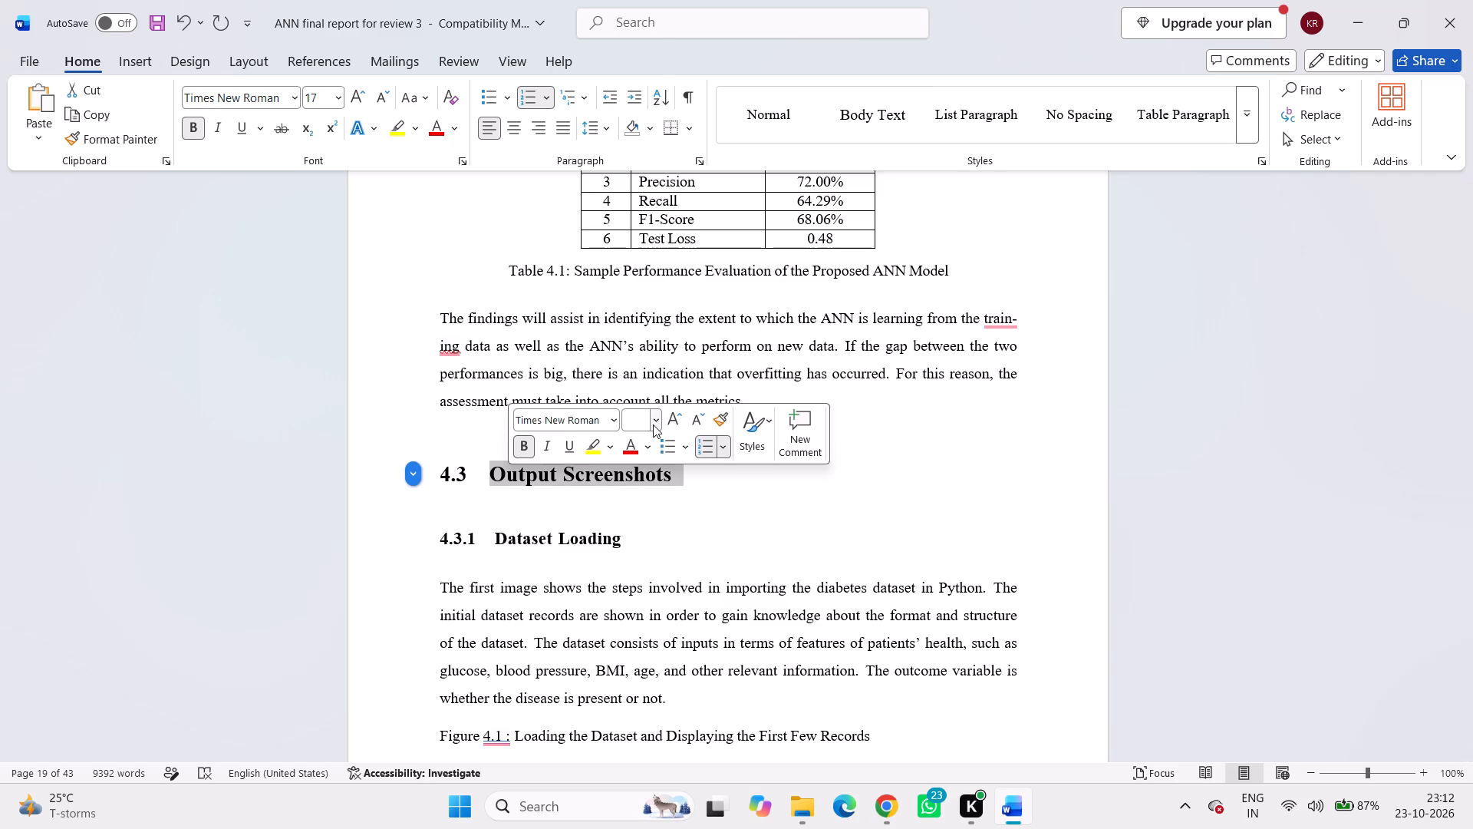
left_click(653, 424)
left_click(640, 173)
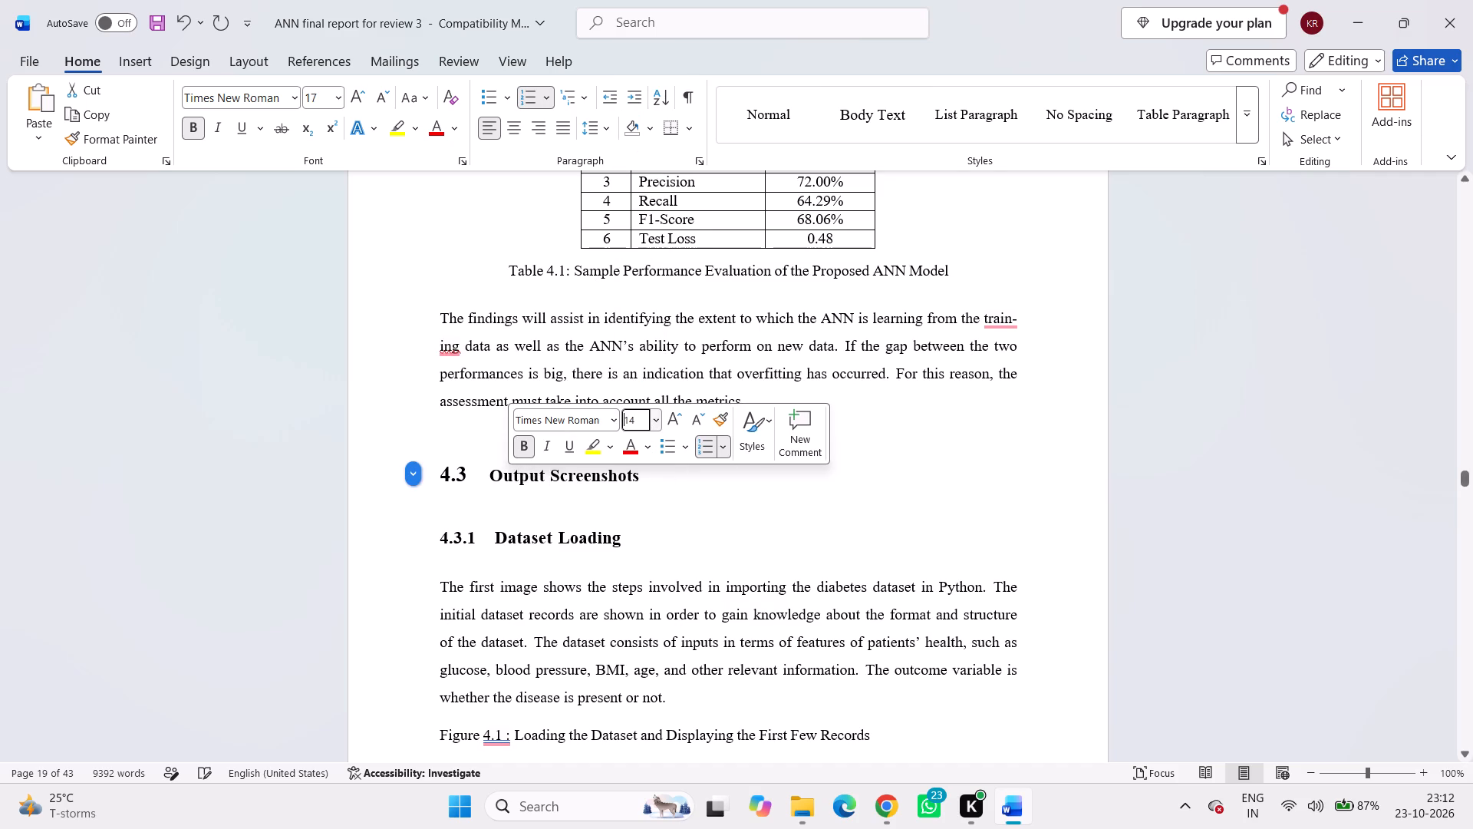
Check the 4.3.1 Dataset Loading subheading's font size and look over the section down to 4.3.2 Data Preprocessing.
left_click_drag(631, 540, 507, 541)
left_click(677, 525)
scroll(678, 525, "down", 8)
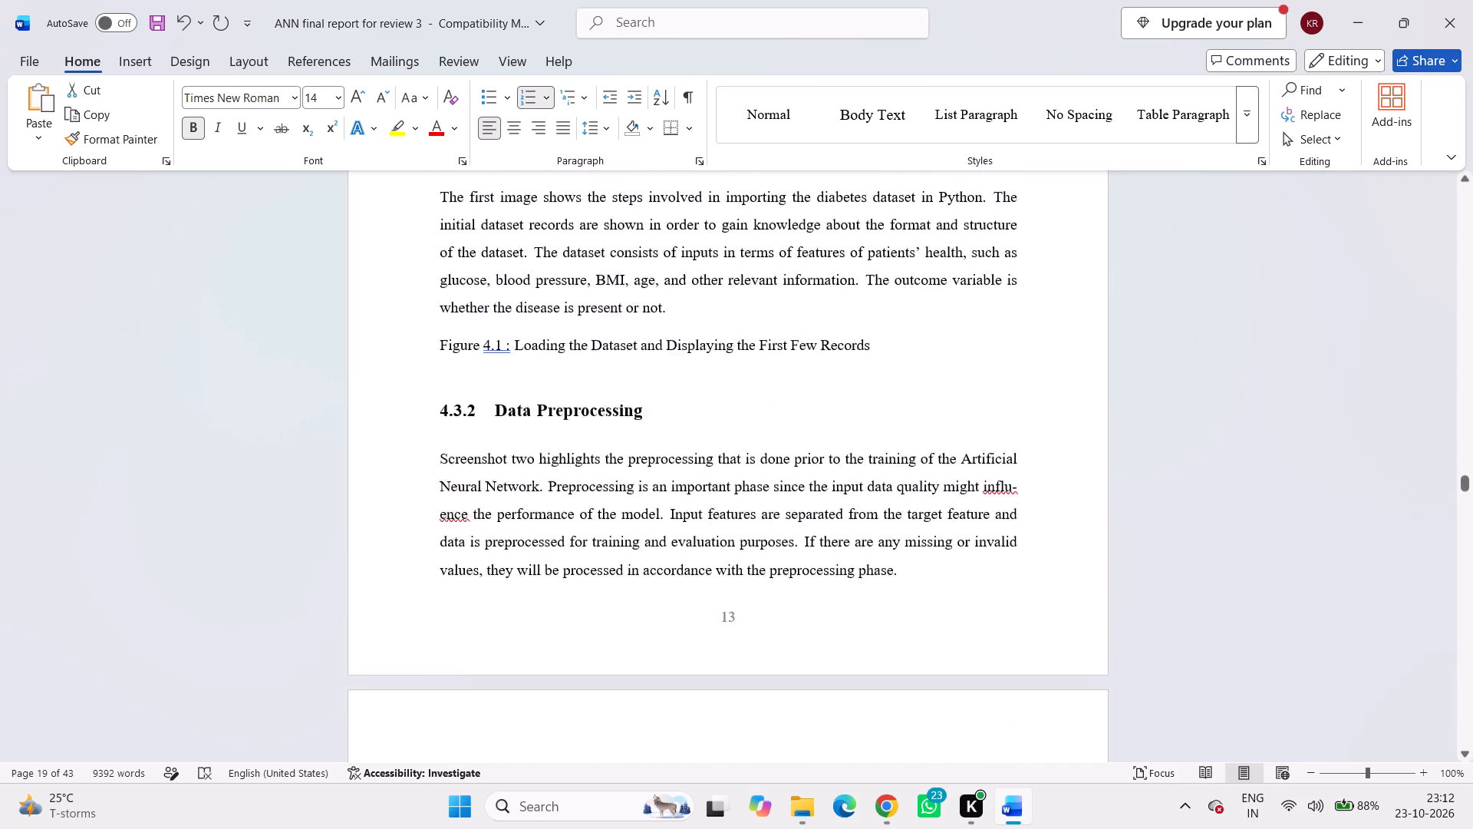
Check the font size of the 4.3.3 ANN Model Summary and 4.3.4 Model Training subheadings.
scroll(678, 525, "down", 20)
scroll(678, 525, "down", 11)
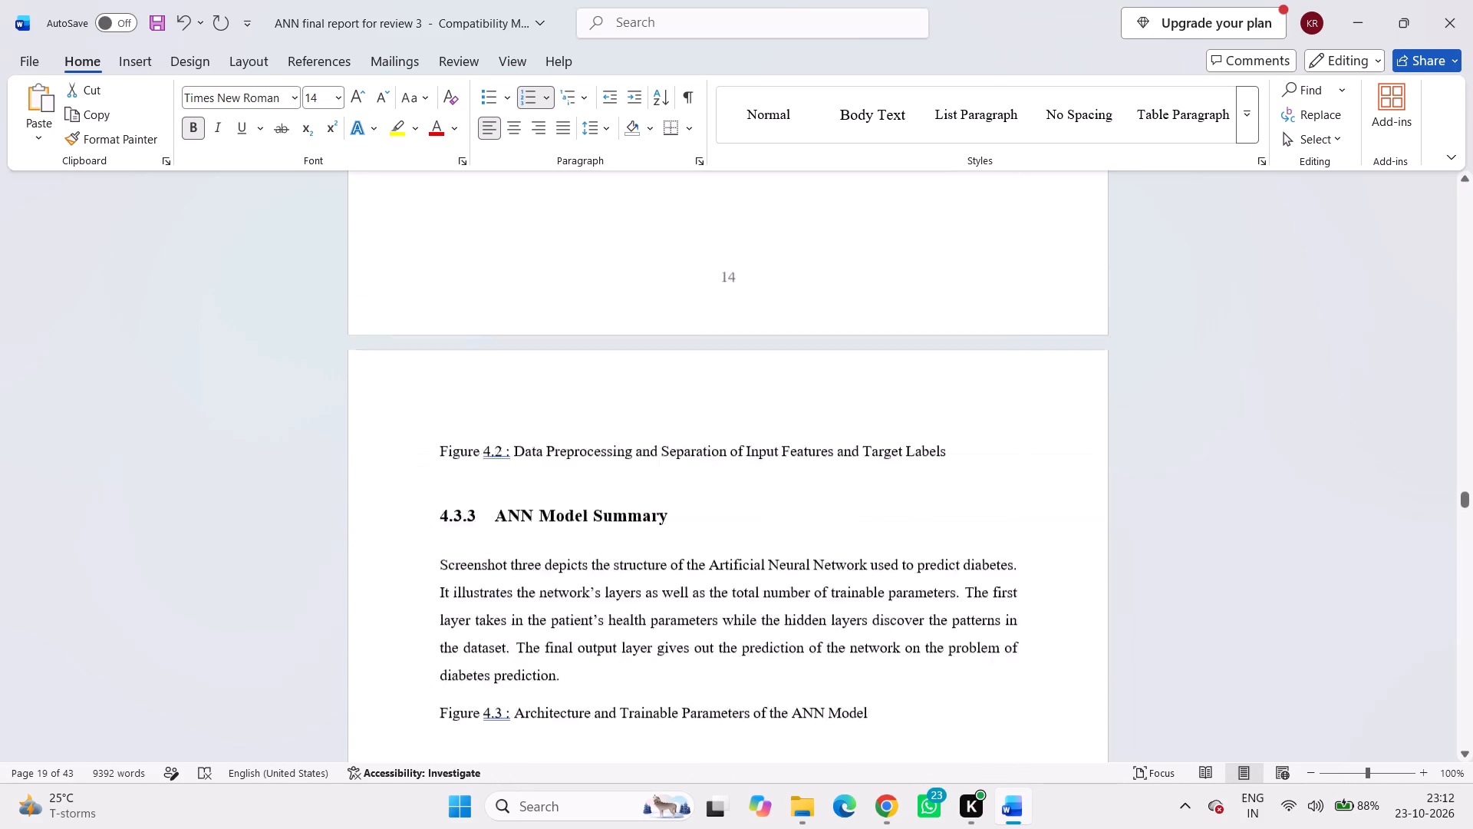
scroll(678, 525, "down", 11)
scroll(678, 525, "up", 7)
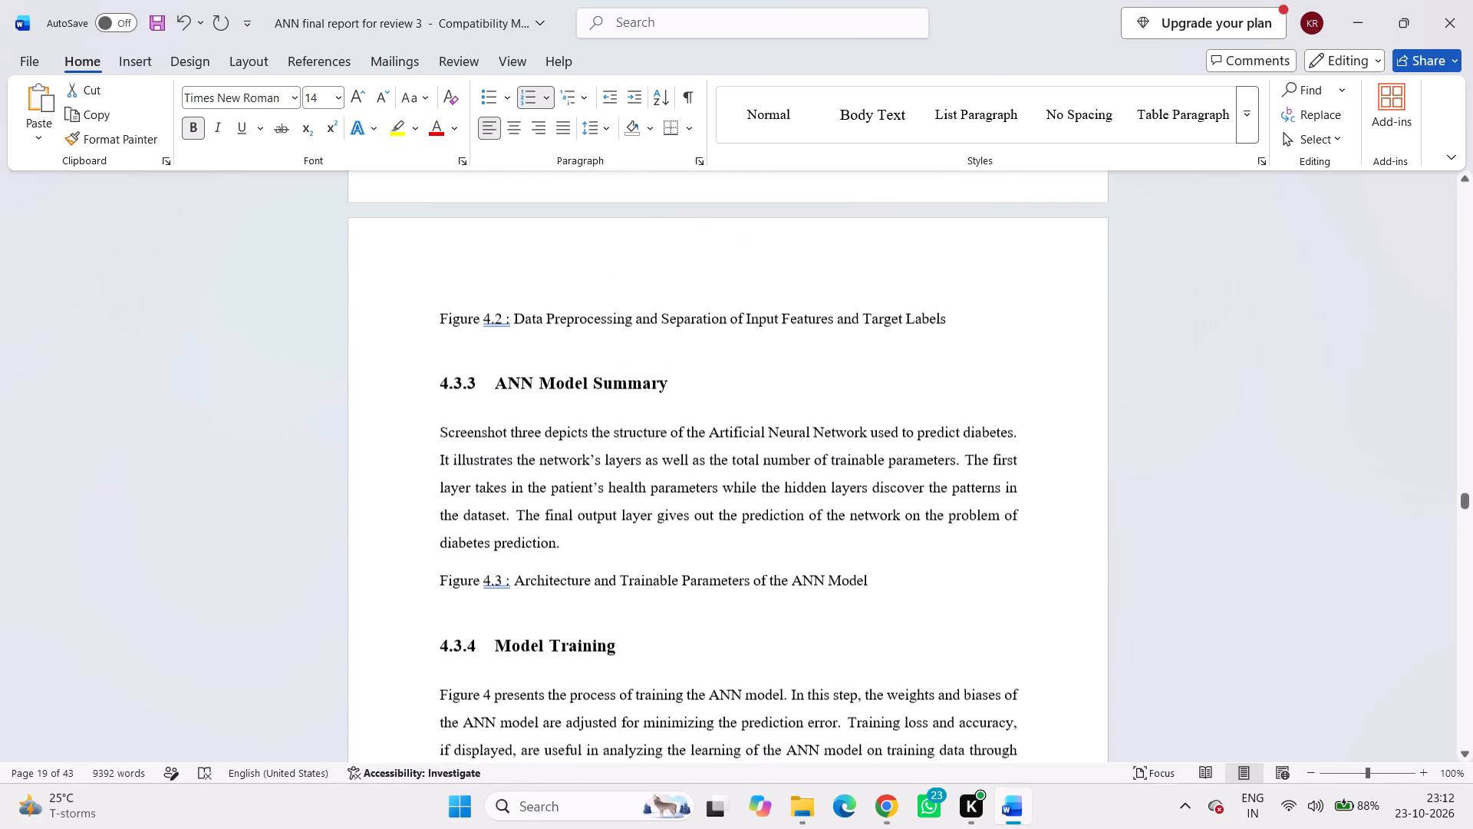
left_click_drag(671, 402, 485, 405)
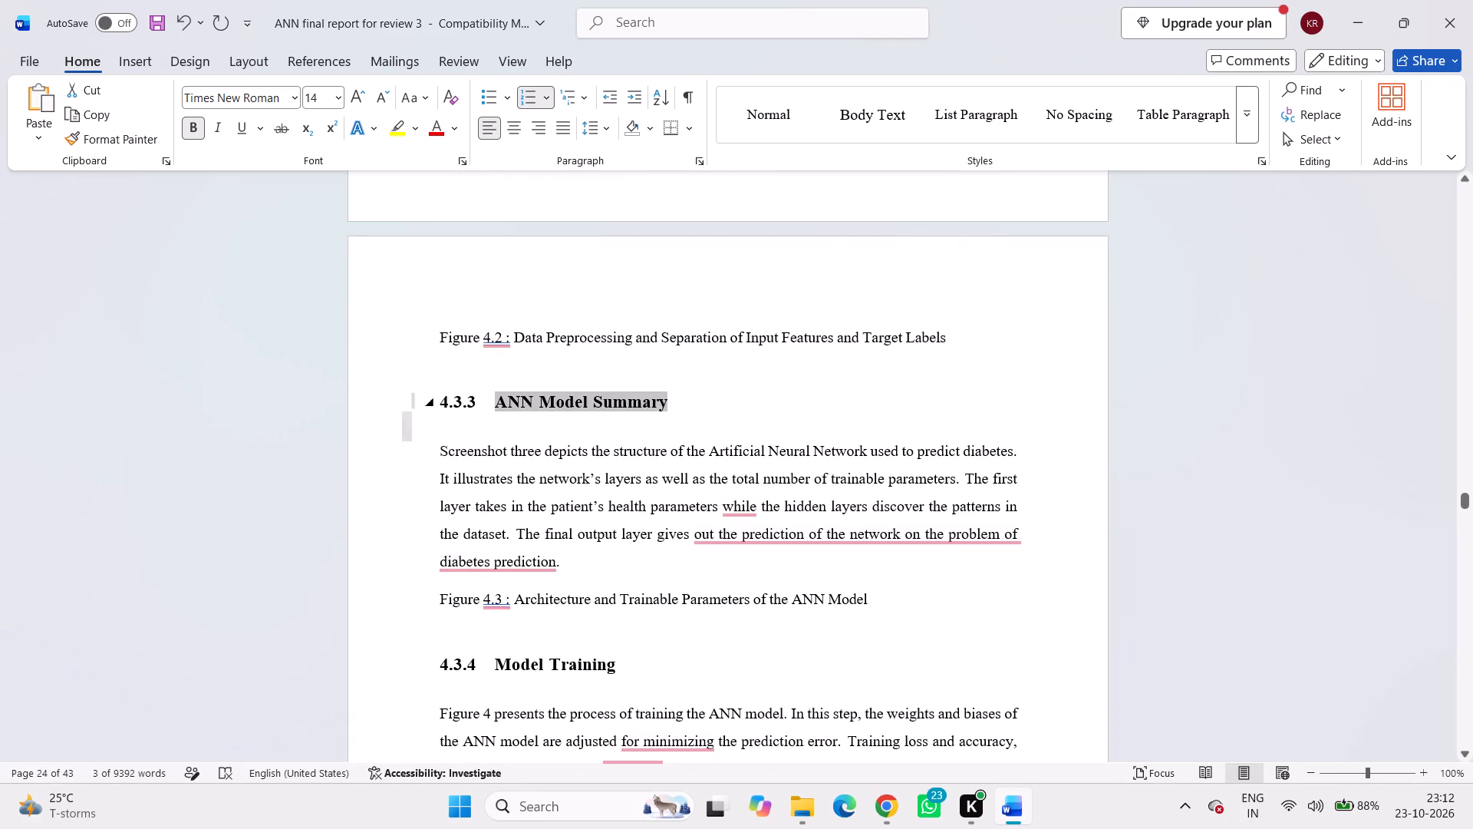
left_click_drag(485, 405, 494, 396)
left_click(719, 428)
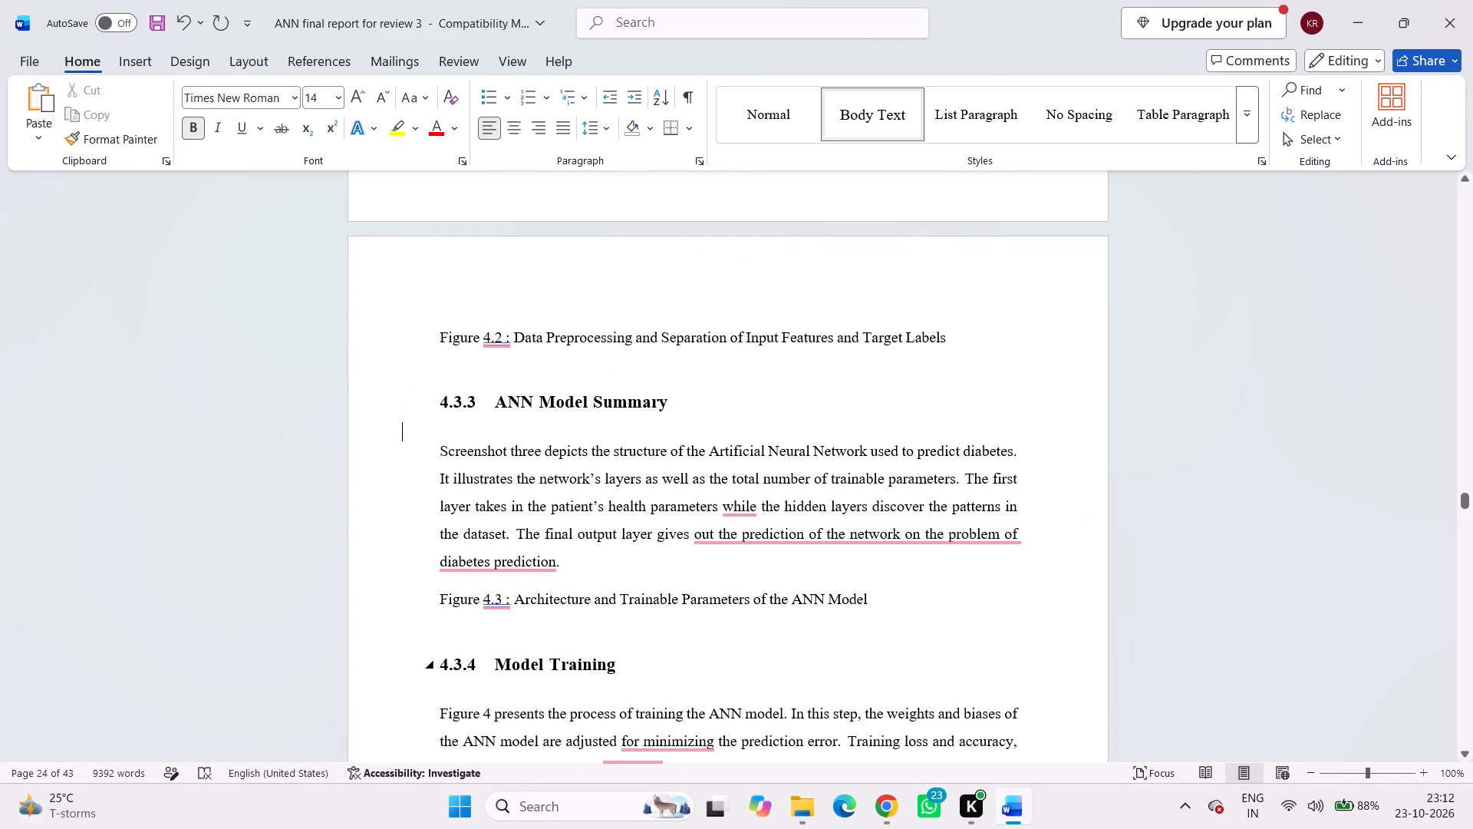
double_click(618, 666)
Look over the section from 4.3.4 onward and check the 4.3.6 Performance Evaluation subheading's font size.
scroll(641, 638, "down", 8)
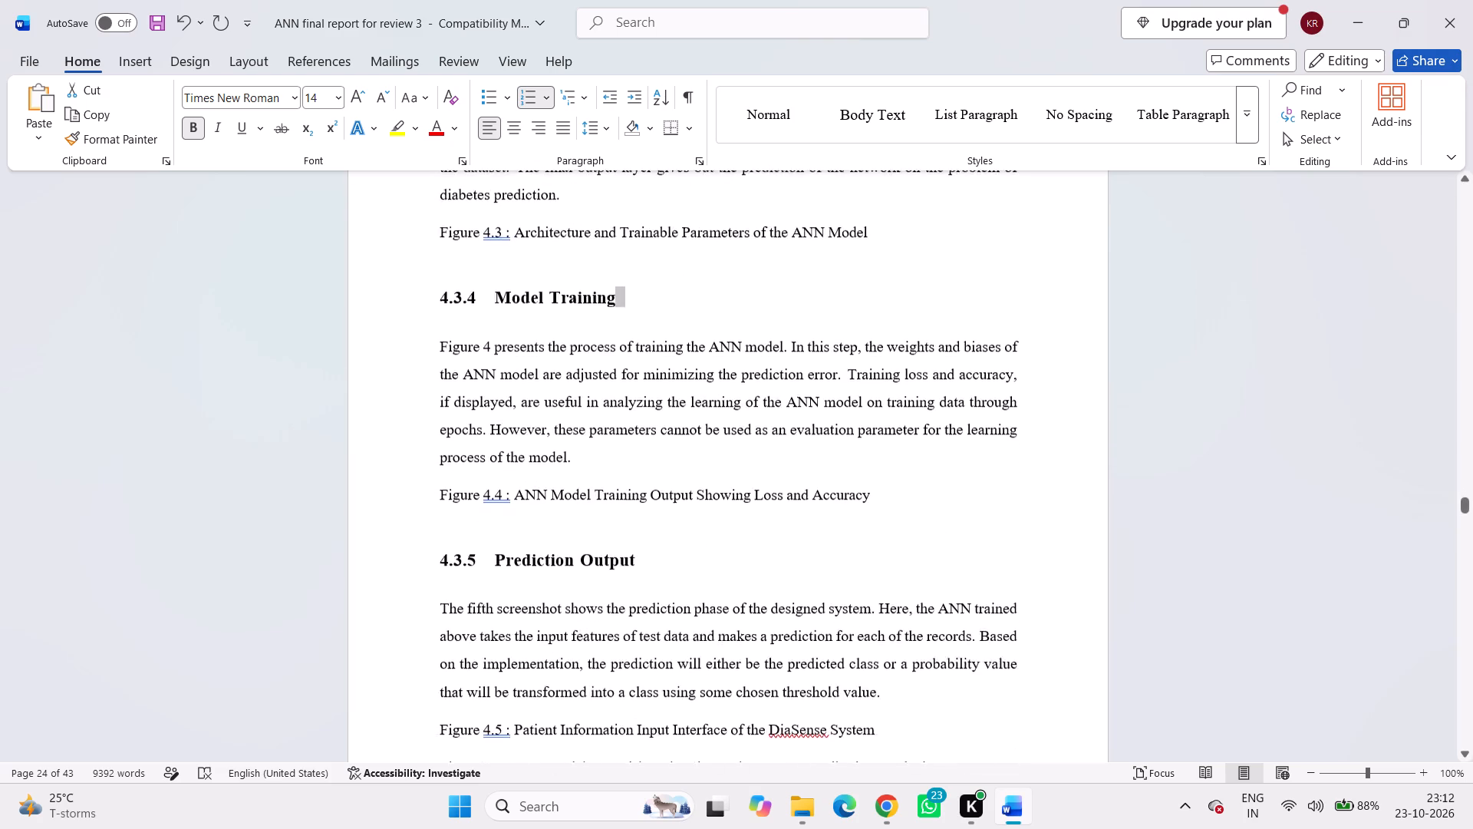
scroll(641, 638, "down", 2)
scroll(654, 514, "down", 12)
scroll(654, 514, "down", 10)
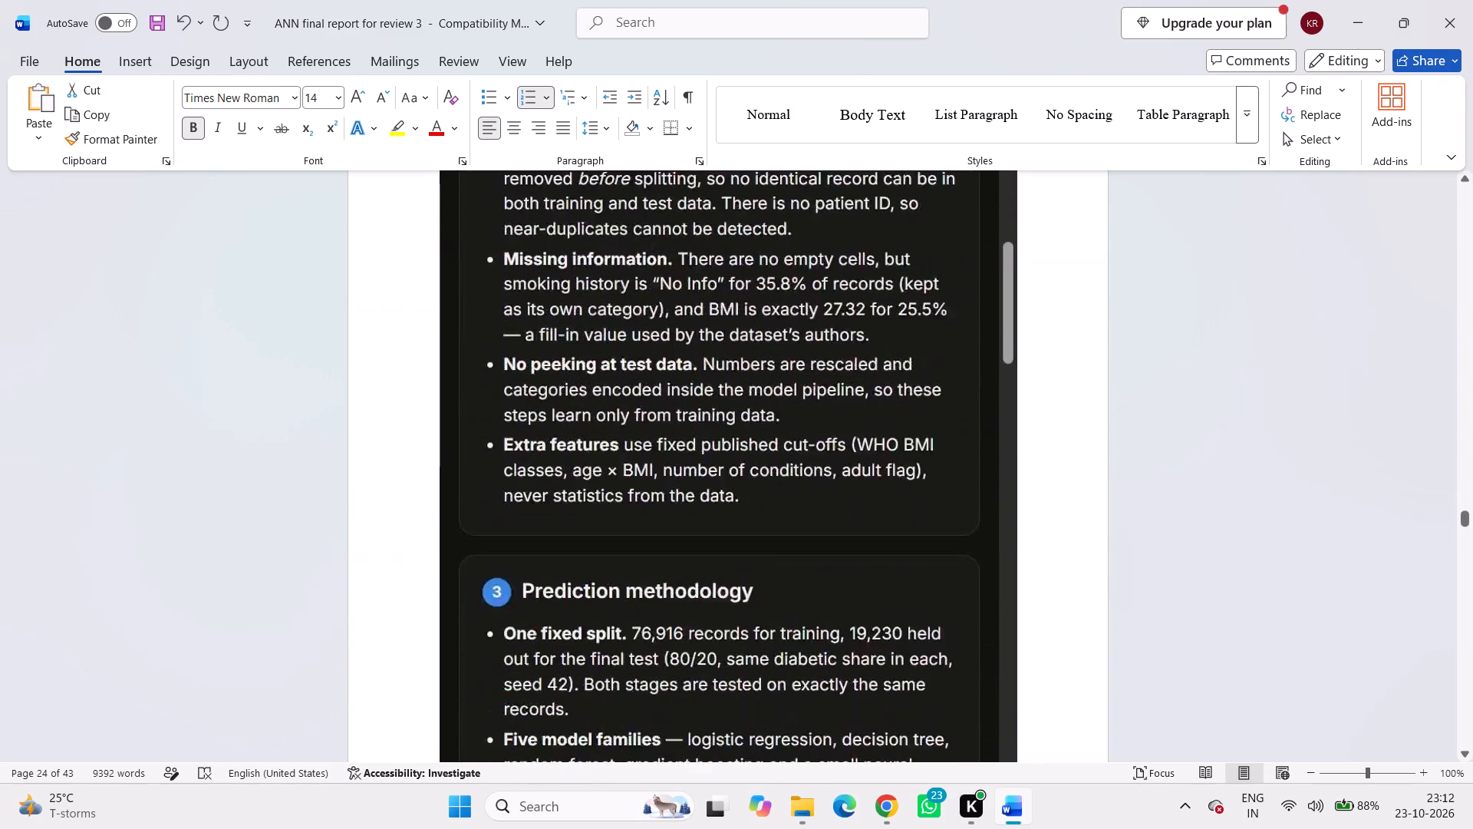
scroll(654, 514, "down", 16)
scroll(654, 514, "down", 13)
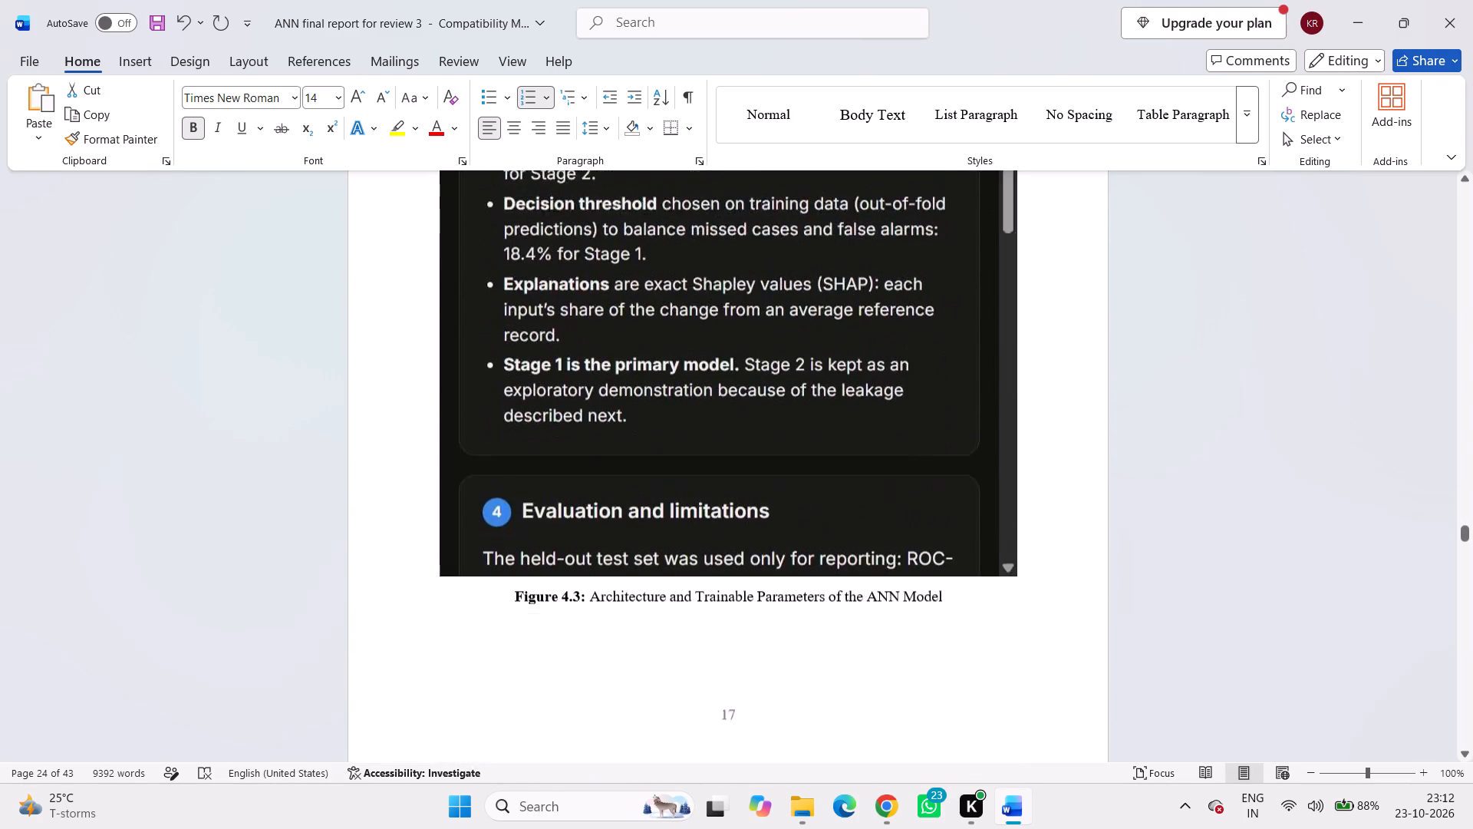
scroll(654, 514, "down", 19)
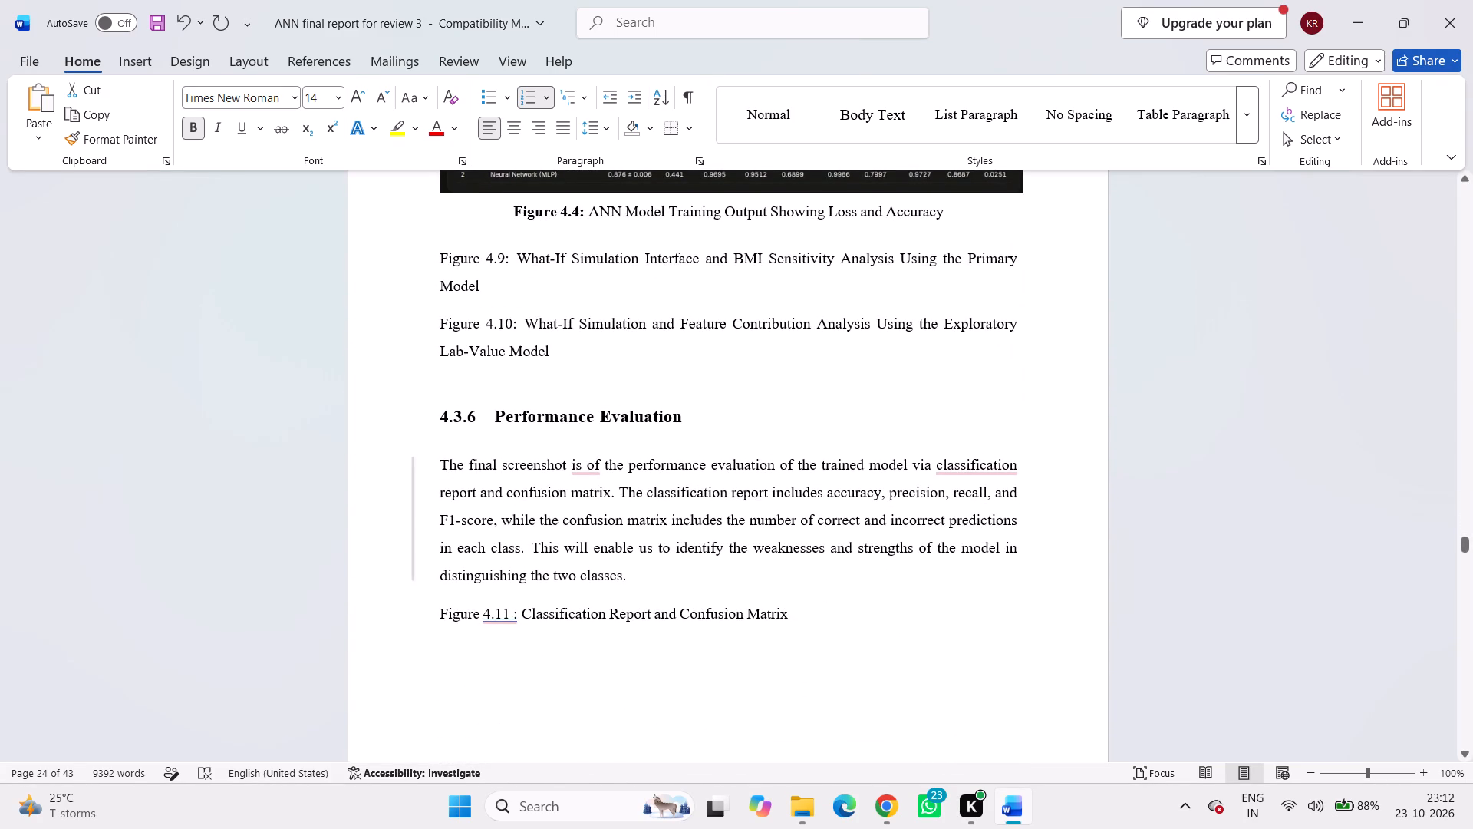
left_click(697, 429)
double_click(681, 414)
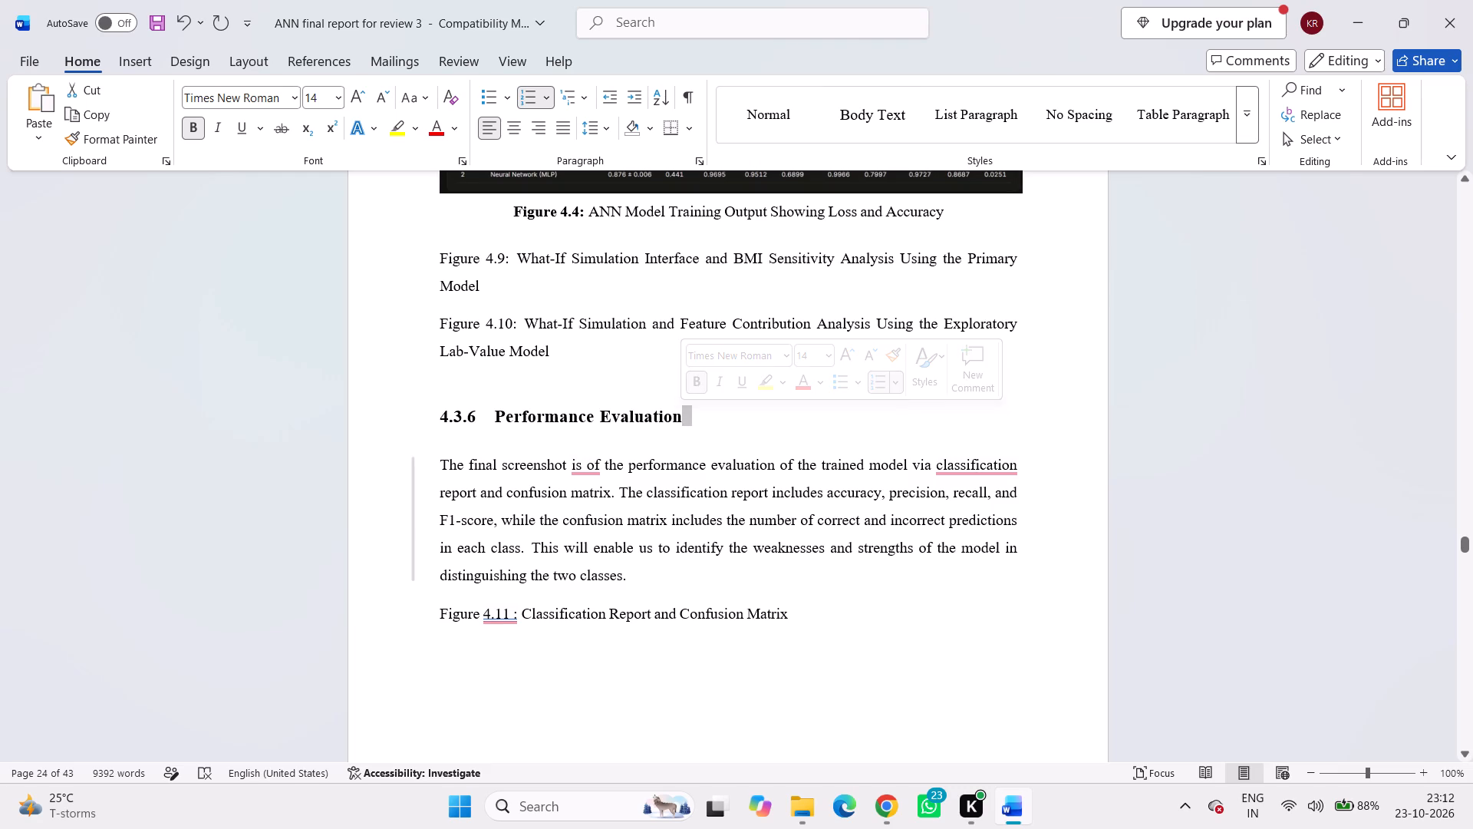
Set the 5.1 Ablation Study heading text in Chapter 5 to 14 pt.
scroll(710, 462, "down", 17)
scroll(710, 462, "down", 13)
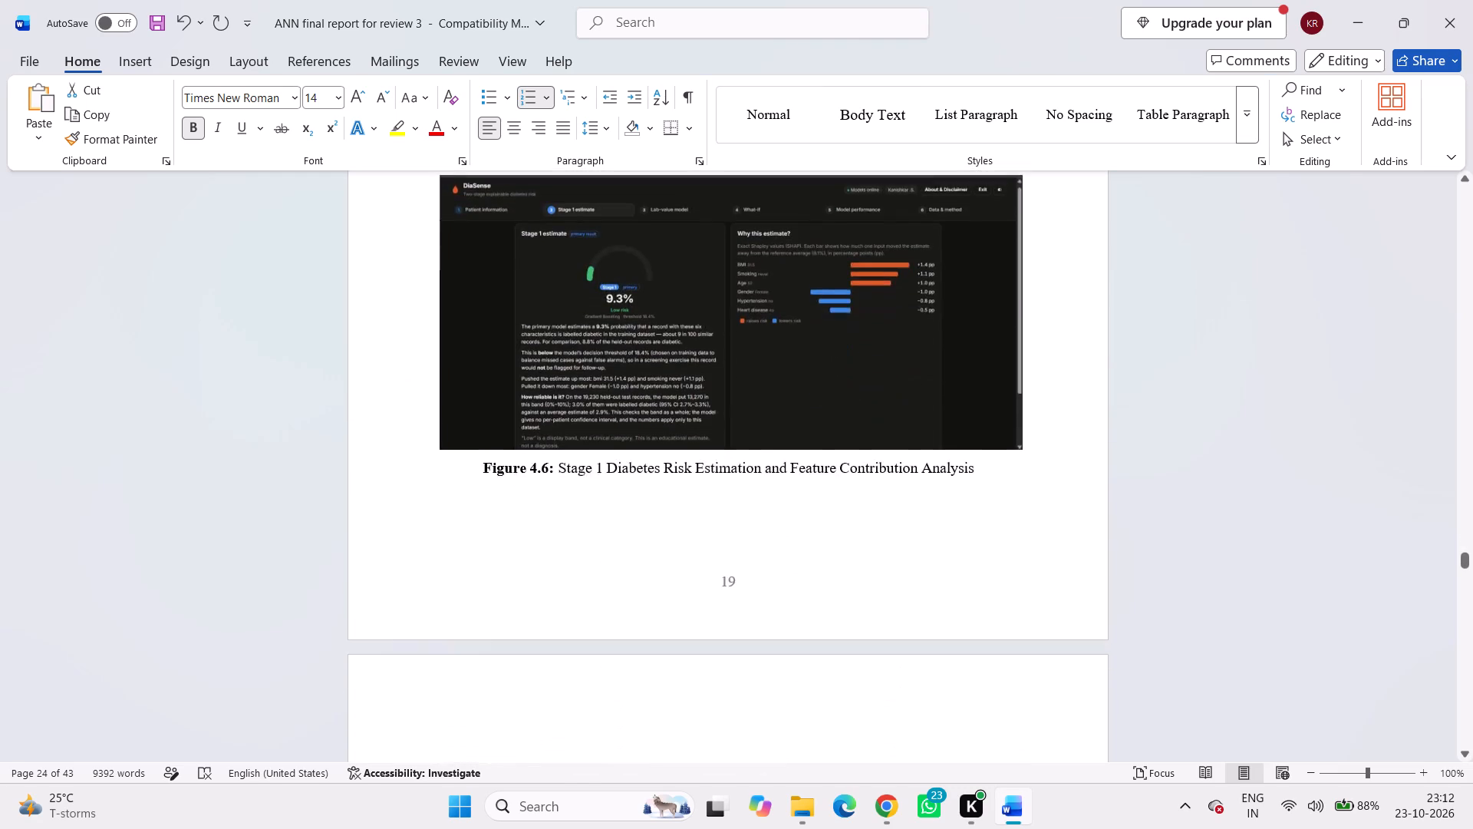
scroll(710, 462, "down", 14)
scroll(710, 462, "down", 16)
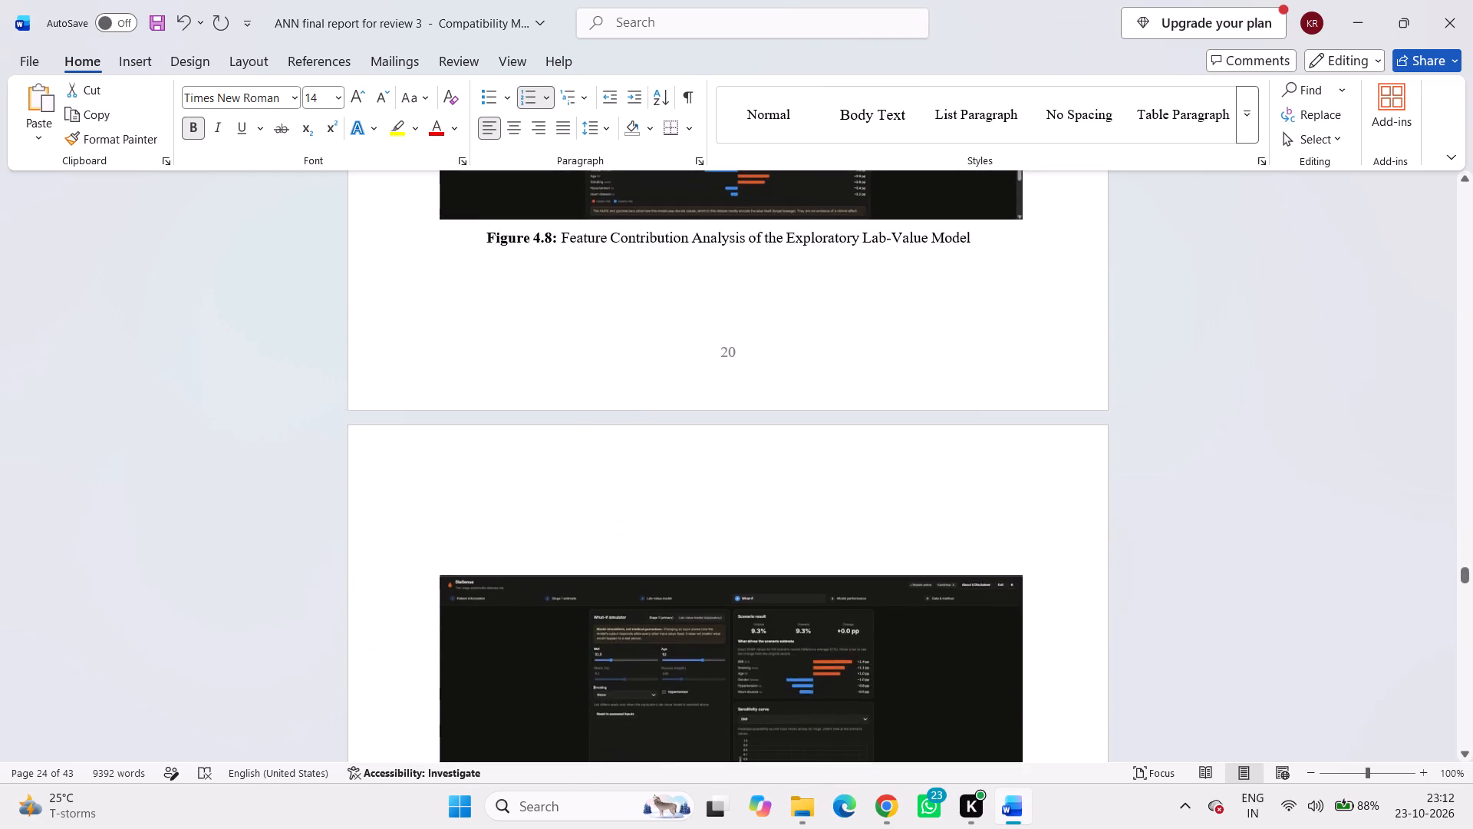
scroll(710, 462, "down", 5)
scroll(710, 462, "down", 20)
scroll(710, 462, "down", 6)
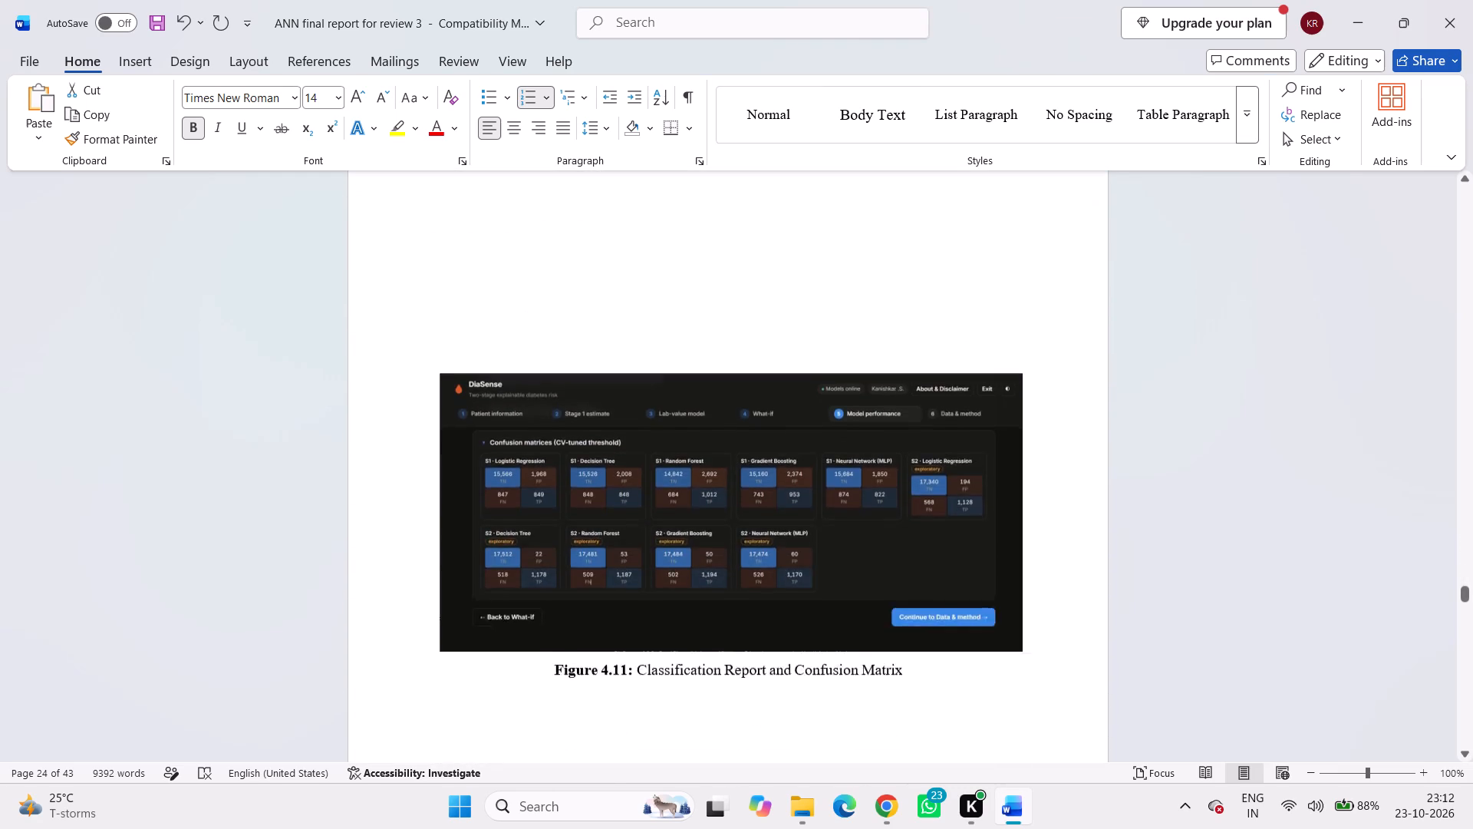
scroll(710, 462, "down", 18)
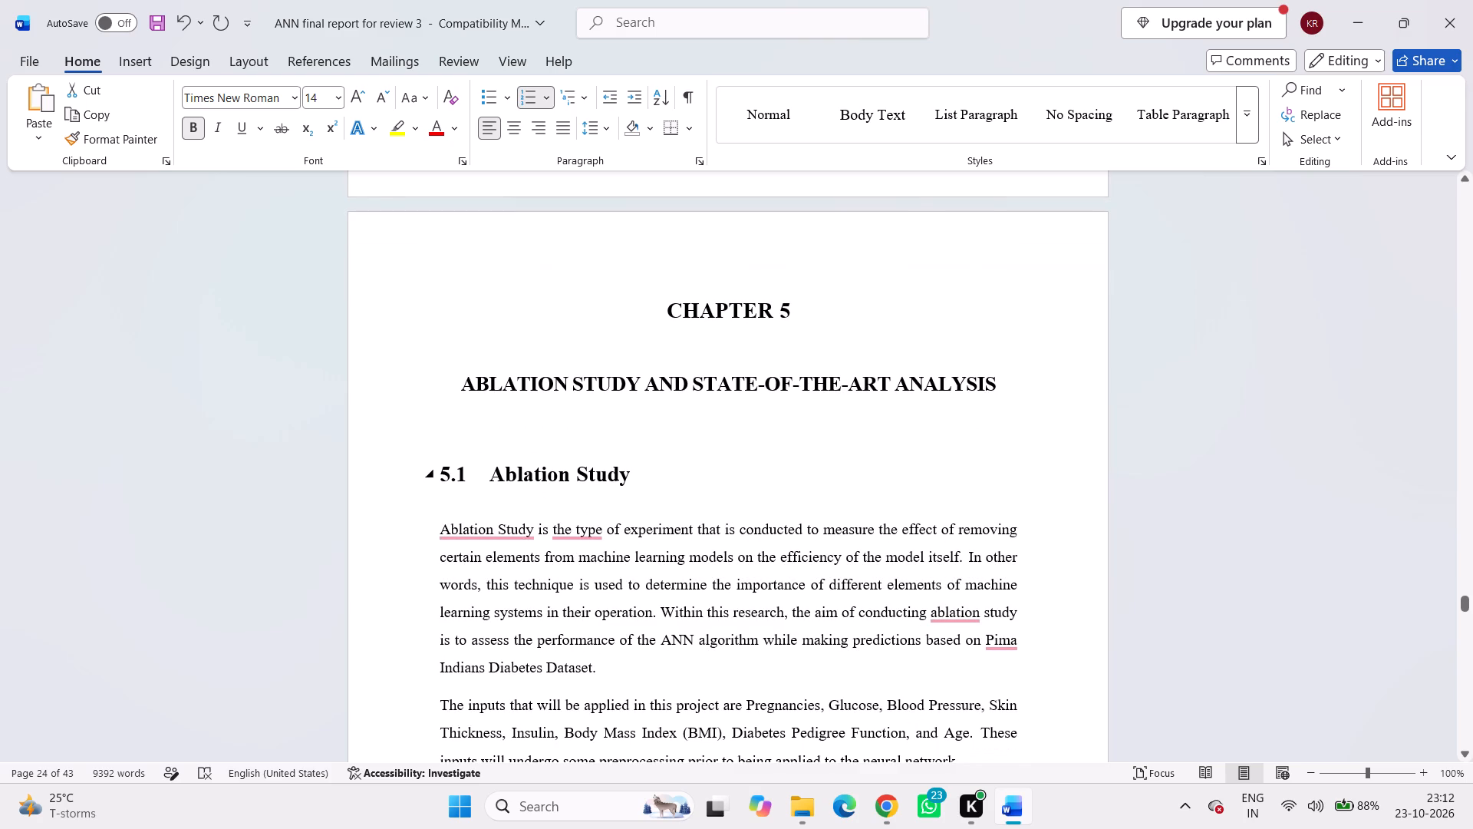
left_click_drag(643, 478, 529, 477)
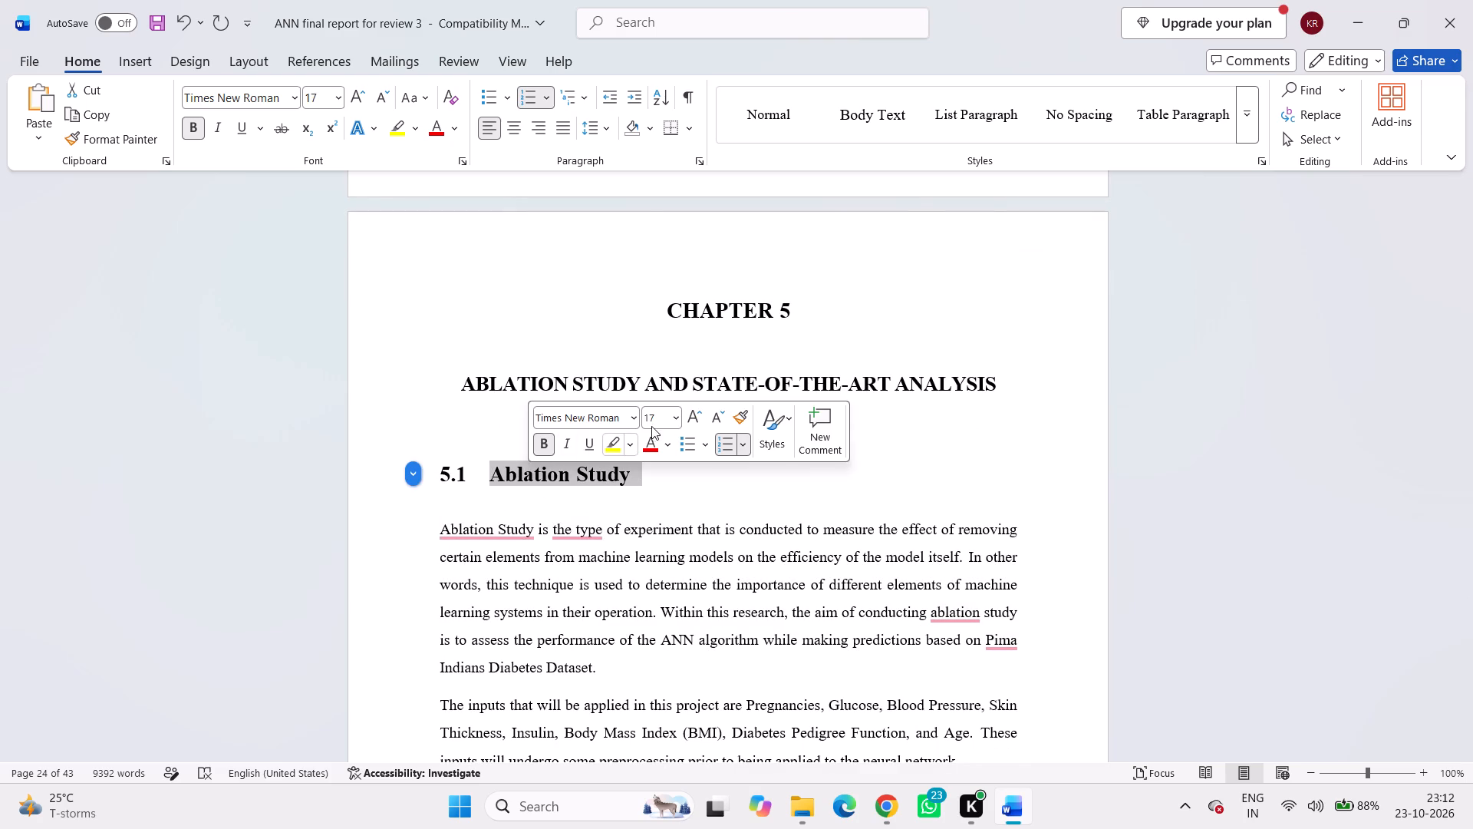
left_click(672, 424)
left_click(655, 162)
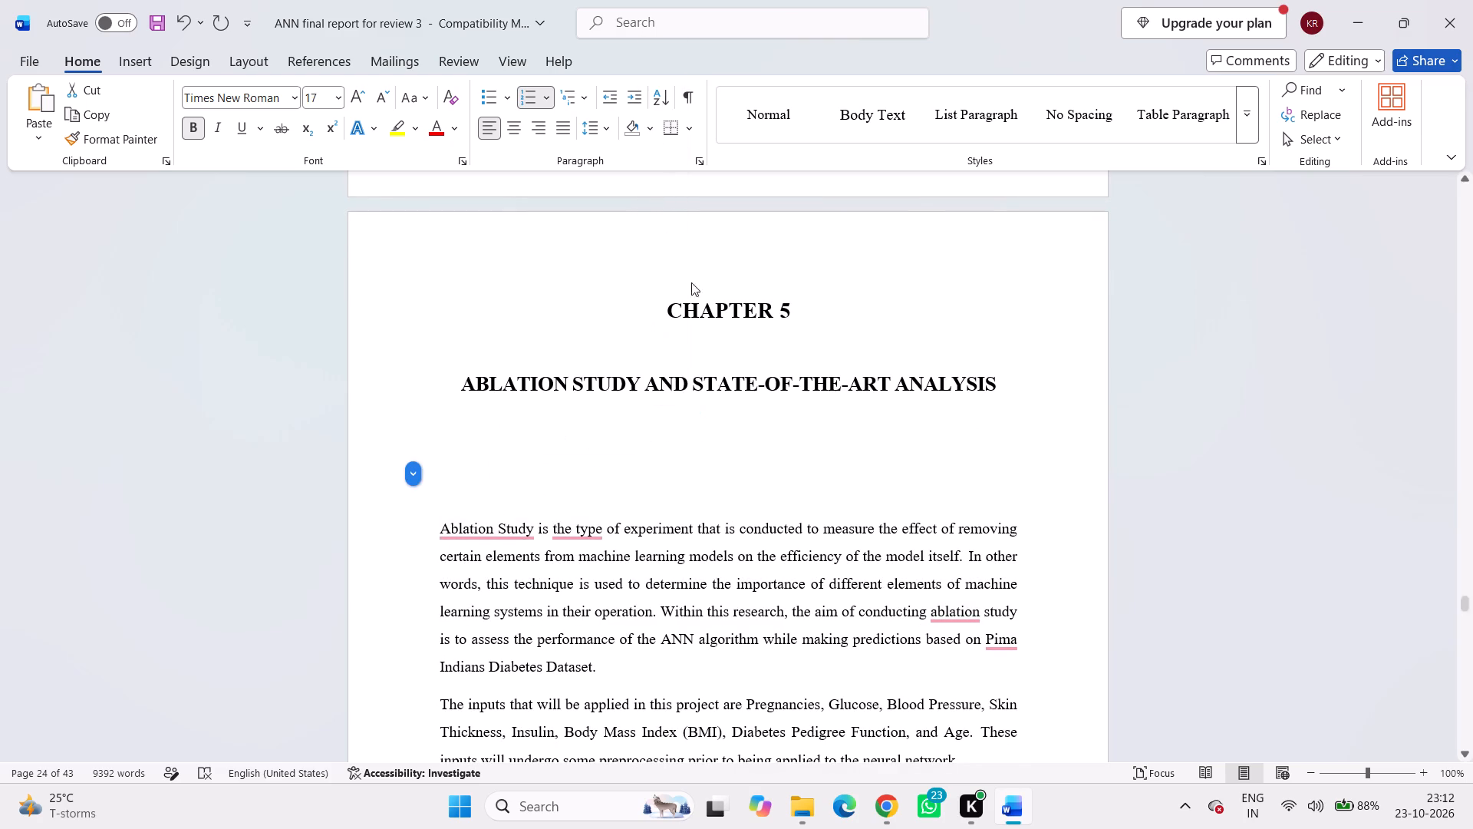
Set the 5.2 State-of-the-Art Analysis heading text to 14 pt.
scroll(706, 458, "down", 18)
scroll(706, 458, "down", 5)
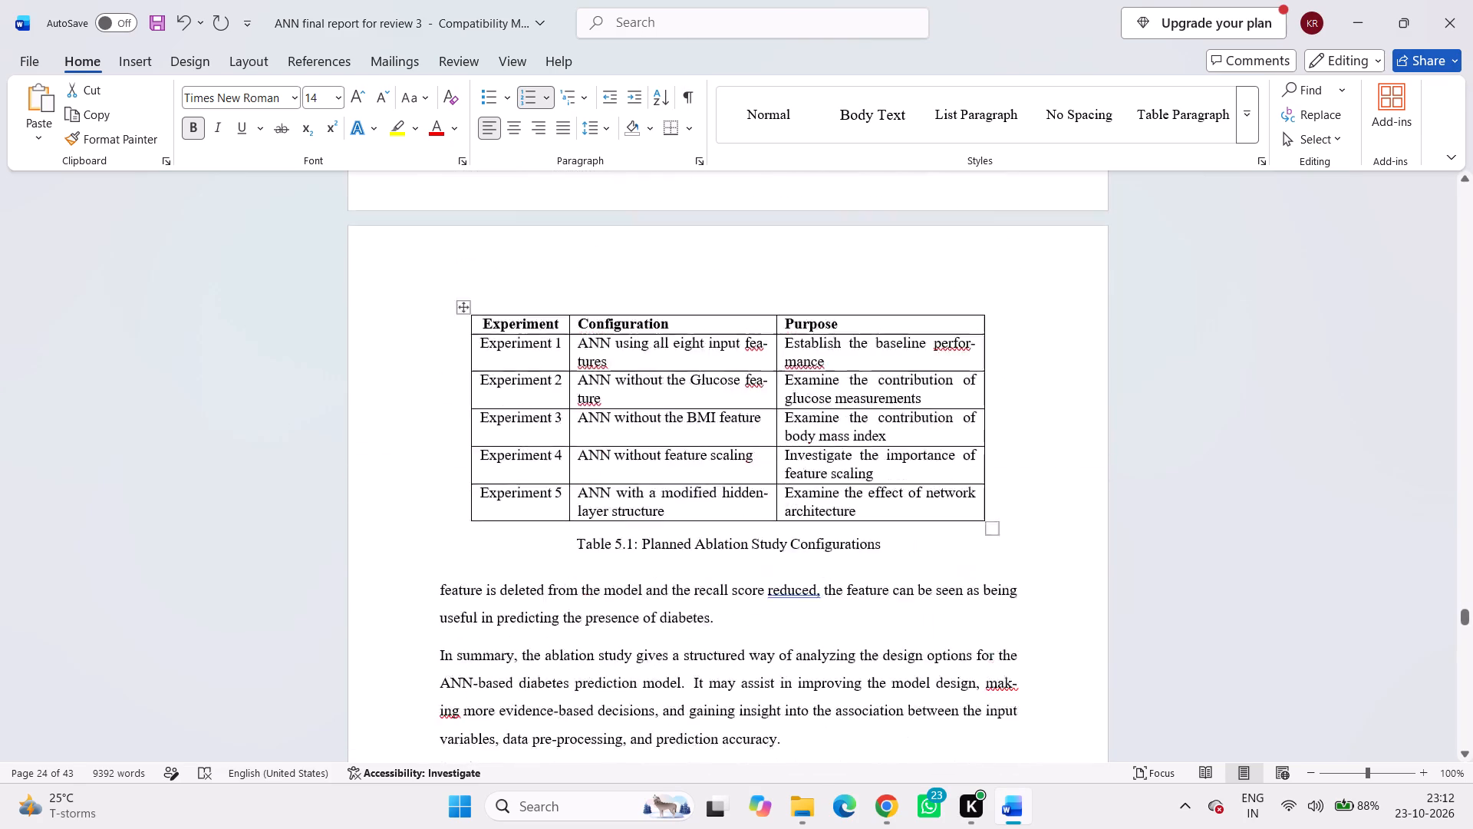
scroll(706, 458, "down", 9)
left_click_drag(733, 431, 578, 408)
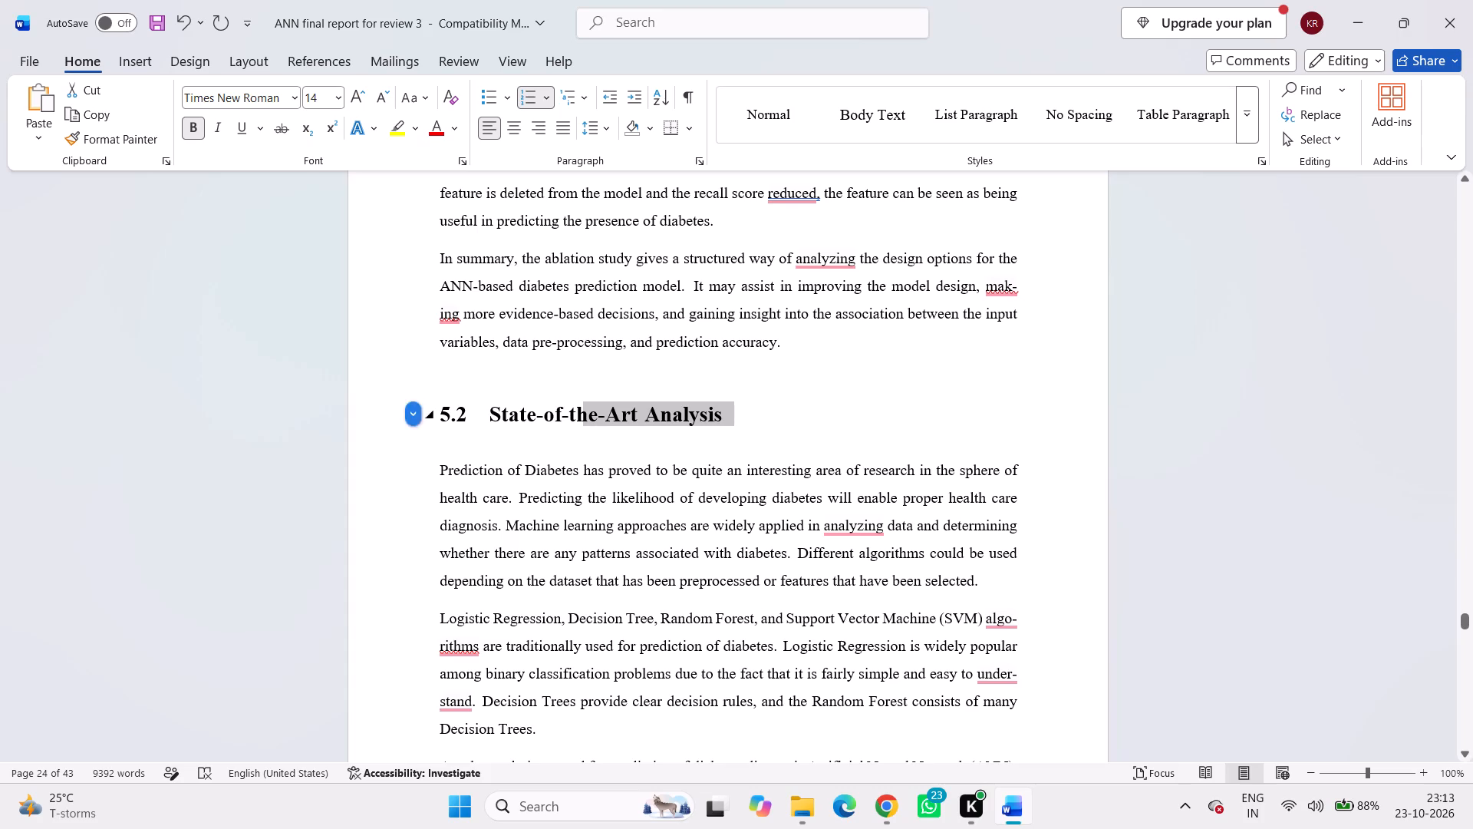
left_click_drag(578, 408, 509, 408)
left_click(657, 353)
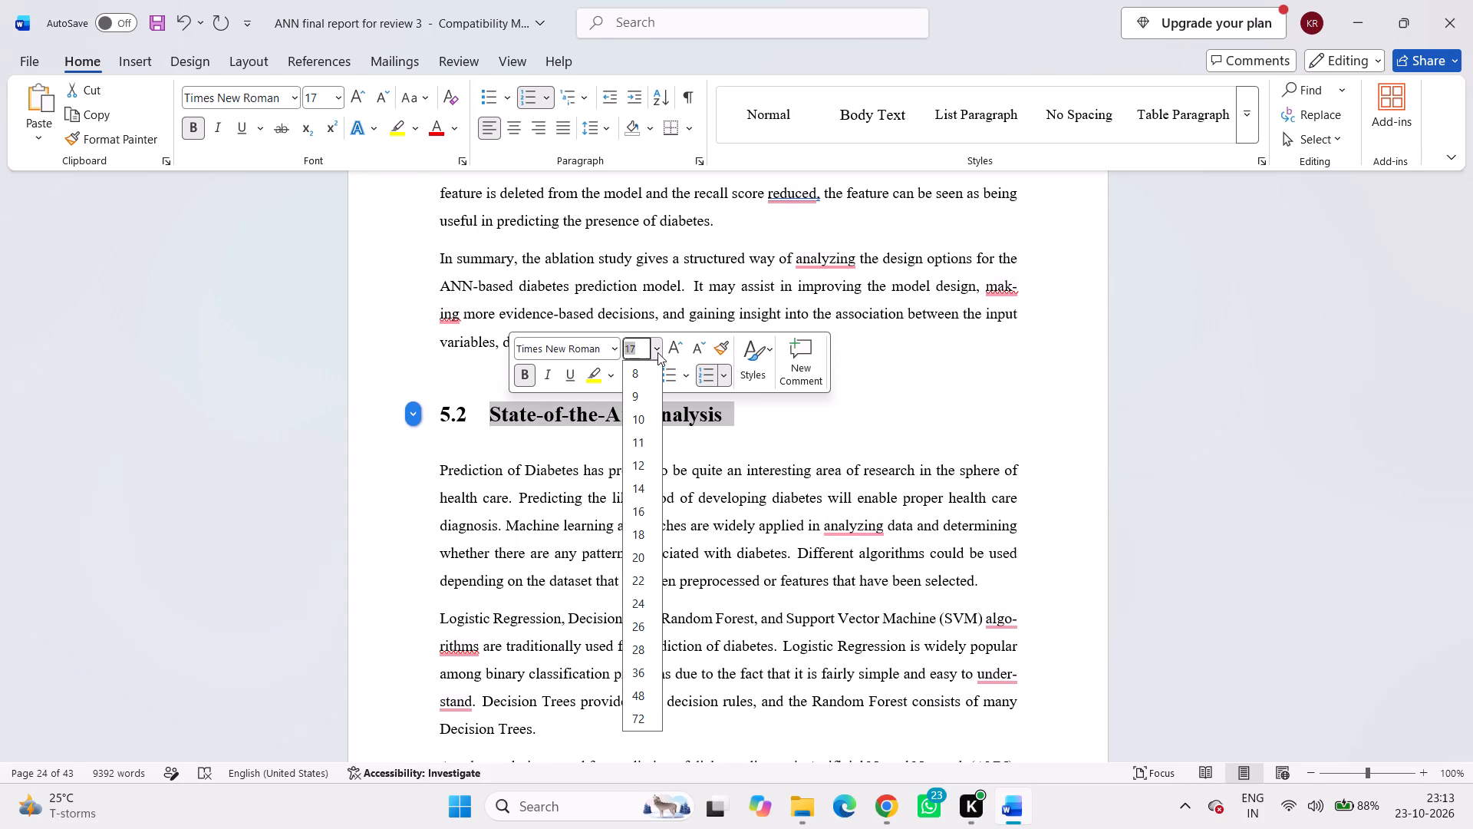
left_click(639, 482)
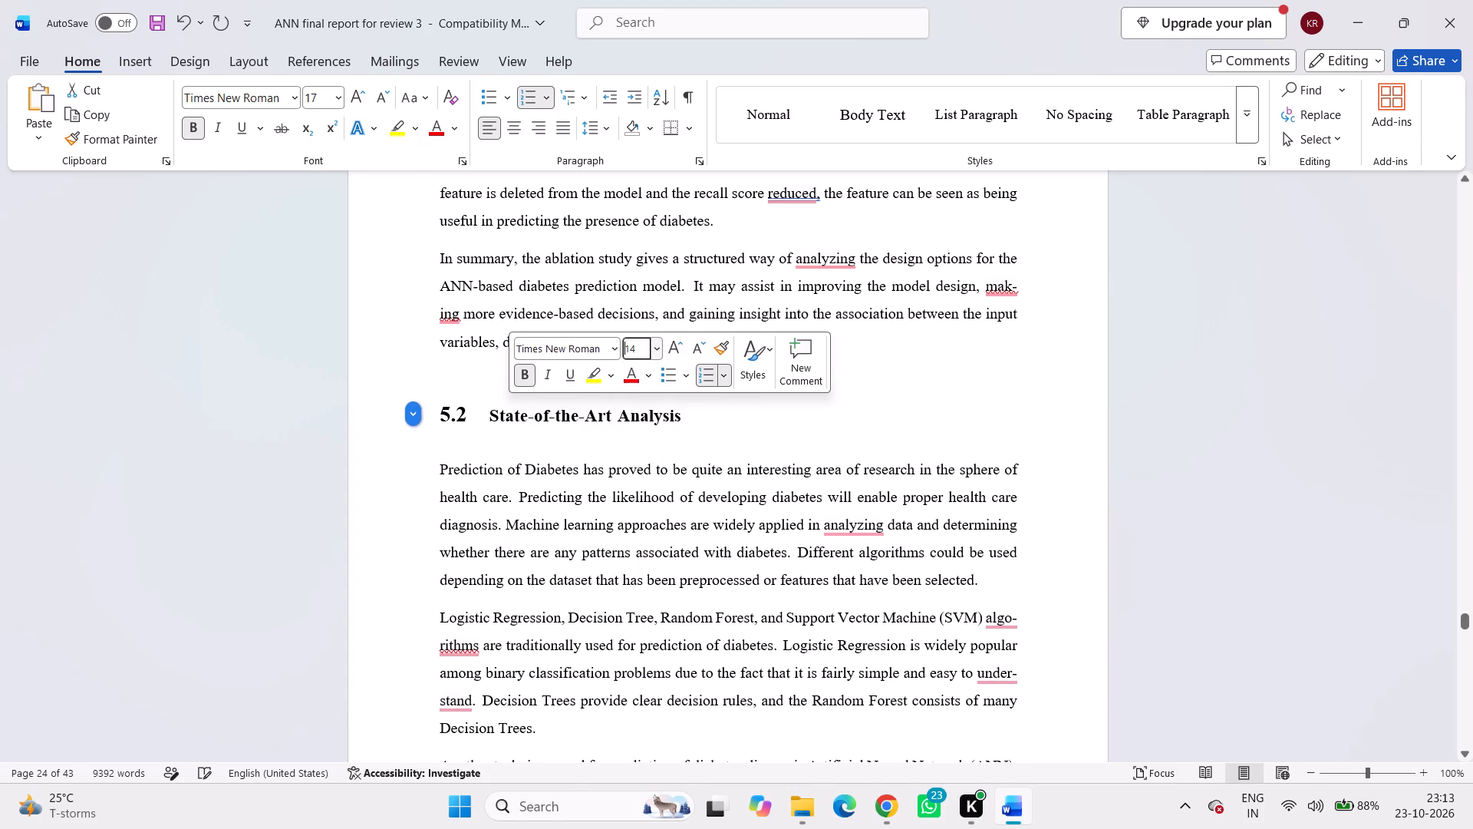
left_click(745, 440)
Set the 5.3 Comparative Discussion heading text to 14 pt.
scroll(745, 440, "down", 20)
scroll(745, 440, "down", 8)
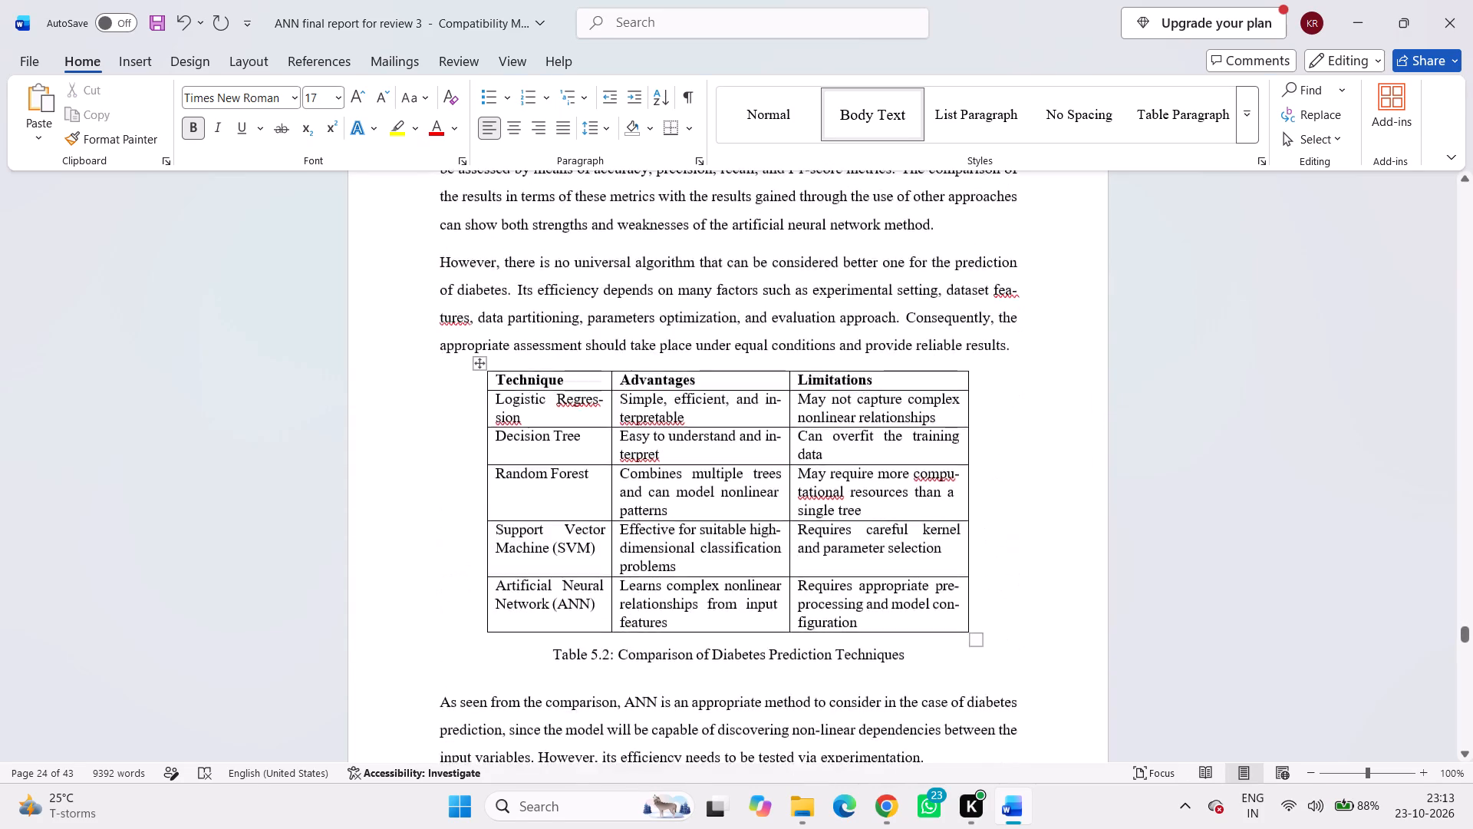
scroll(745, 440, "down", 12)
left_click_drag(722, 458, 675, 462)
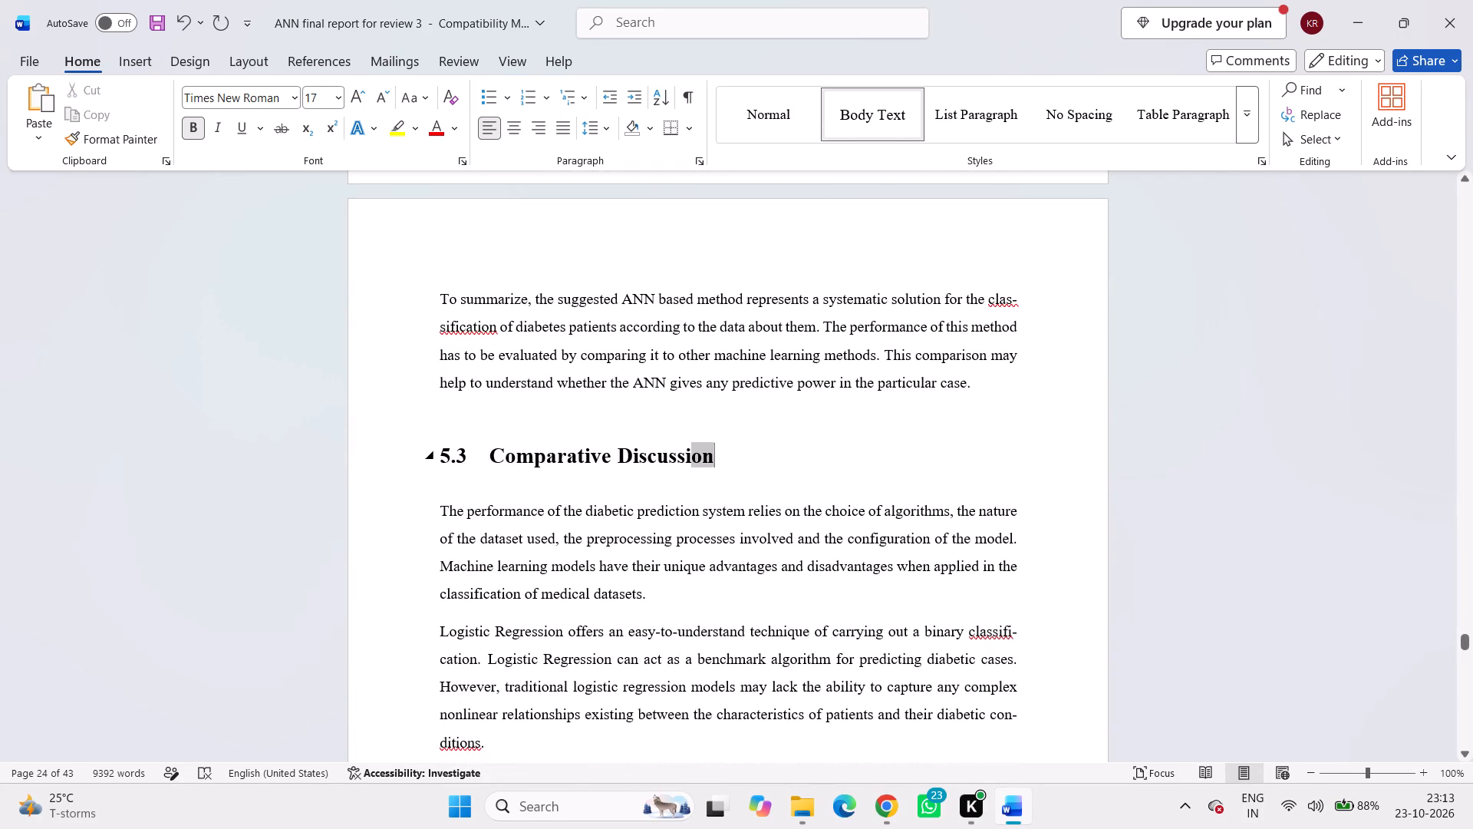
left_click_drag(675, 462, 549, 452)
left_click(692, 394)
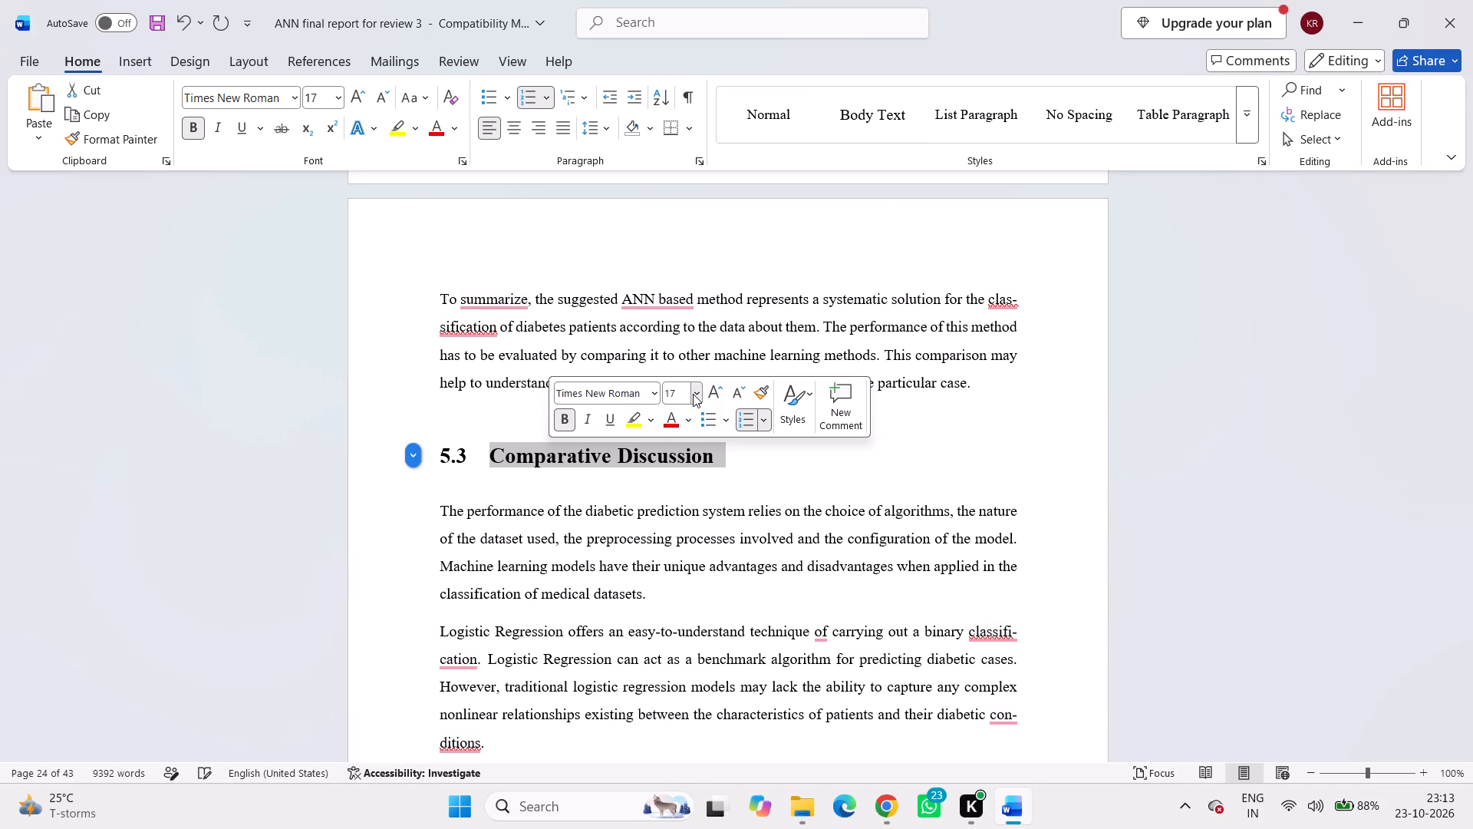
left_click(680, 527)
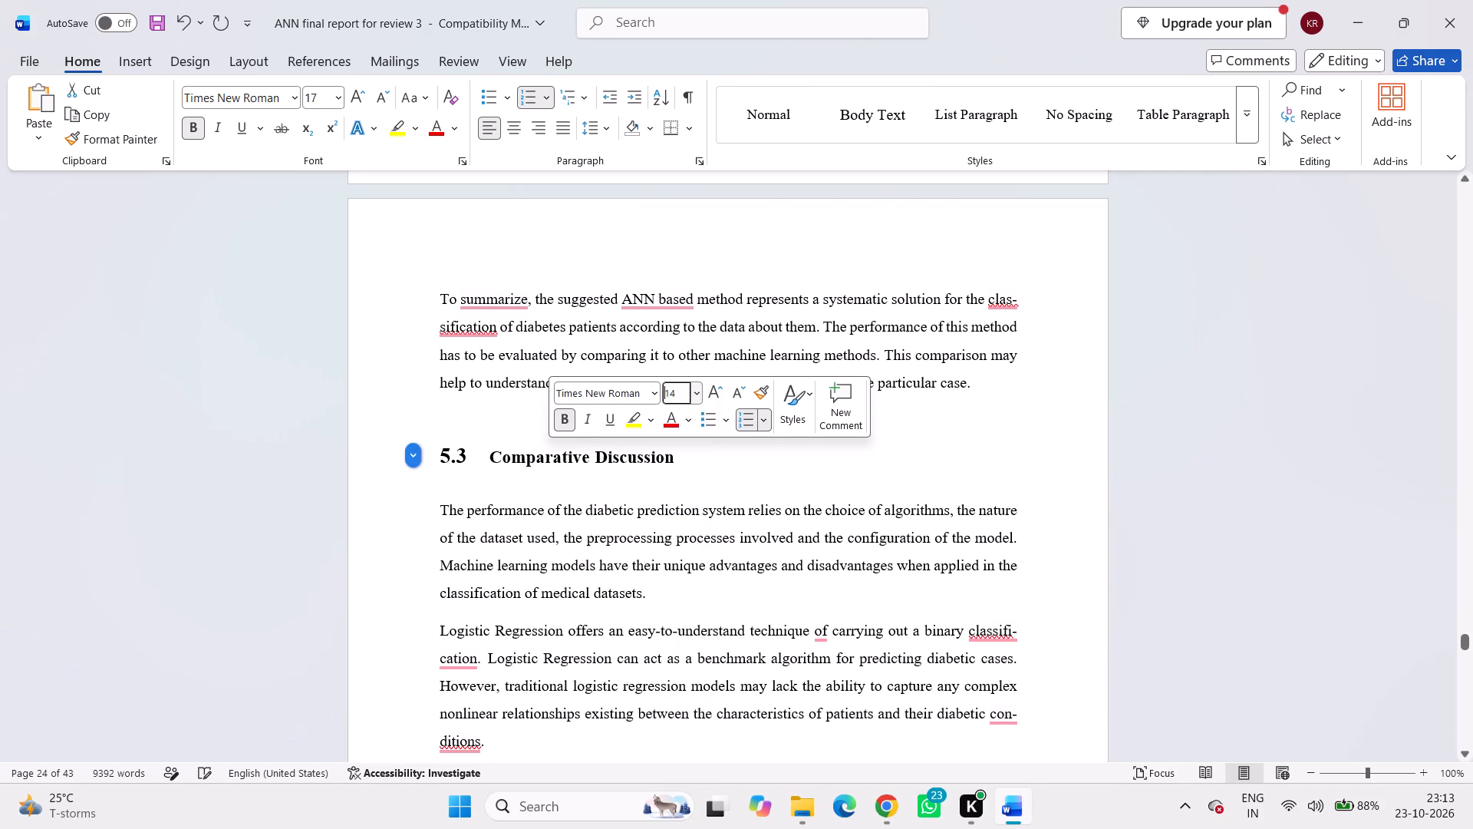
left_click(737, 475)
Set the 6.1 Conclusion heading text in Chapter 6 to 14 pt.
scroll(737, 474, "down", 12)
scroll(737, 474, "down", 9)
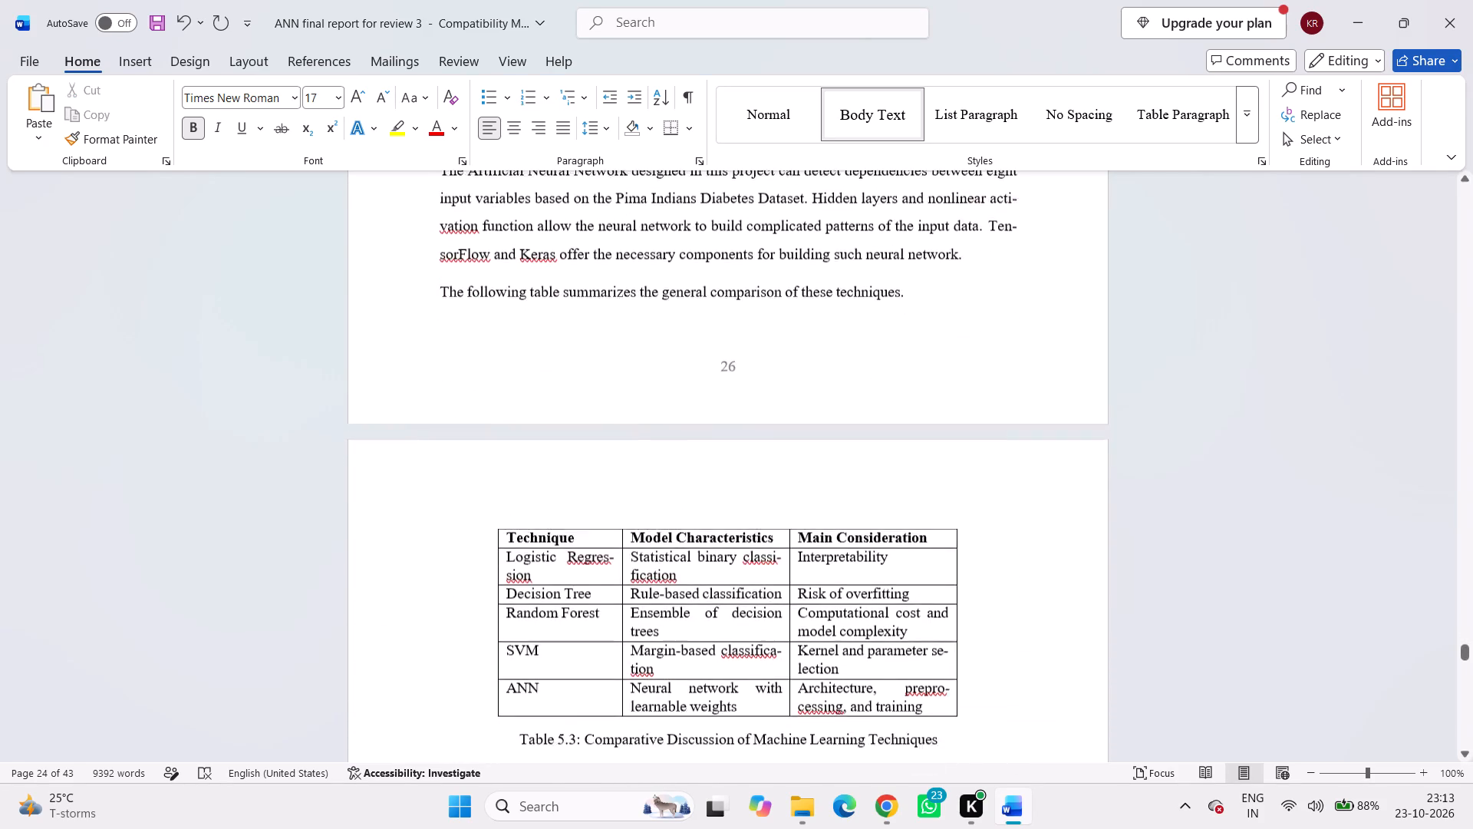
scroll(737, 474, "down", 19)
scroll(737, 474, "down", 6)
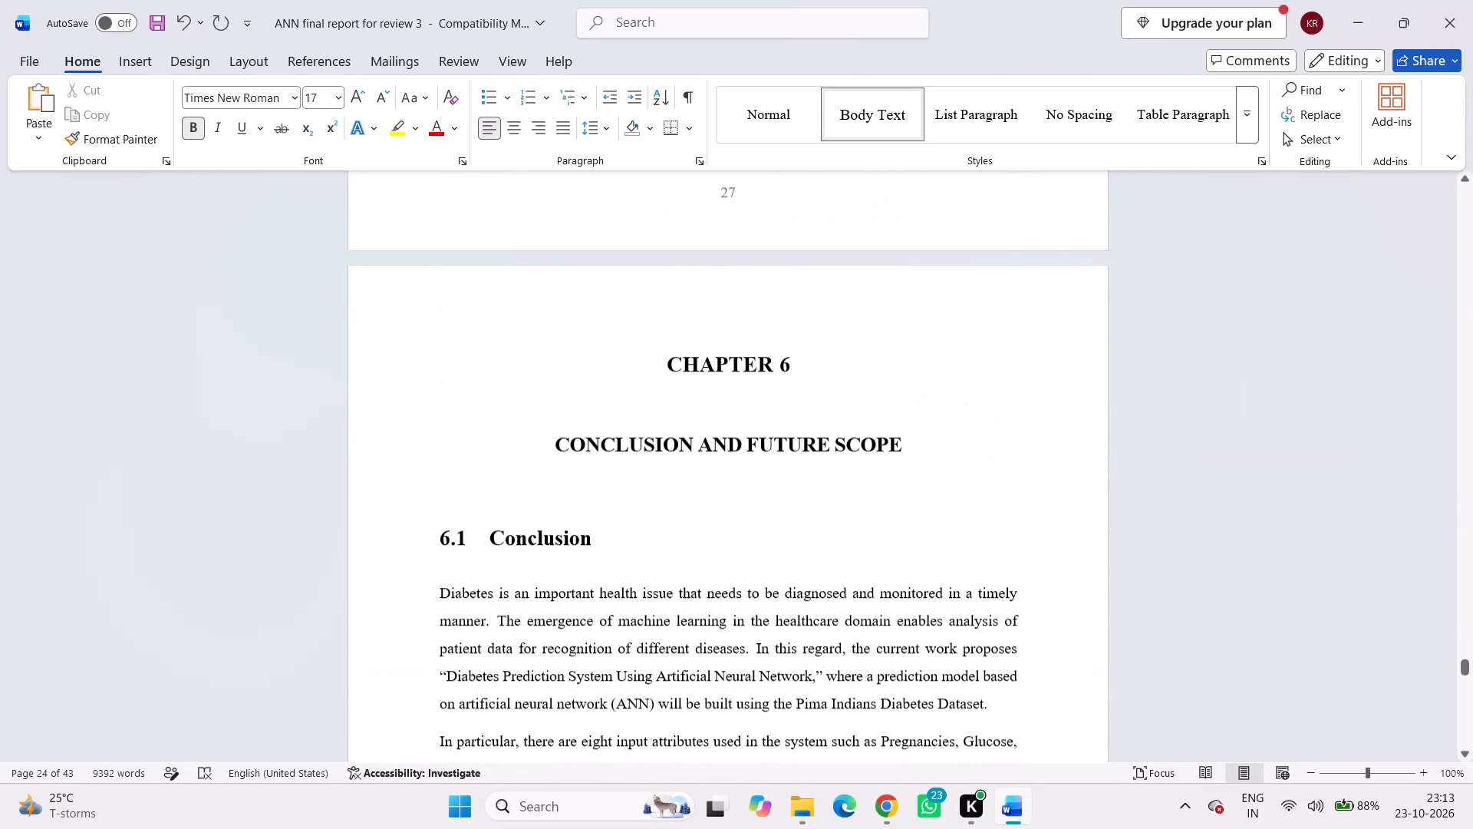
scroll(737, 474, "down", 2)
left_click_drag(601, 446, 517, 452)
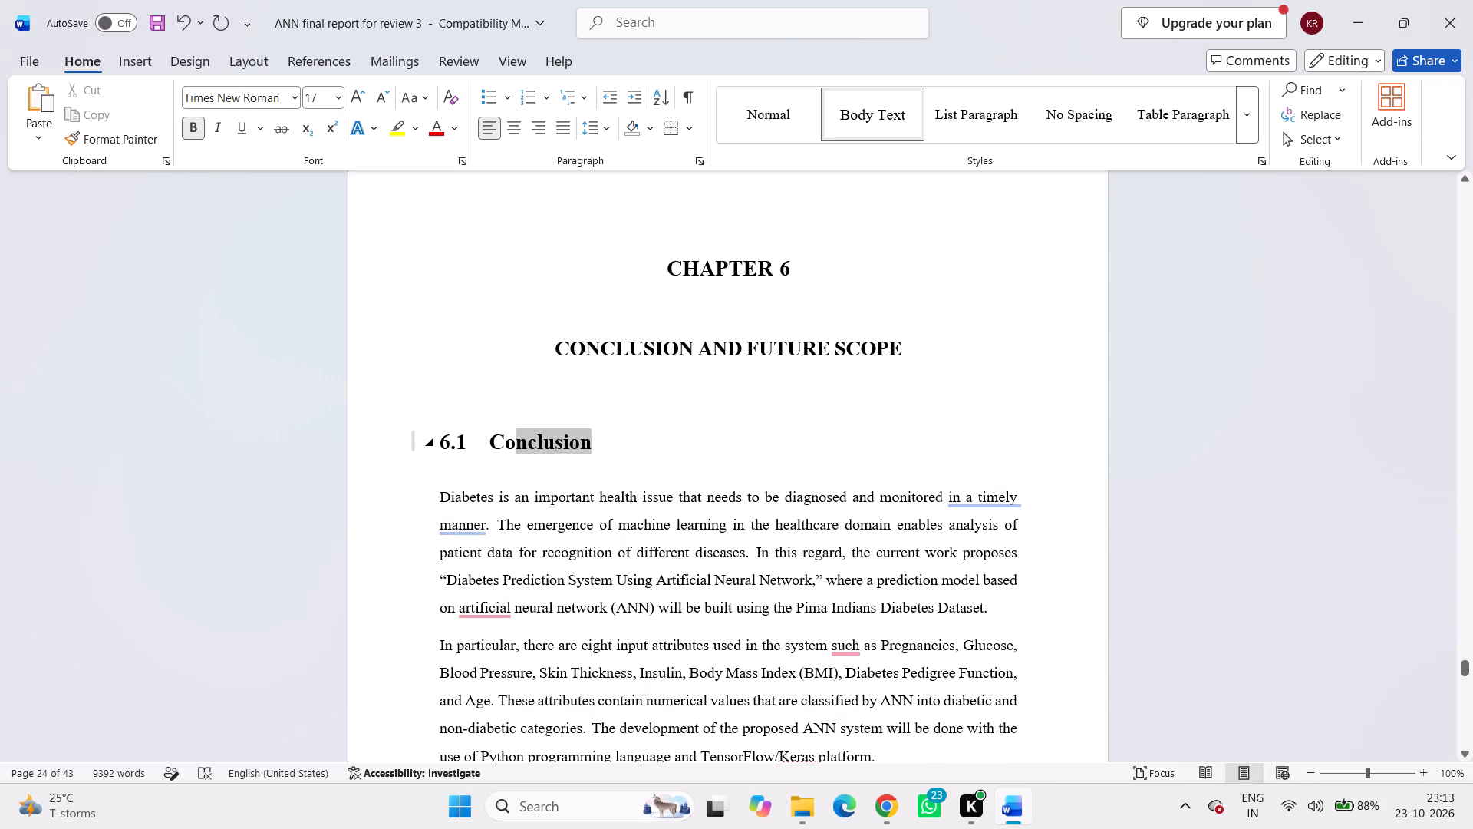
left_click_drag(517, 452, 493, 448)
left_click(637, 395)
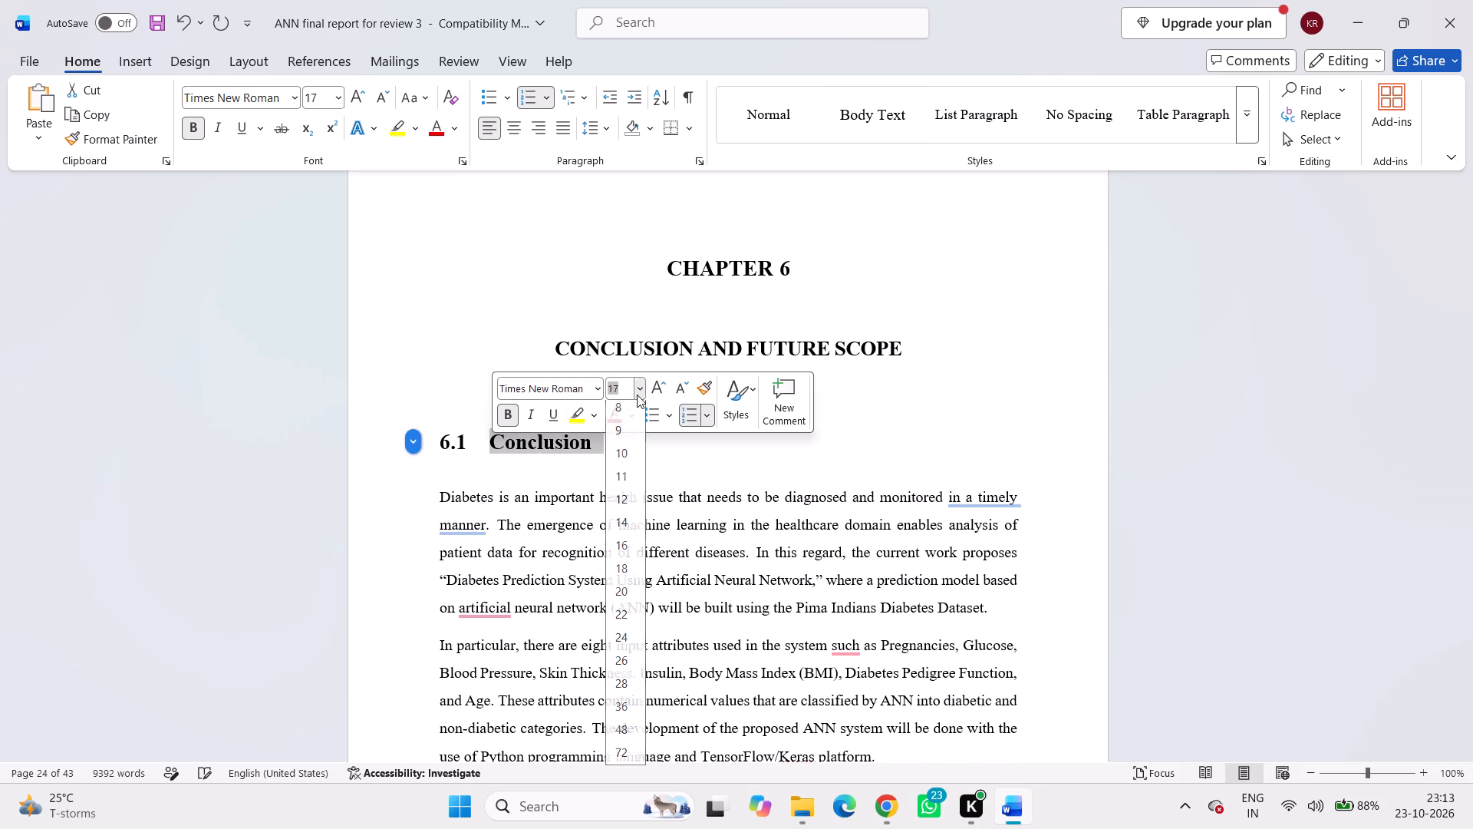
left_click(622, 523)
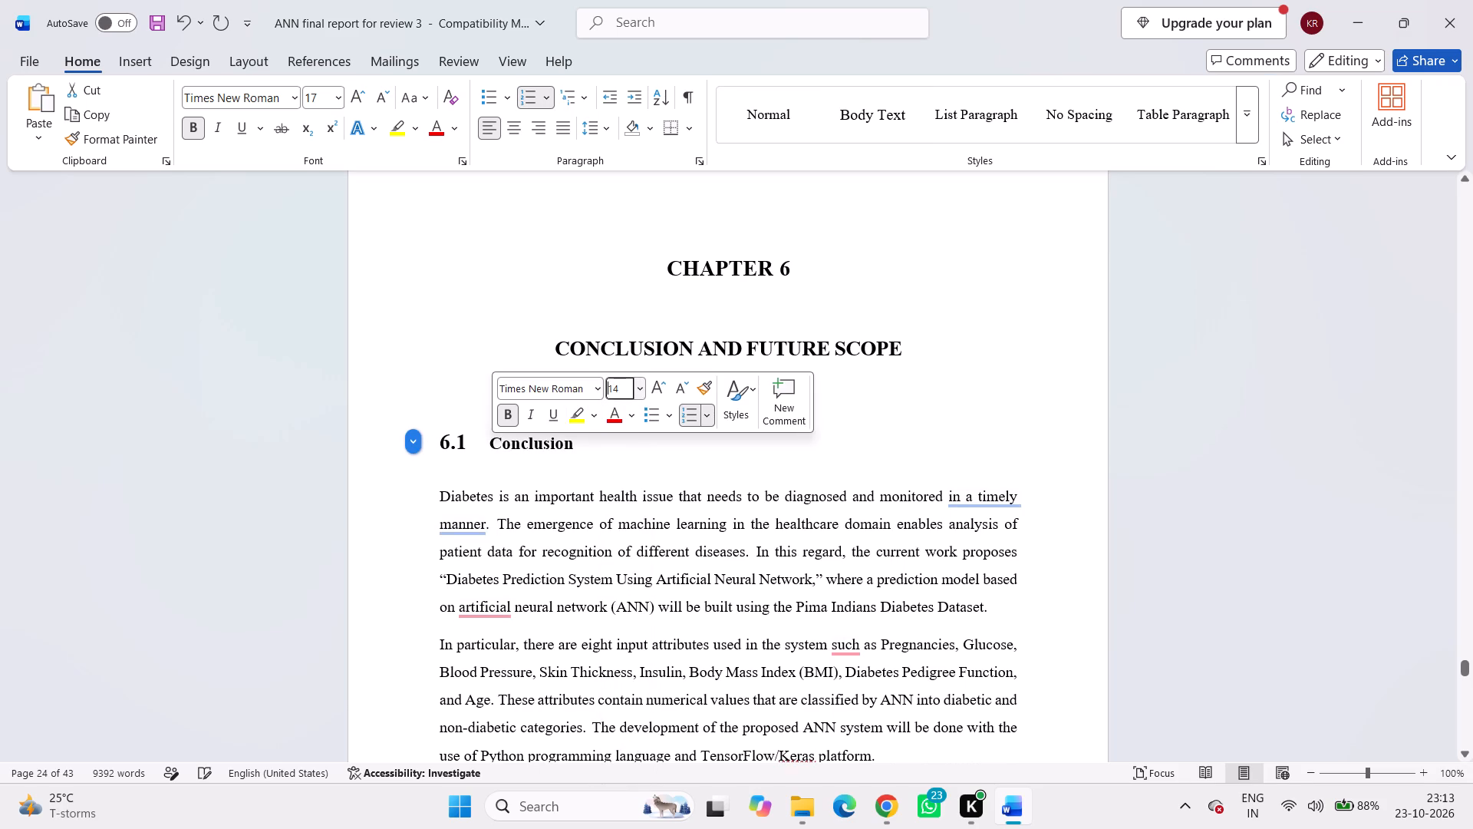
left_click(694, 459)
Set the 6.2 Future Scope heading text to 14 pt.
scroll(694, 459, "down", 13)
scroll(694, 459, "down", 13)
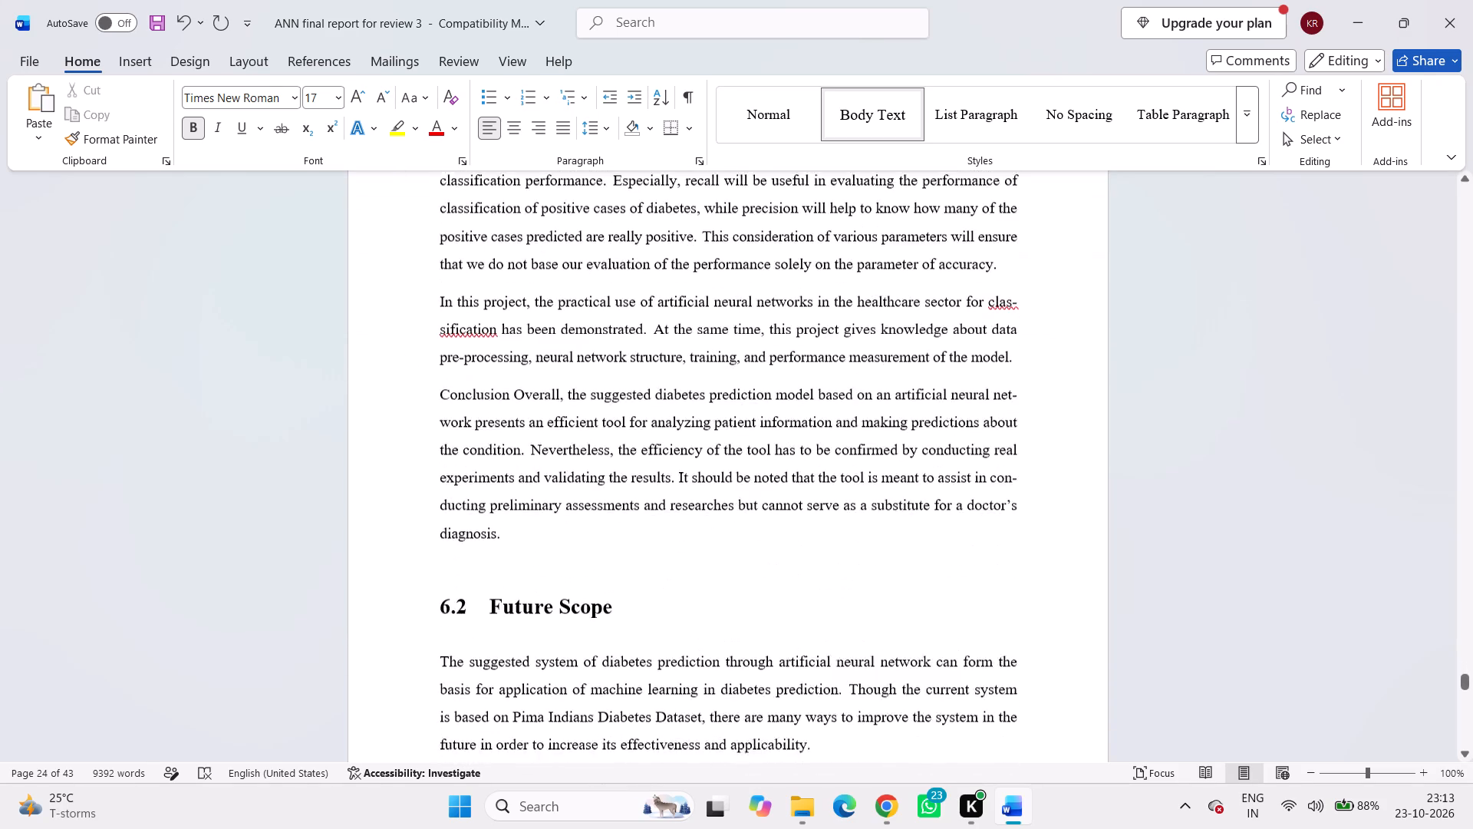
scroll(694, 459, "down", 2)
left_click_drag(616, 495, 506, 500)
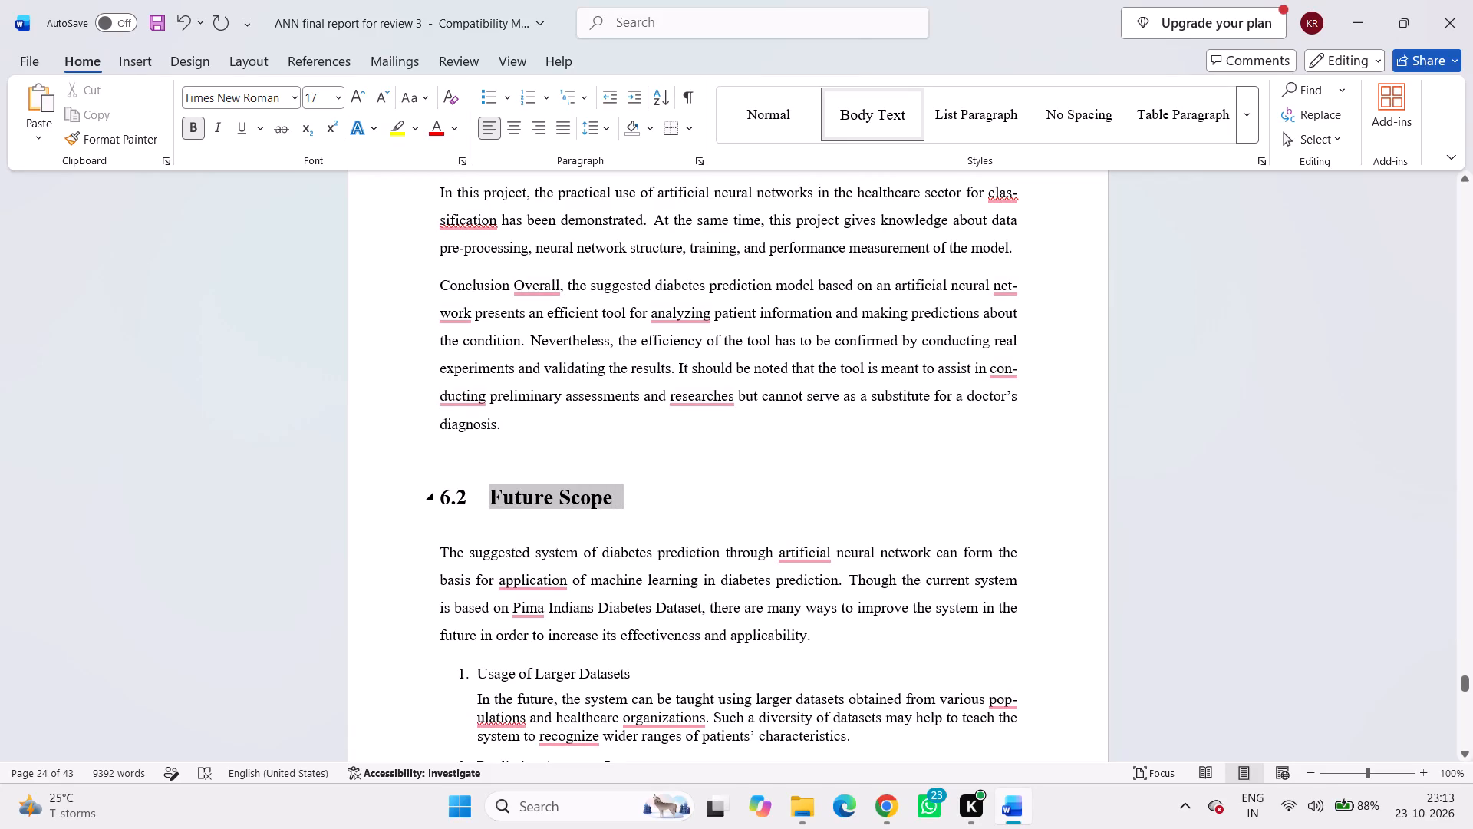
left_click_drag(506, 500, 504, 500)
left_click(648, 444)
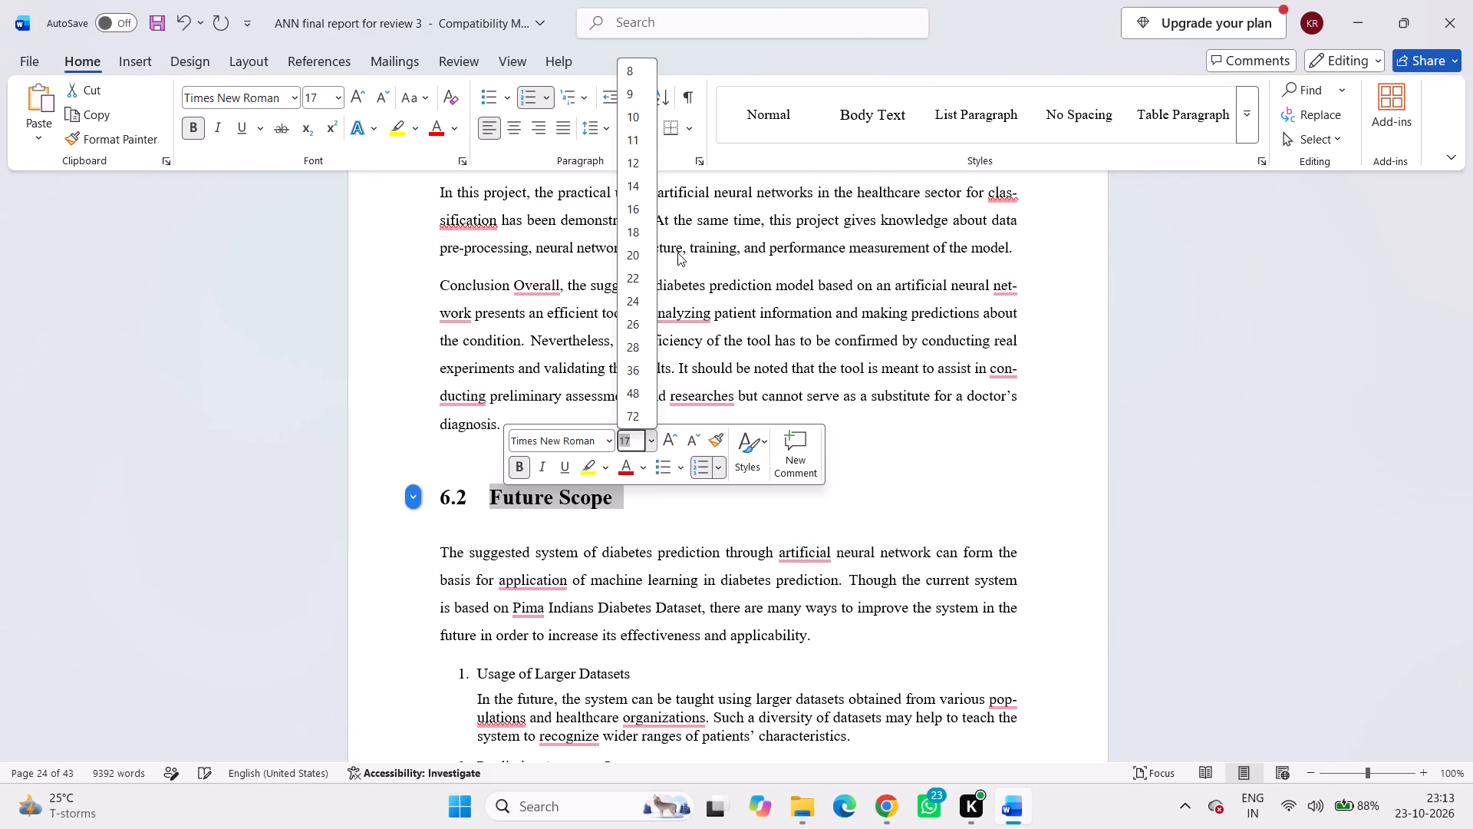
left_click(626, 191)
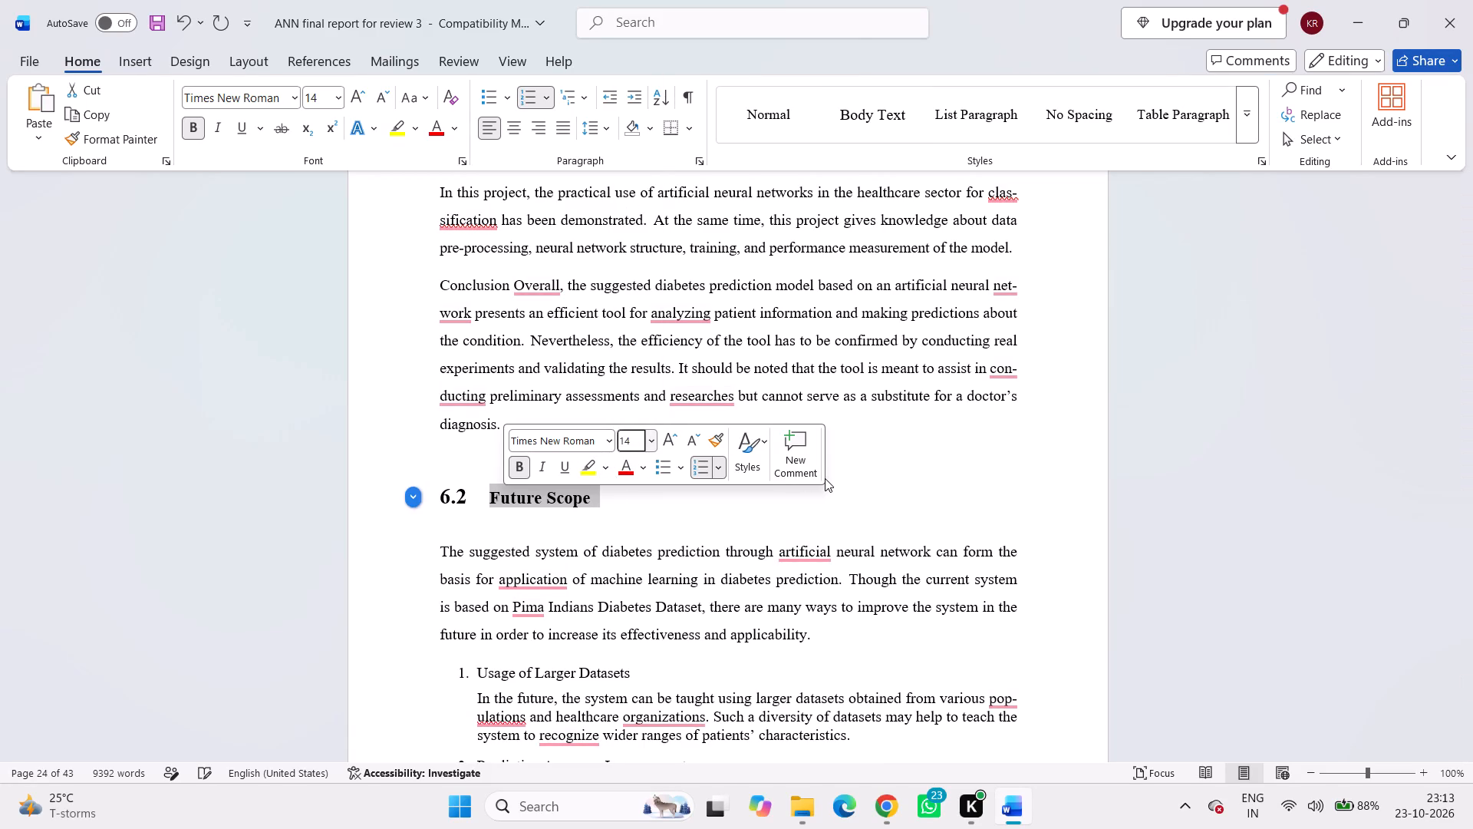
left_click(829, 483)
Review the remaining Future Scope text and the Chapter 7 References through the end of the report.
scroll(804, 478, "down", 20)
scroll(804, 478, "down", 2)
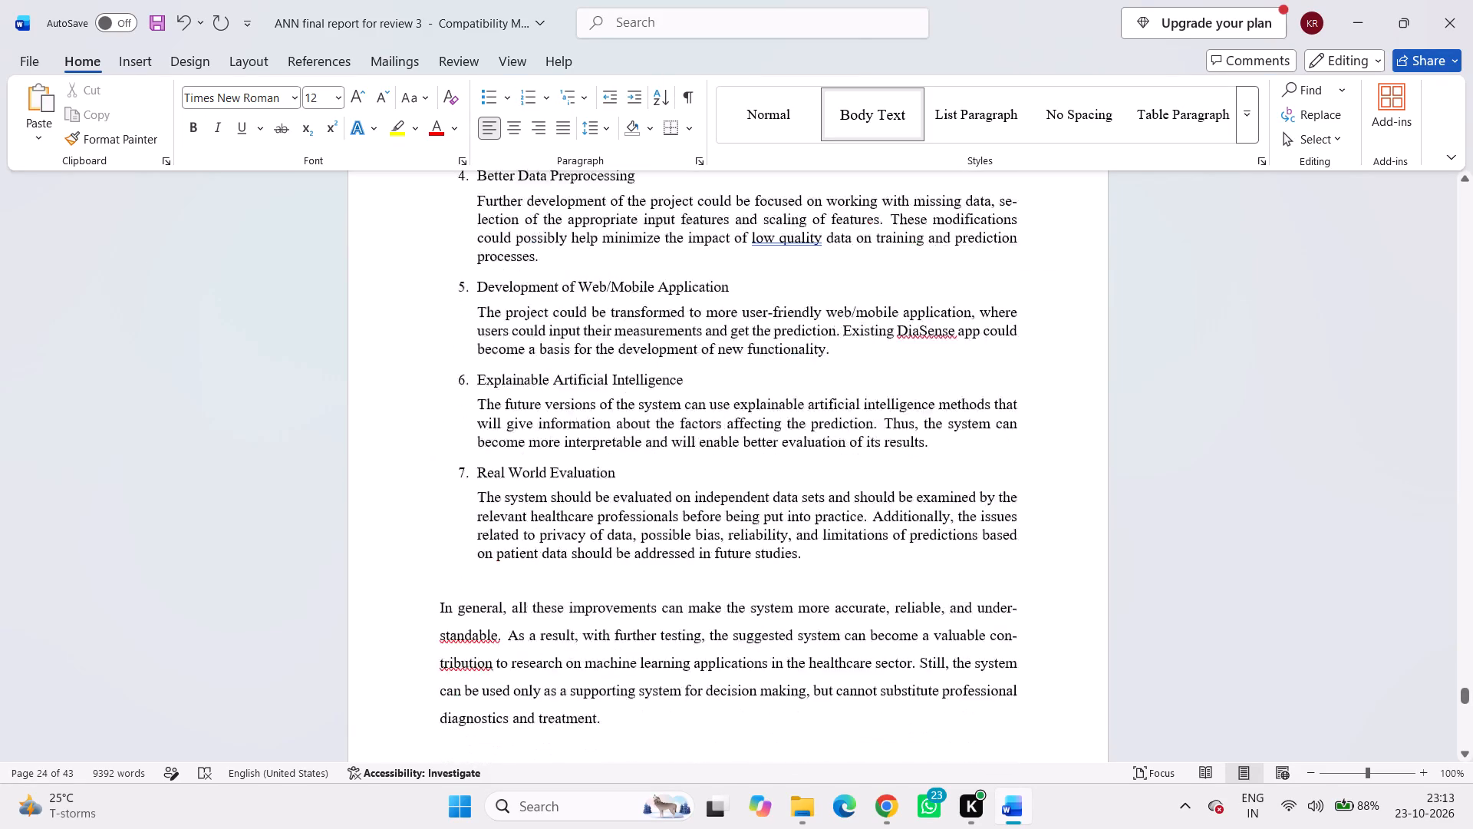
scroll(802, 478, "down", 19)
scroll(802, 478, "down", 3)
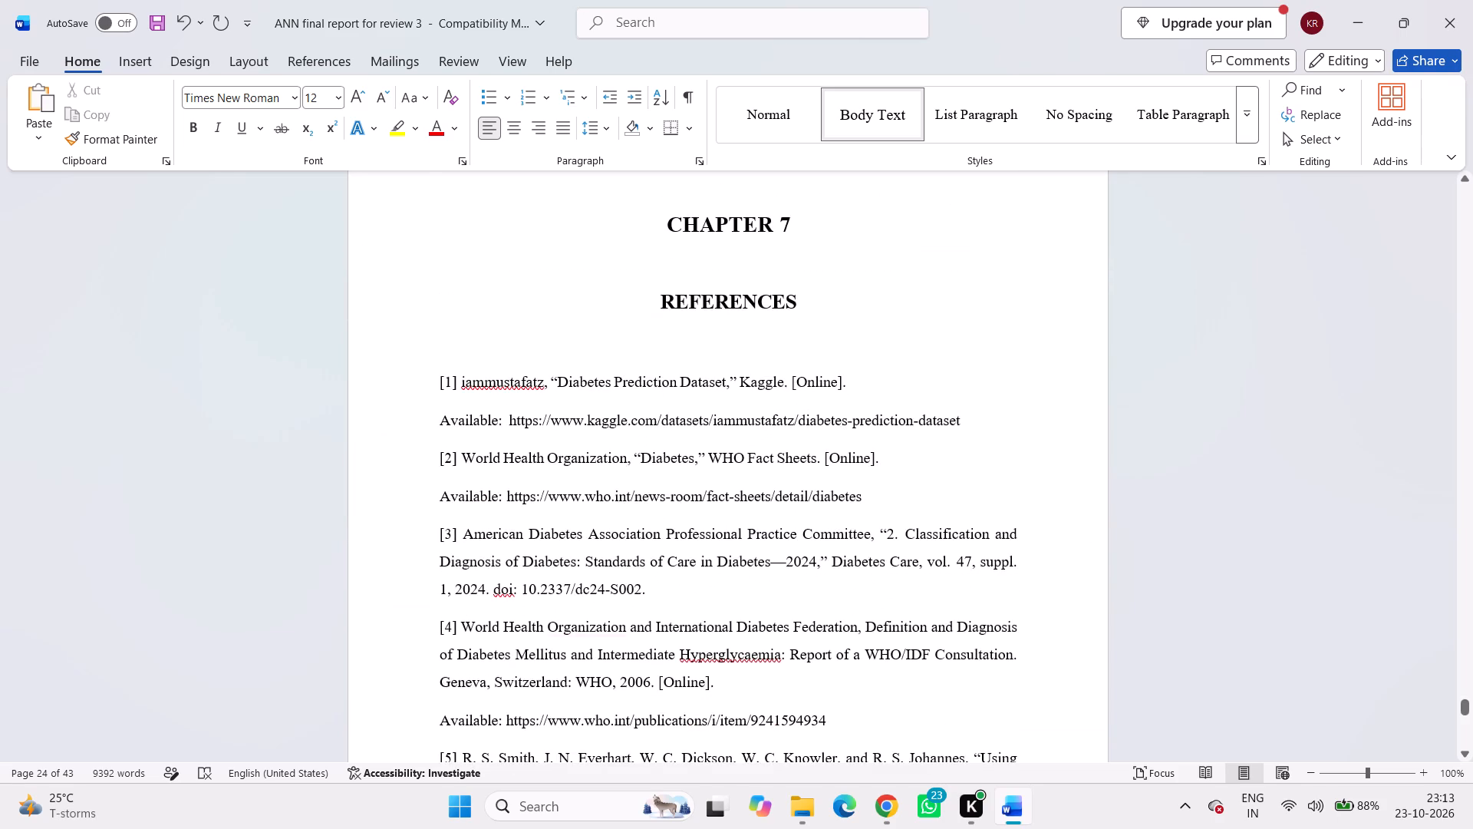
scroll(802, 478, "down", 19)
scroll(802, 478, "down", 14)
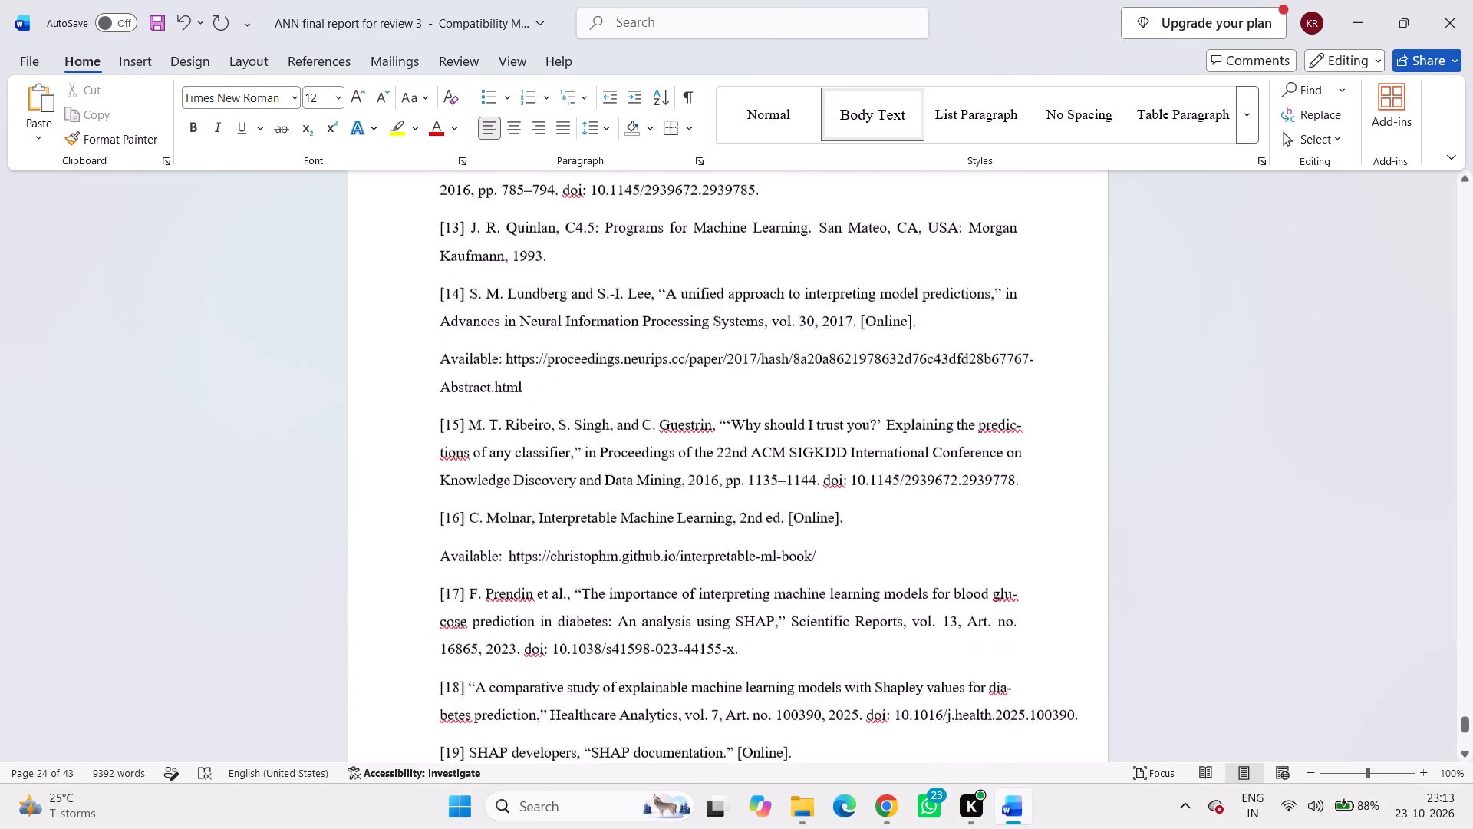
scroll(802, 478, "down", 14)
scroll(802, 478, "down", 14)
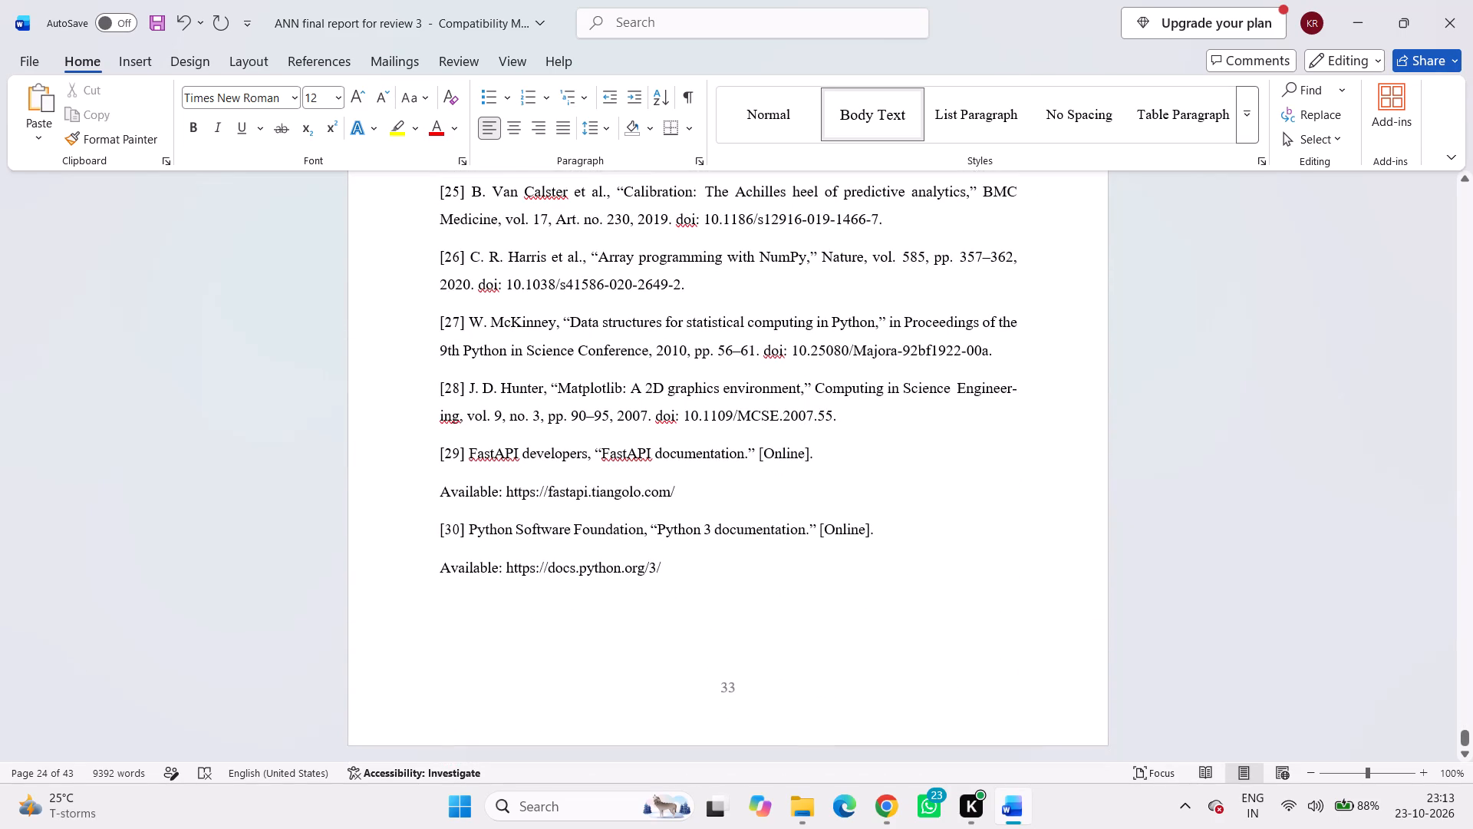
scroll(802, 478, "down", 4)
scroll(838, 598, "up", 18)
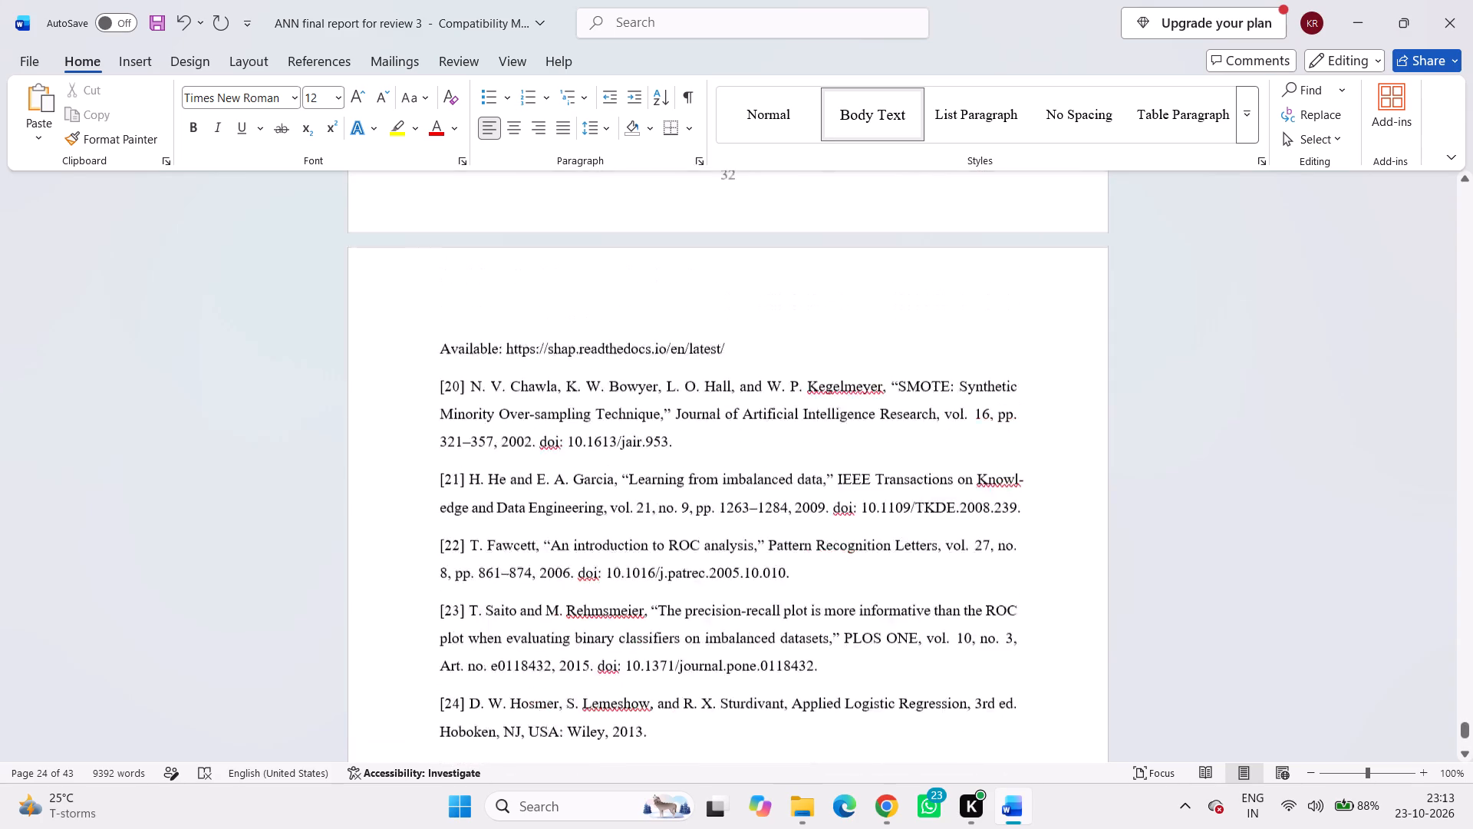
scroll(836, 597, "up", 13)
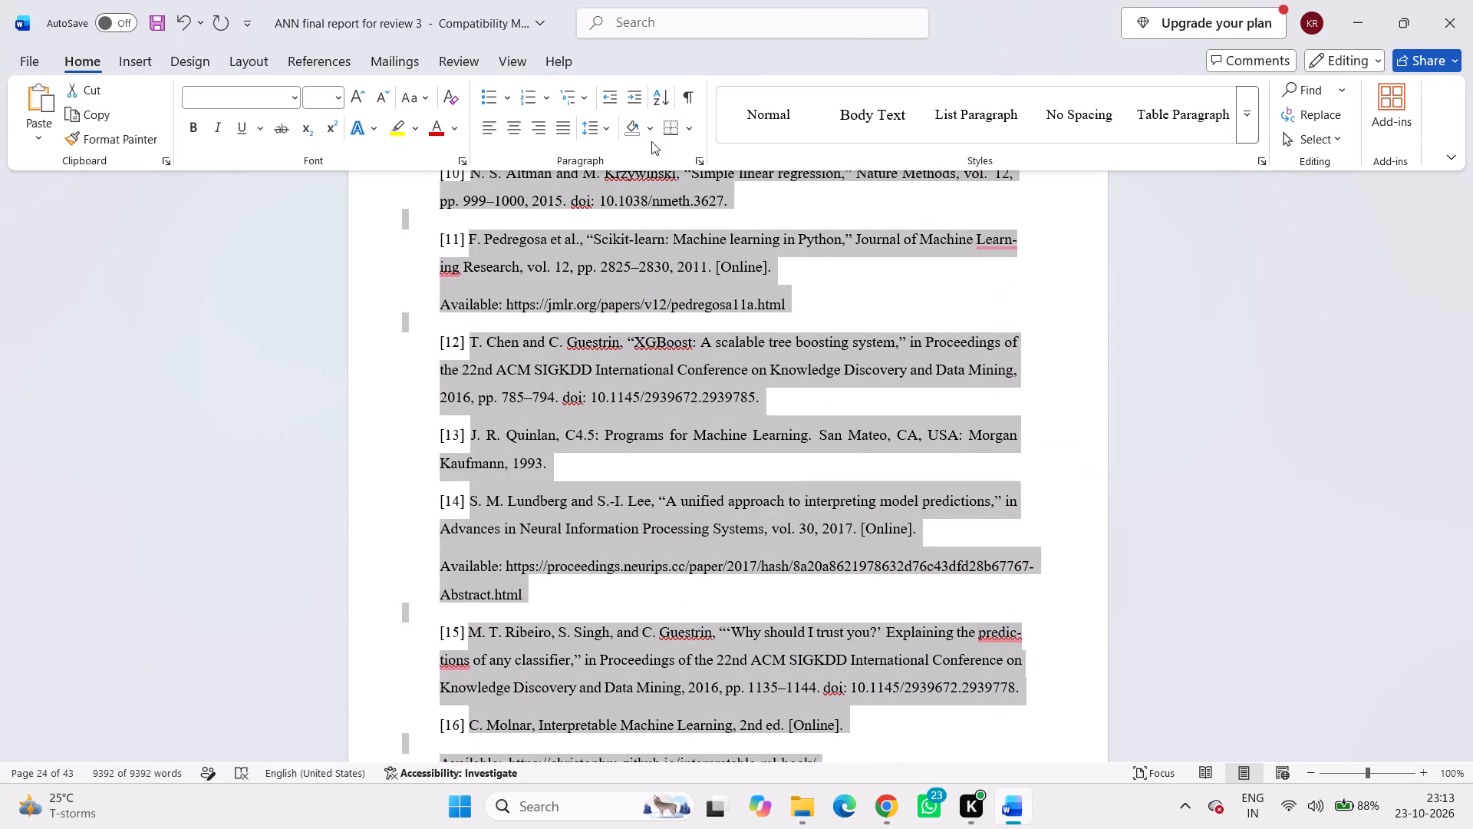
Check the spacing requirement in the Classroom Review 3 assignment and set the entire report's line spacing to Single.
left_click(696, 160)
left_click(856, 435)
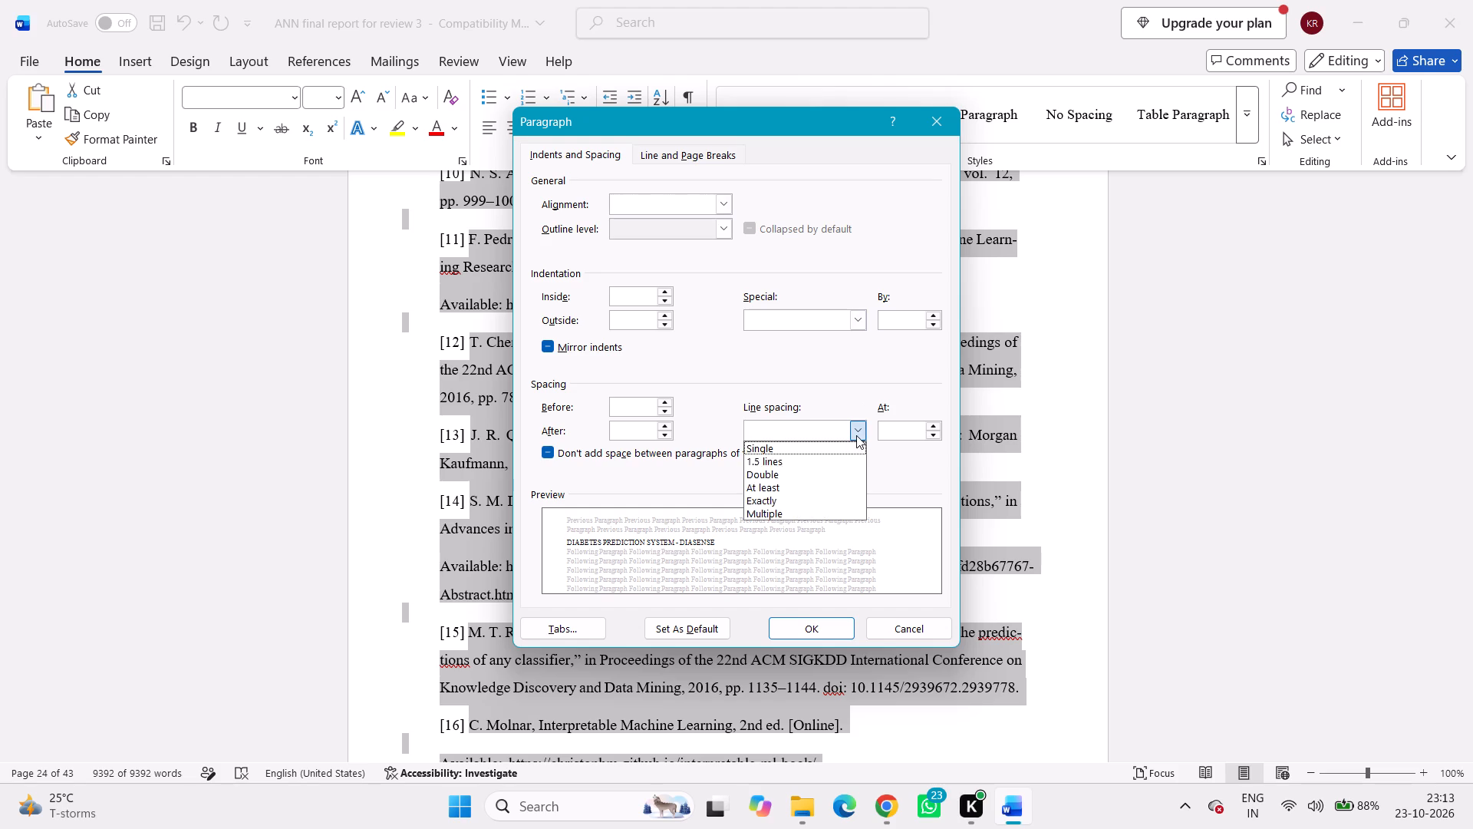
left_click(813, 510)
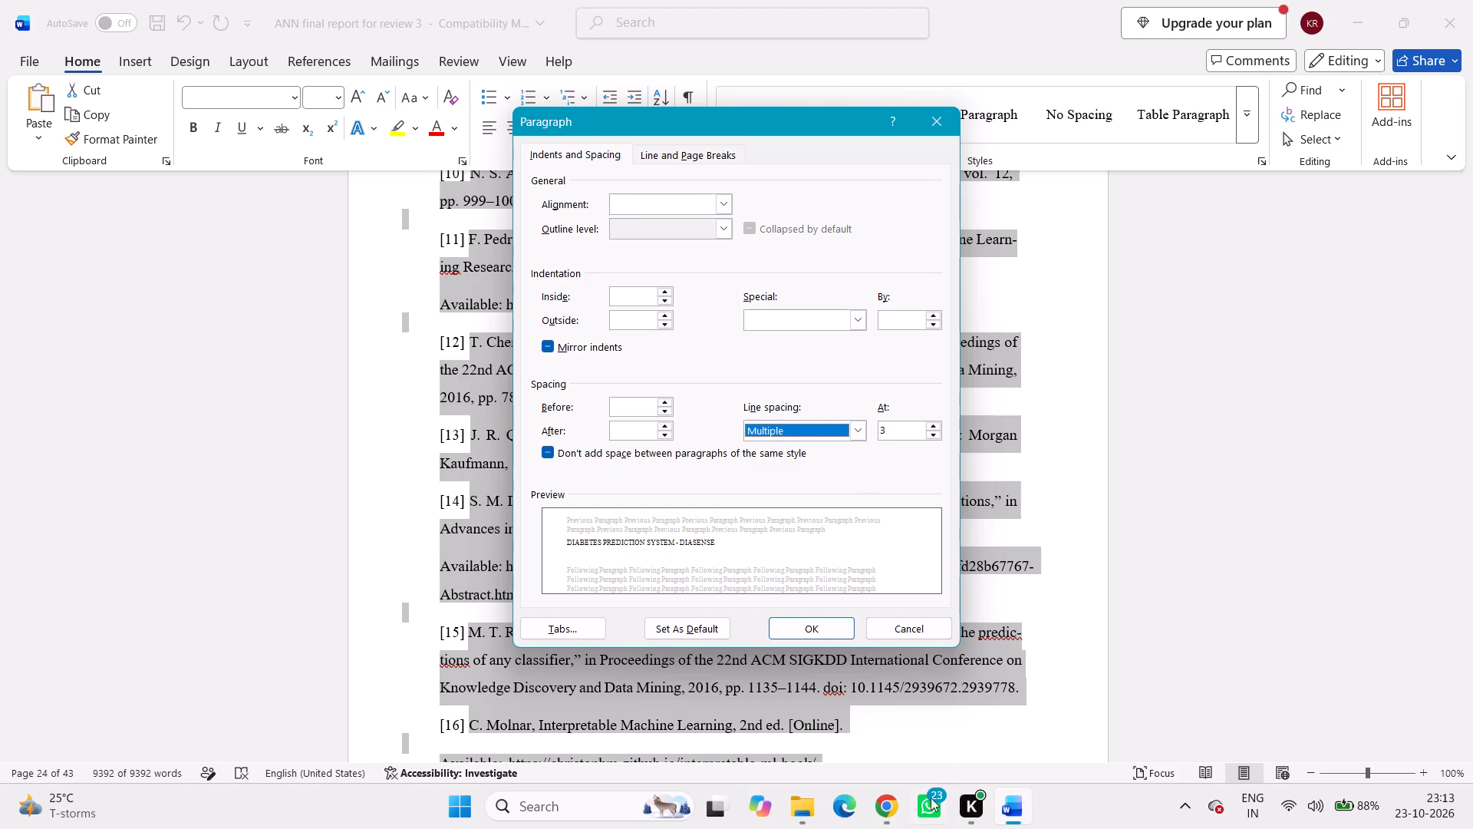
left_click(885, 820)
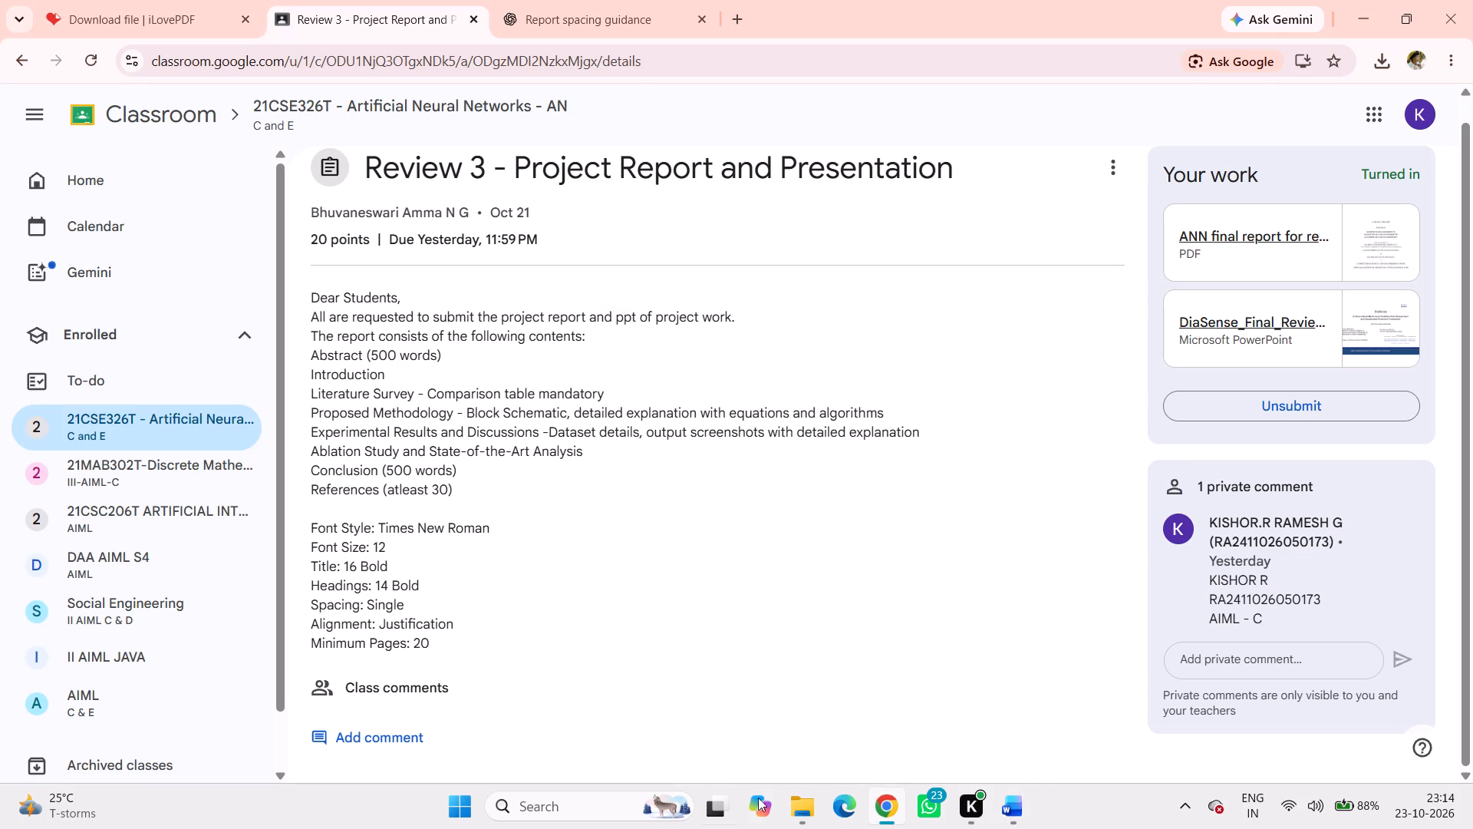
left_click(1003, 828)
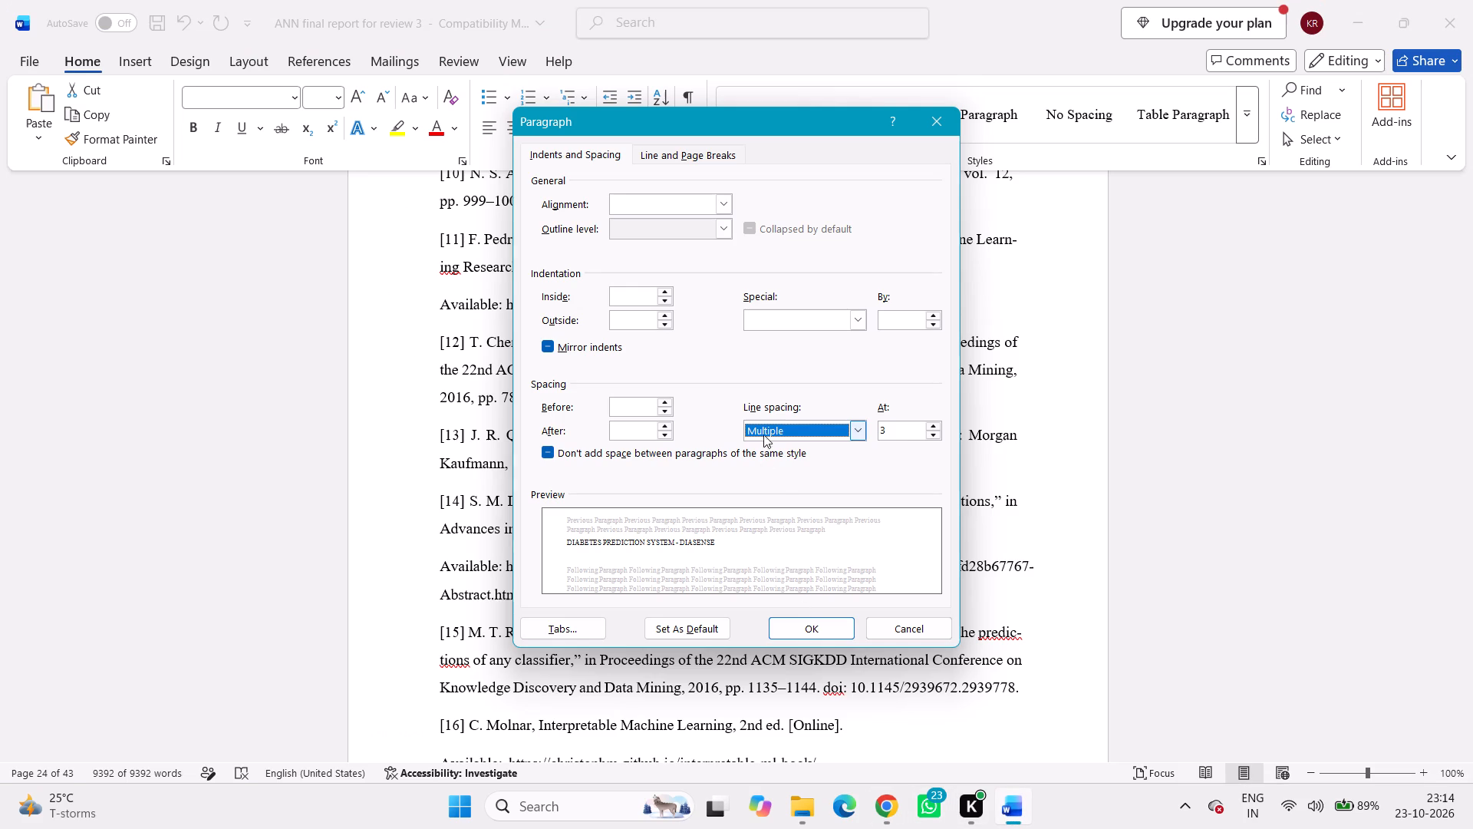
left_click(848, 431)
left_click(832, 450)
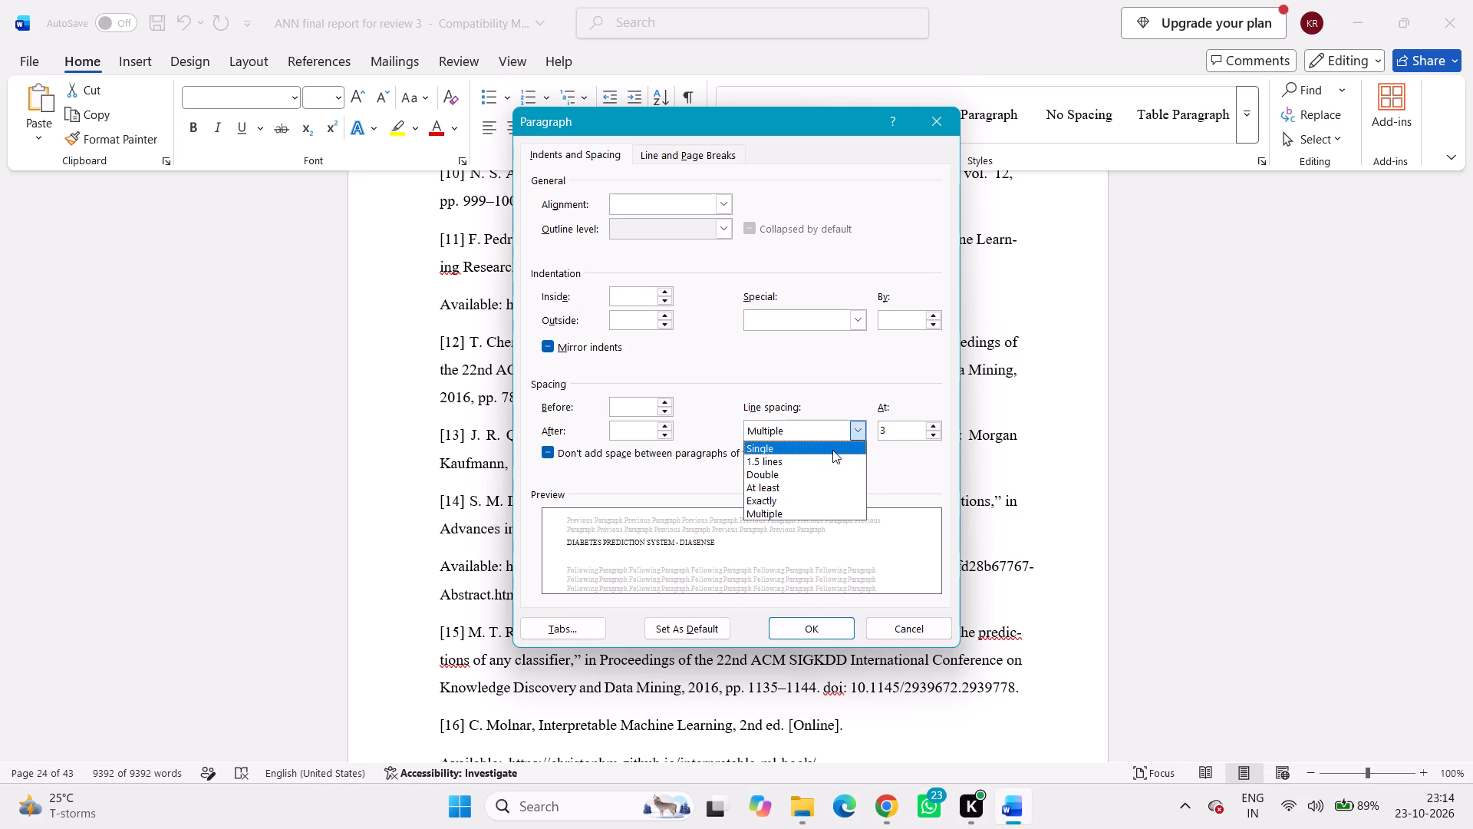
left_click(821, 632)
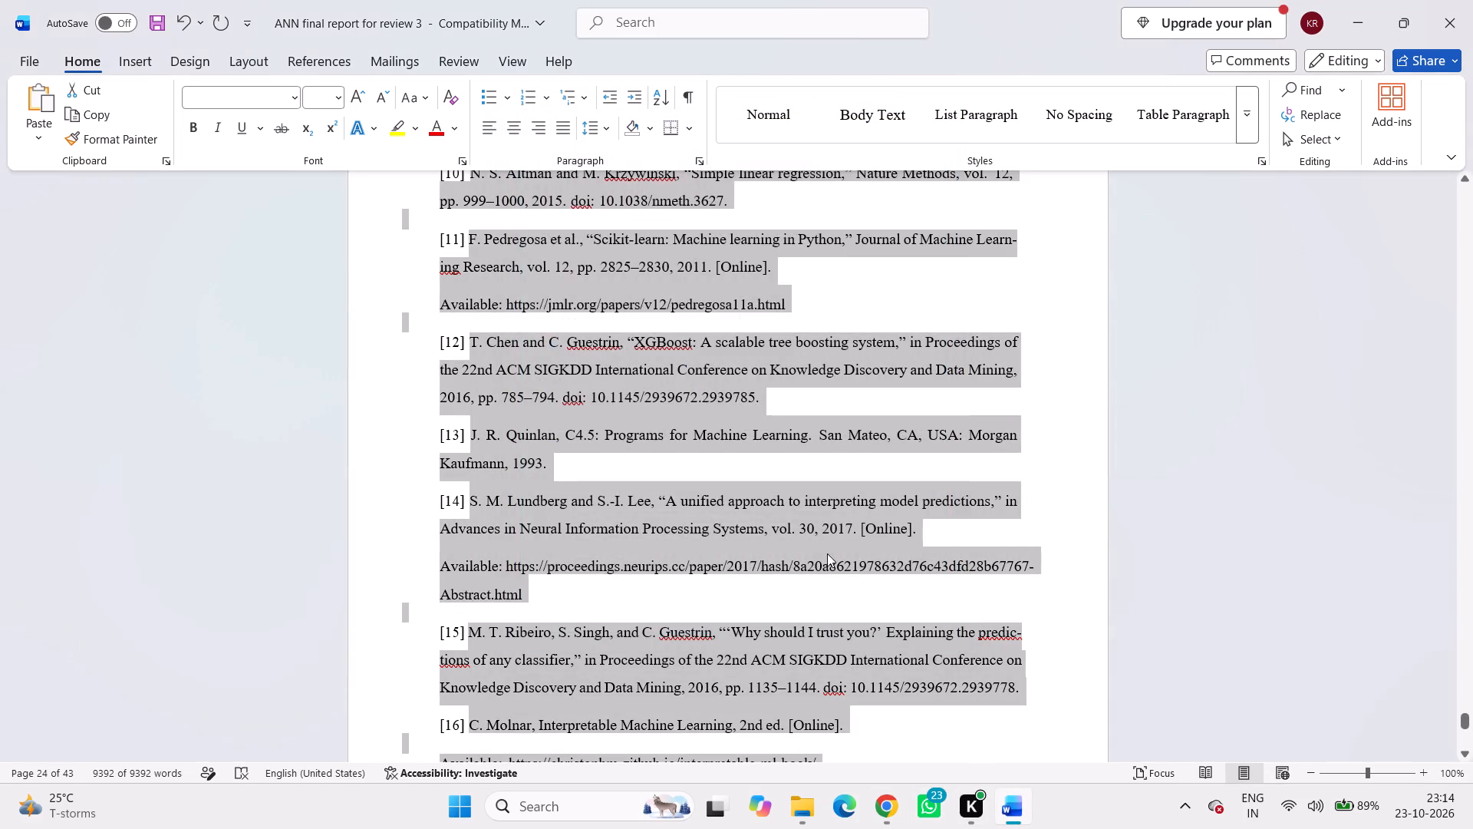
left_click(872, 259)
Examine the page layout from the References back through Chapter 6 to Table 5.2 in Chapter 5.
scroll(872, 259, "up", 5)
scroll(872, 259, "up", 19)
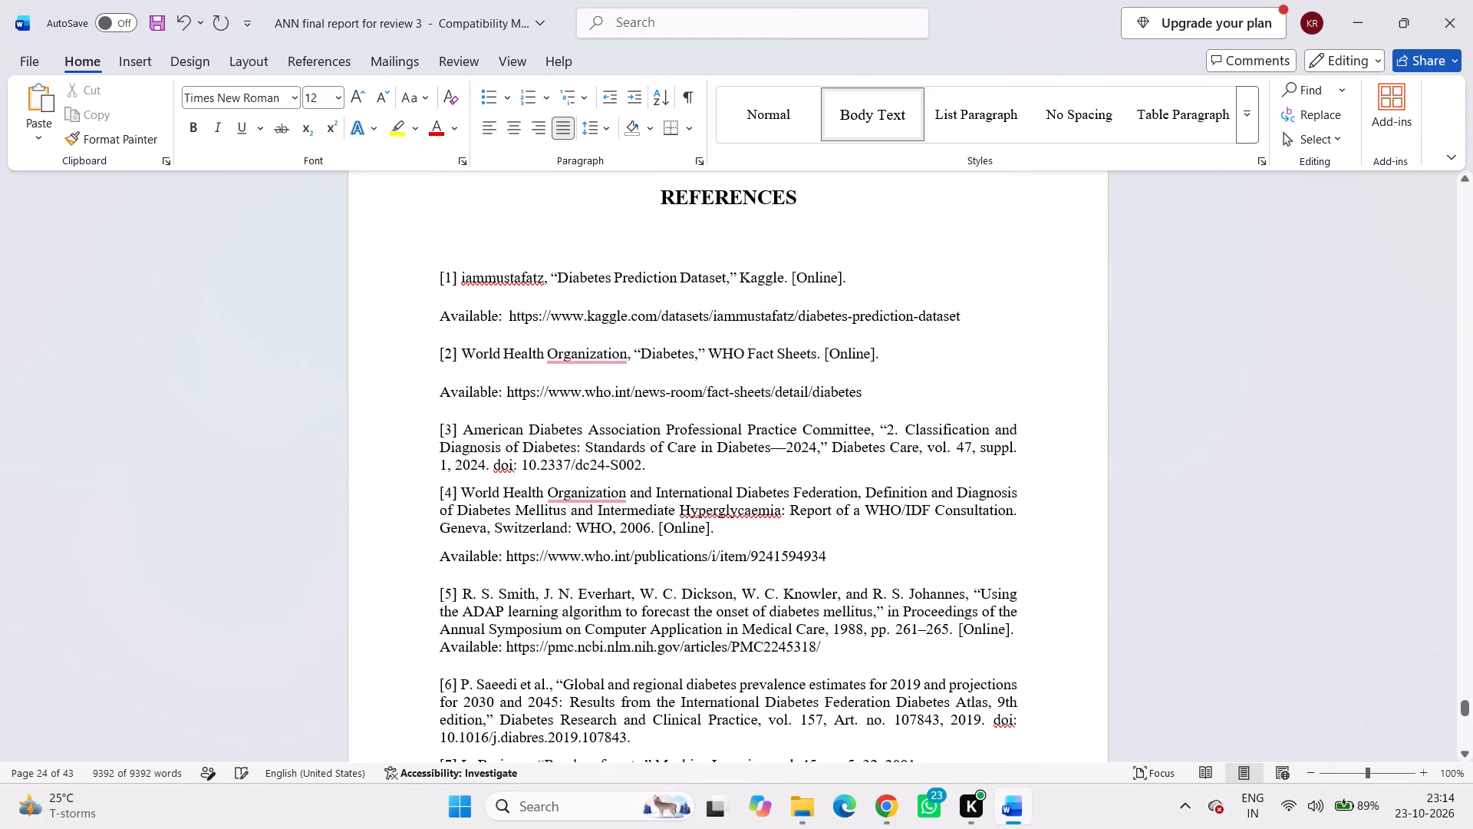
scroll(872, 258, "up", 20)
scroll(872, 258, "up", 9)
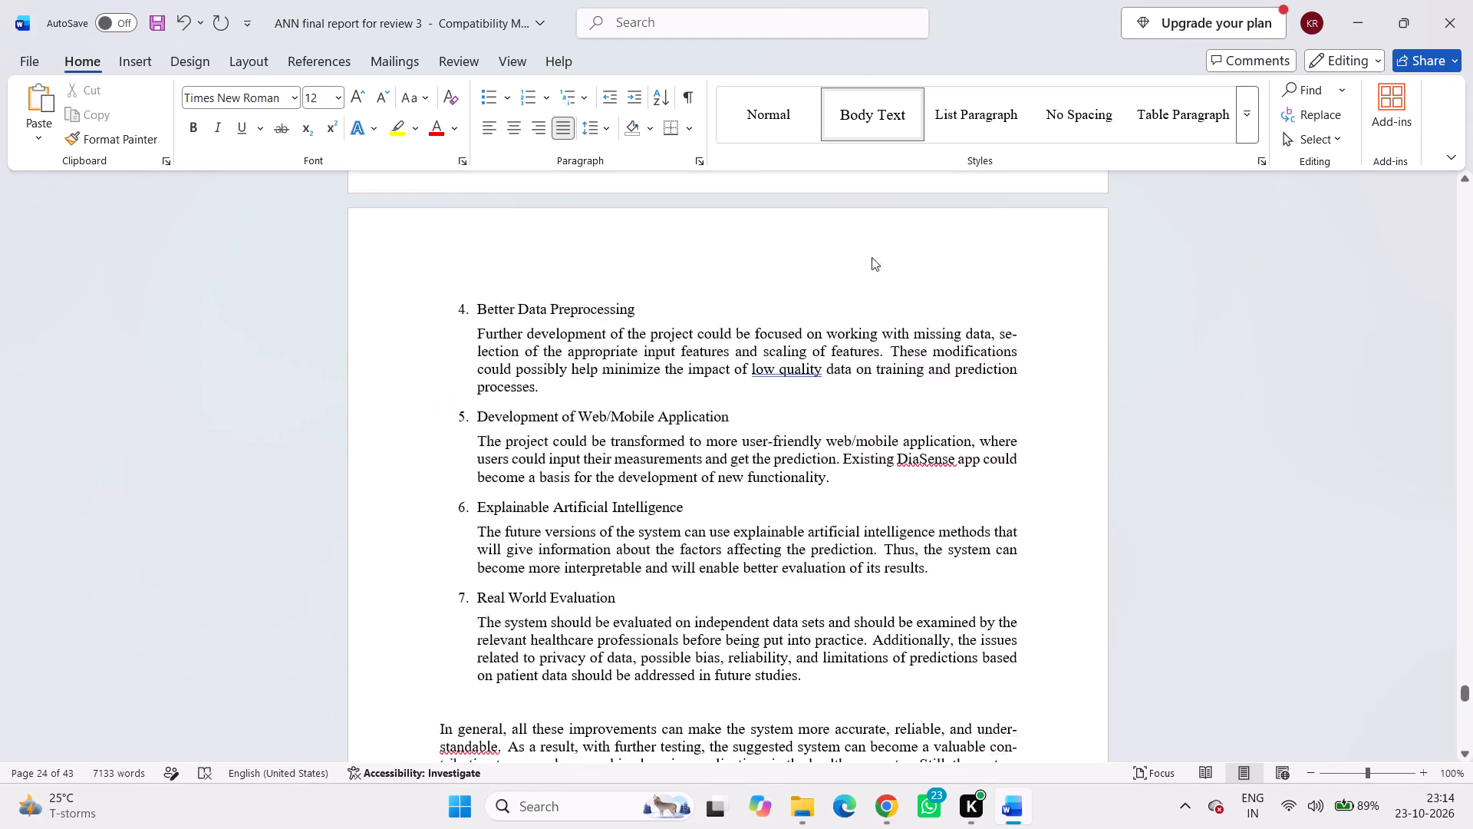
scroll(872, 257, "up", 20)
scroll(872, 257, "up", 20)
scroll(872, 257, "up", 2)
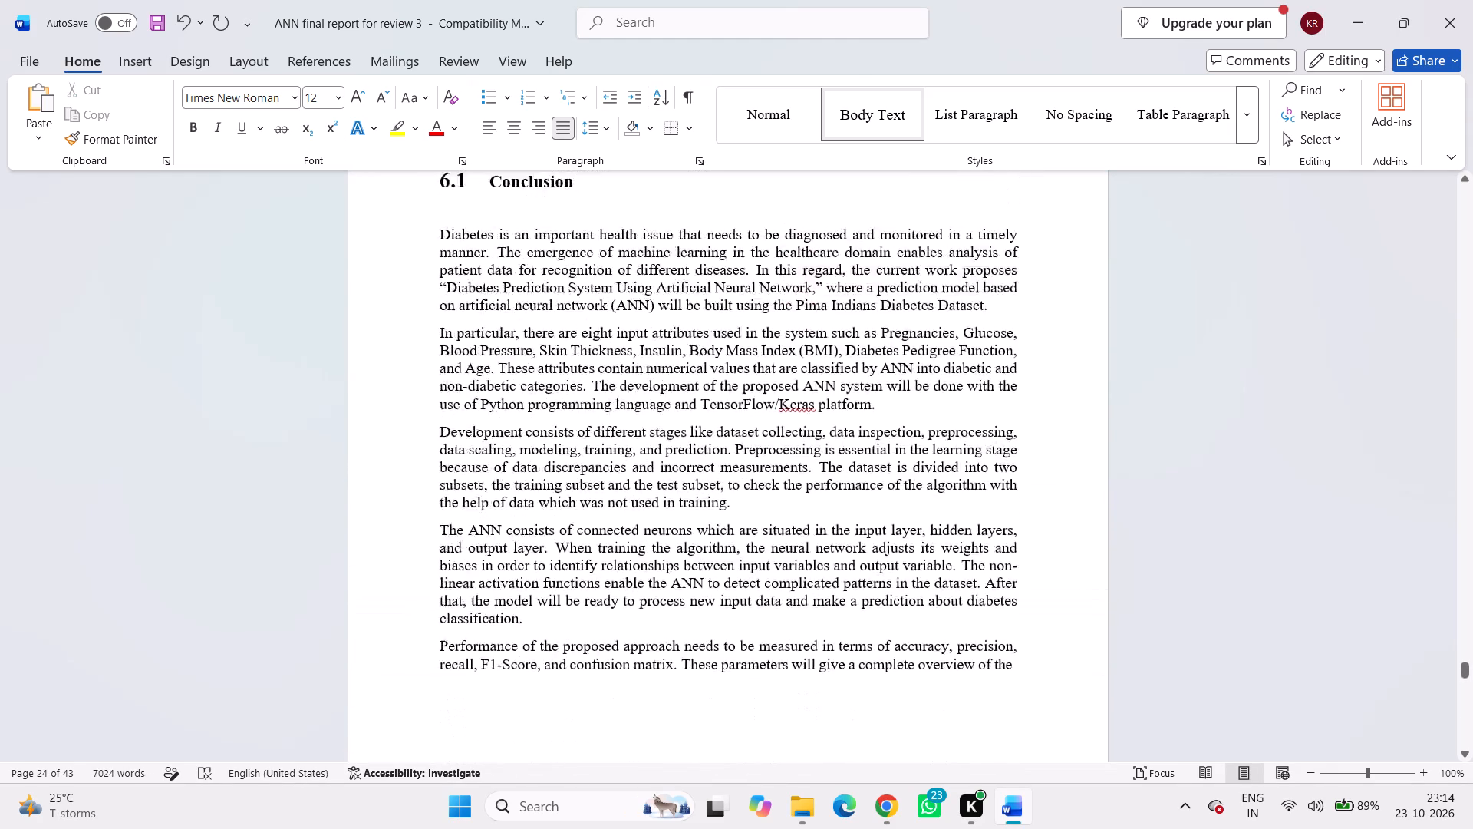
scroll(872, 257, "up", 20)
scroll(872, 257, "up", 18)
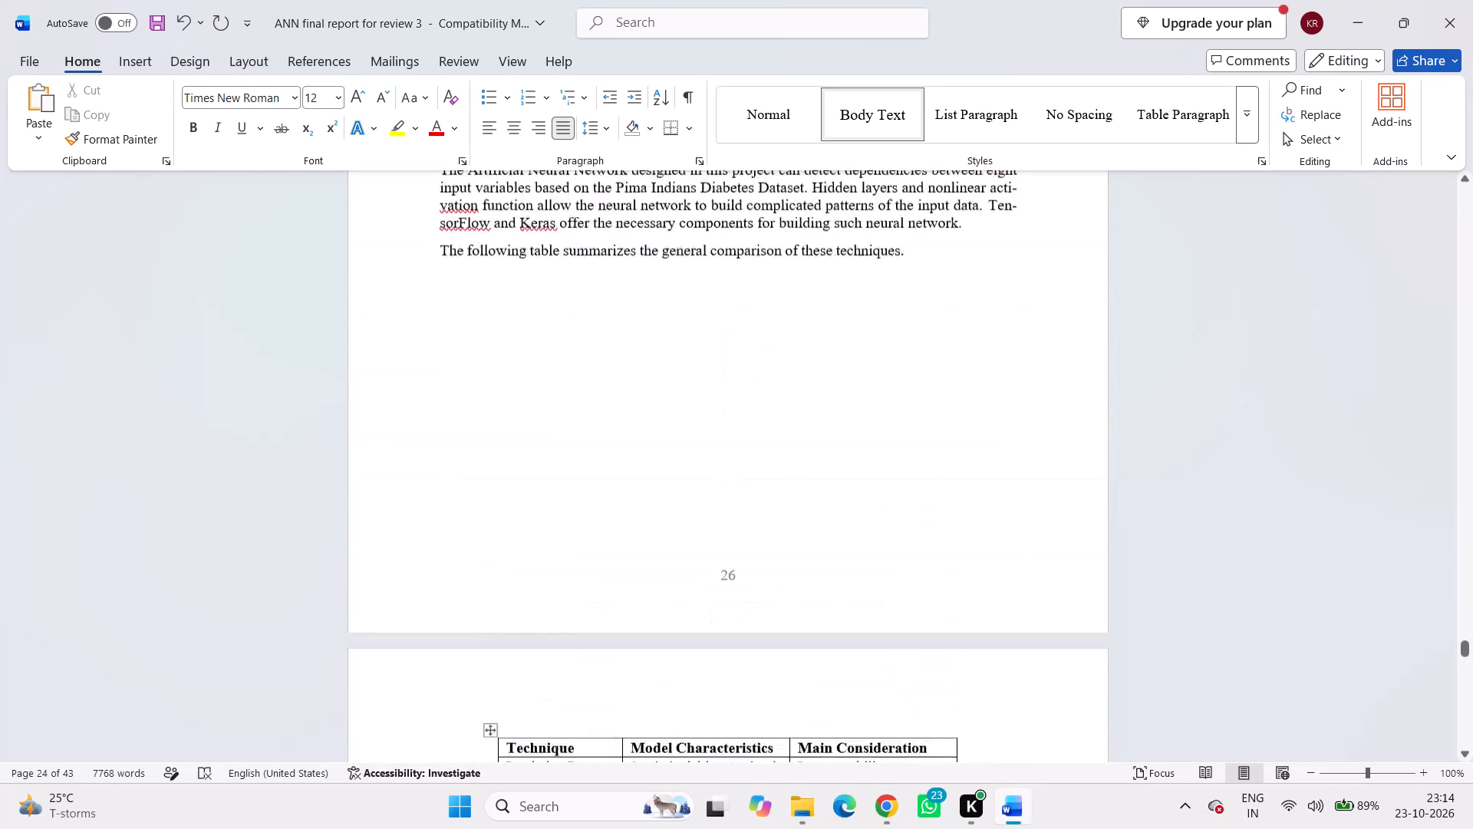
scroll(872, 257, "up", 20)
scroll(872, 257, "up", 9)
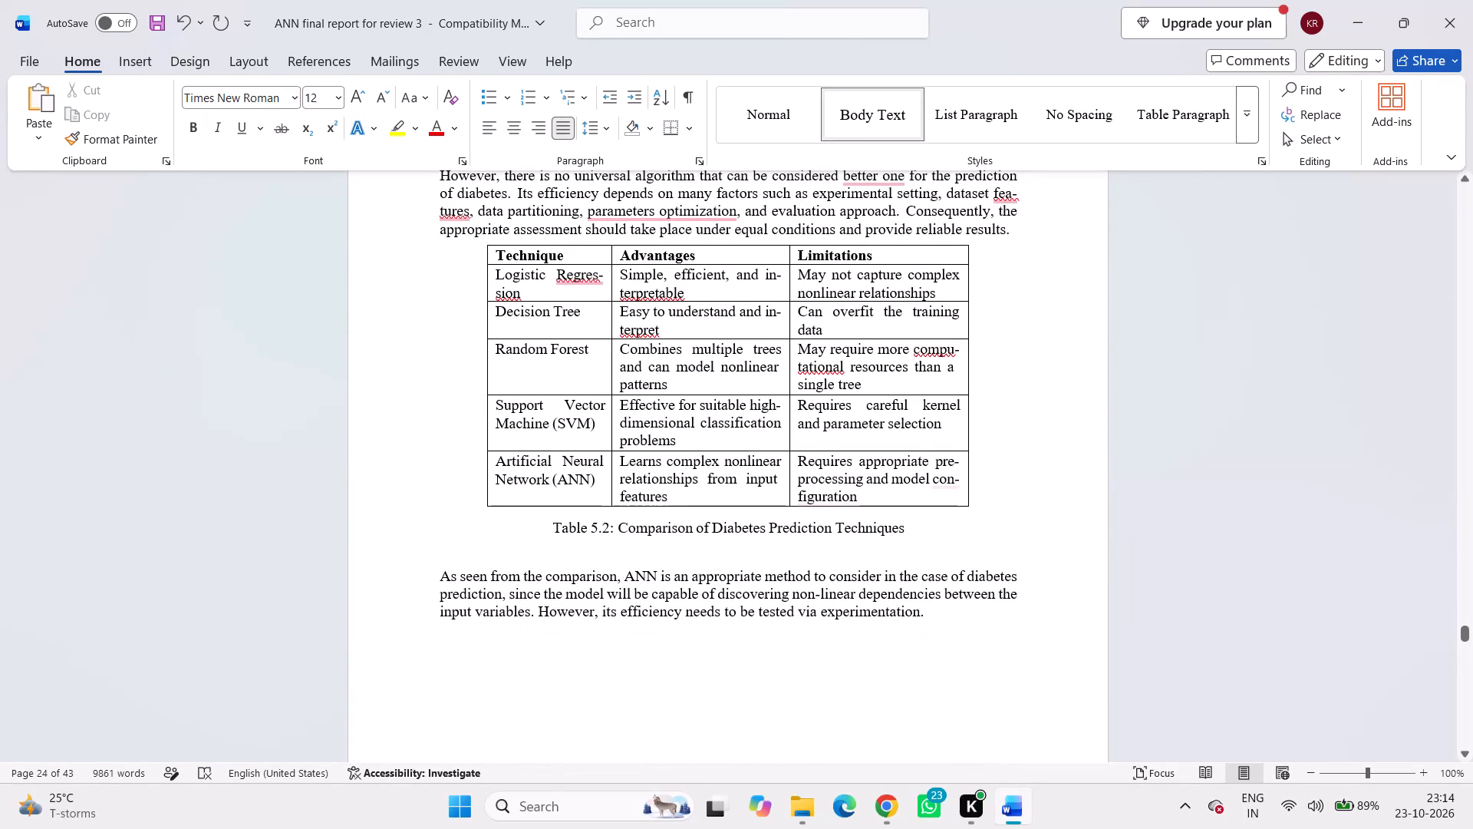
double_click(763, 598)
scroll(763, 597, "up", 4)
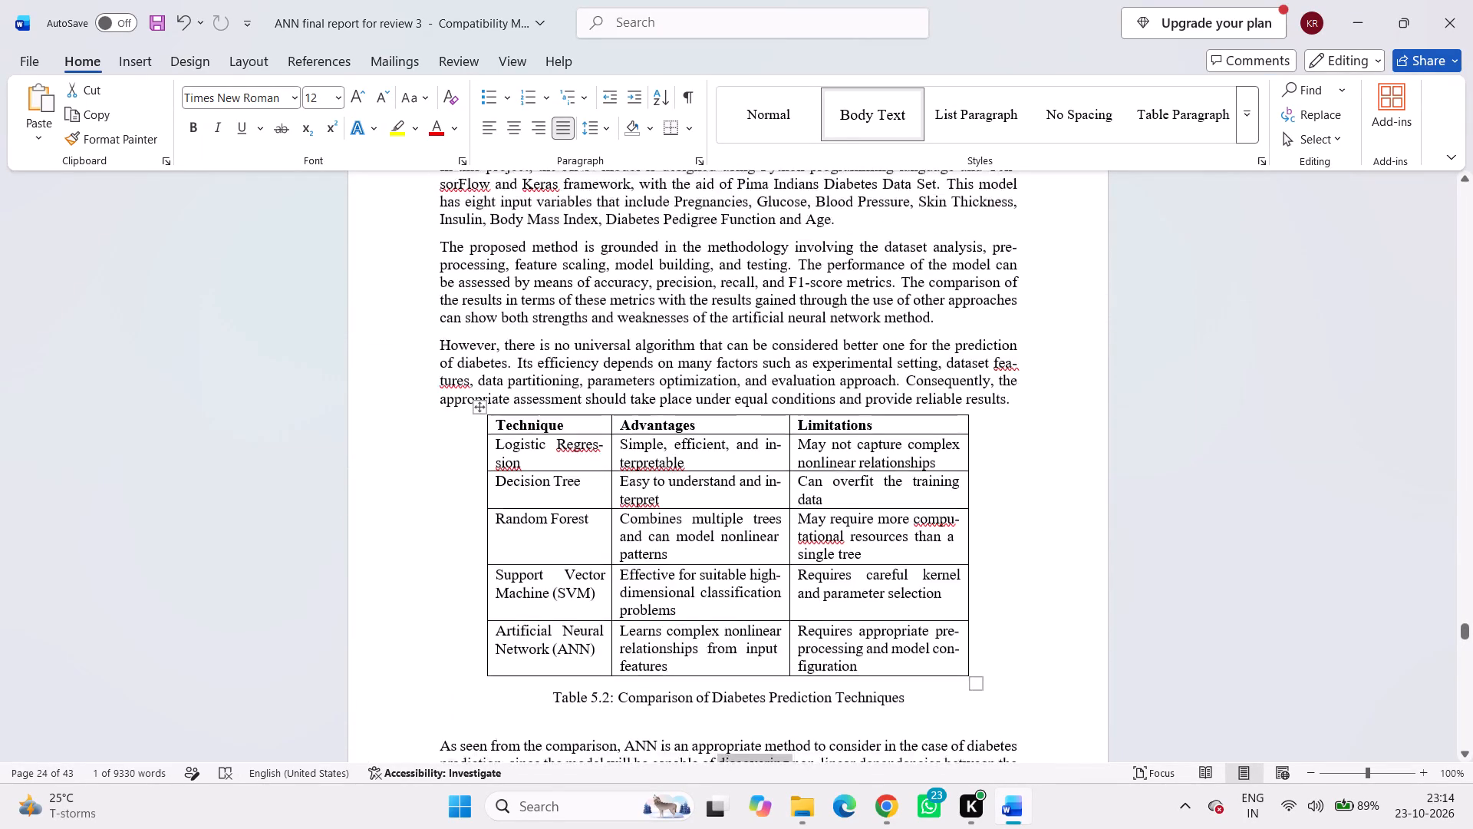
scroll(763, 597, "up", 8)
scroll(763, 597, "down", 4)
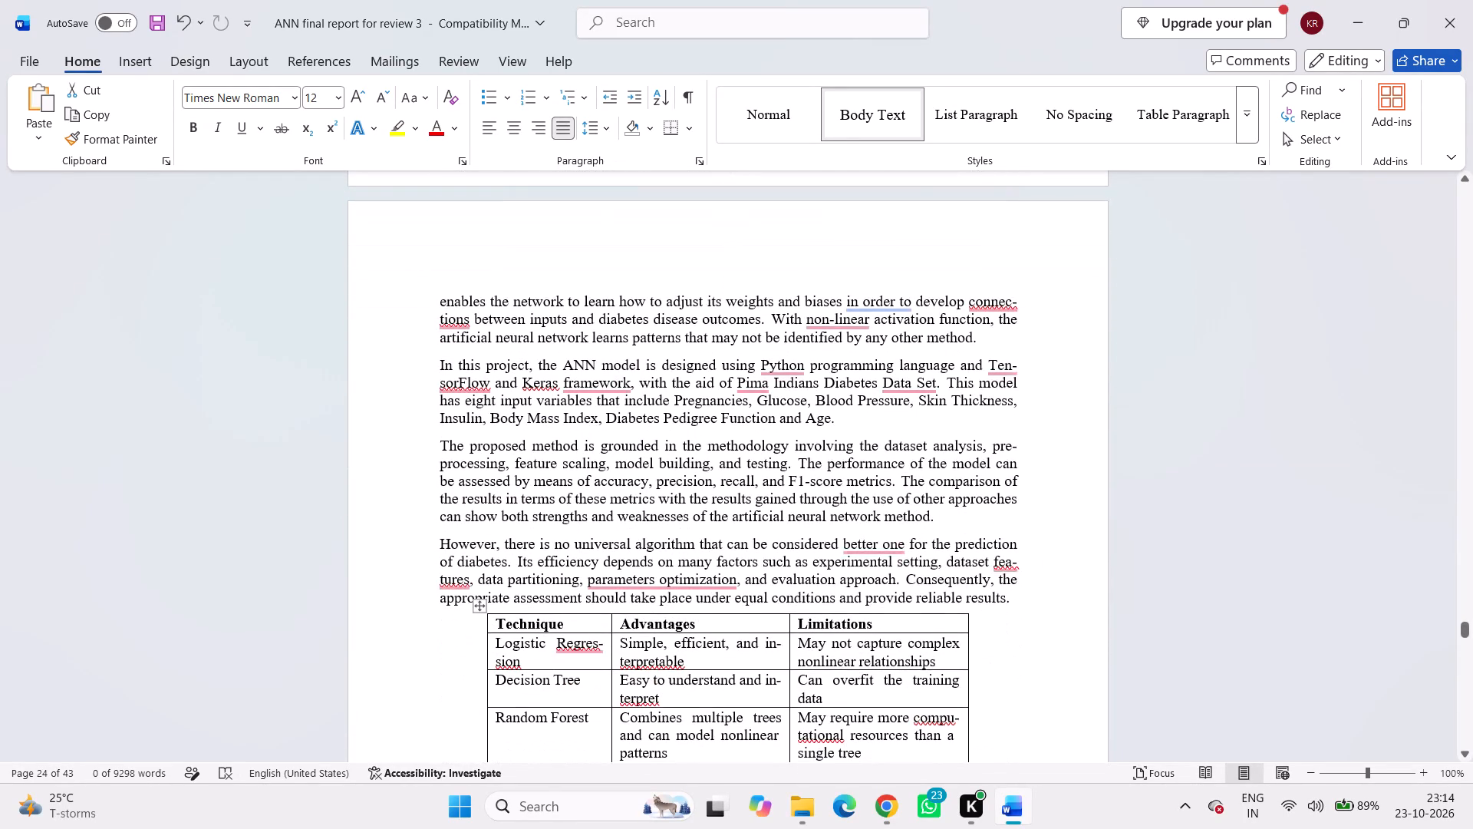
scroll(763, 597, "down", 4)
scroll(720, 516, "down", 2)
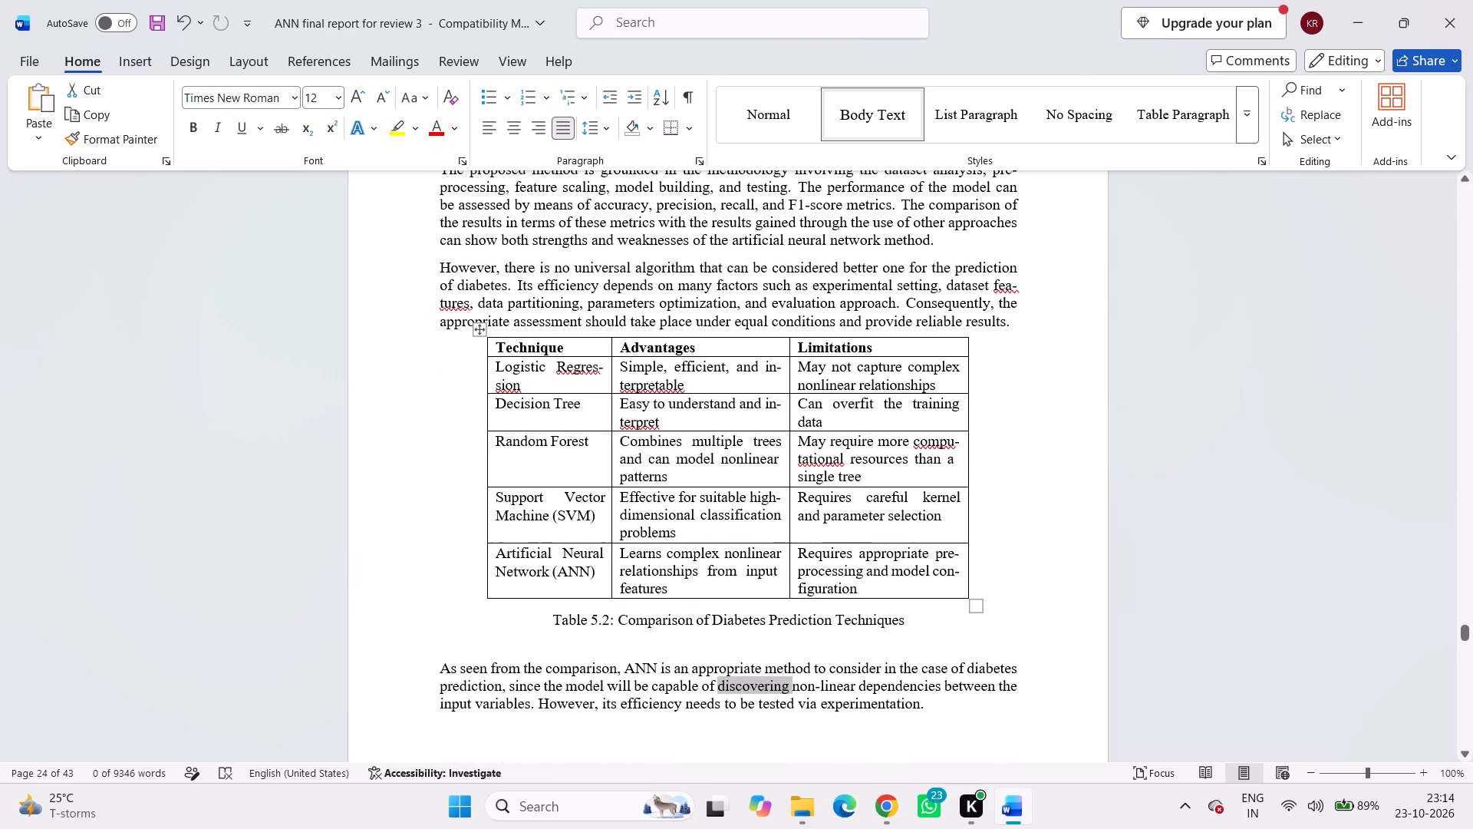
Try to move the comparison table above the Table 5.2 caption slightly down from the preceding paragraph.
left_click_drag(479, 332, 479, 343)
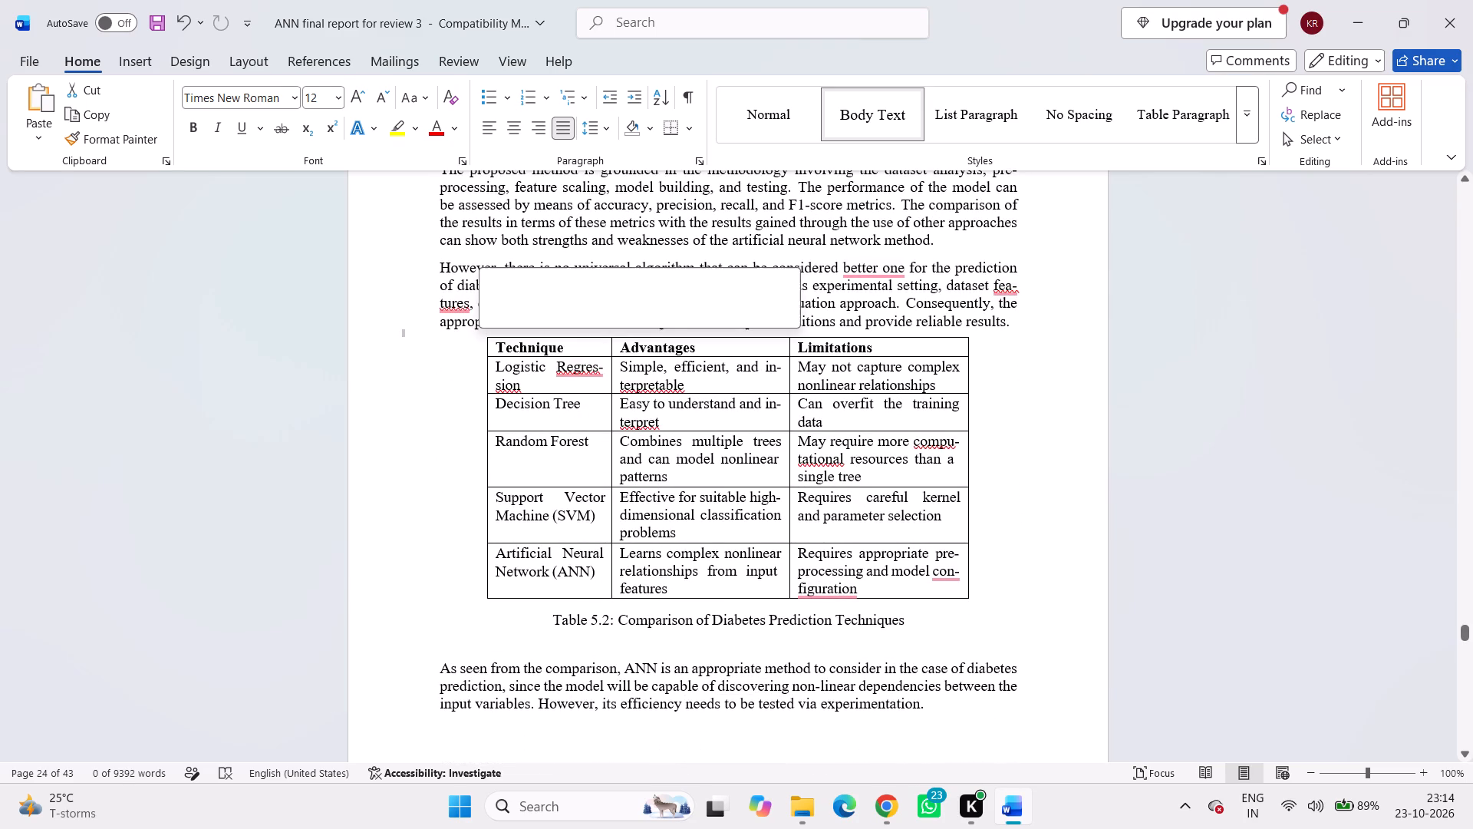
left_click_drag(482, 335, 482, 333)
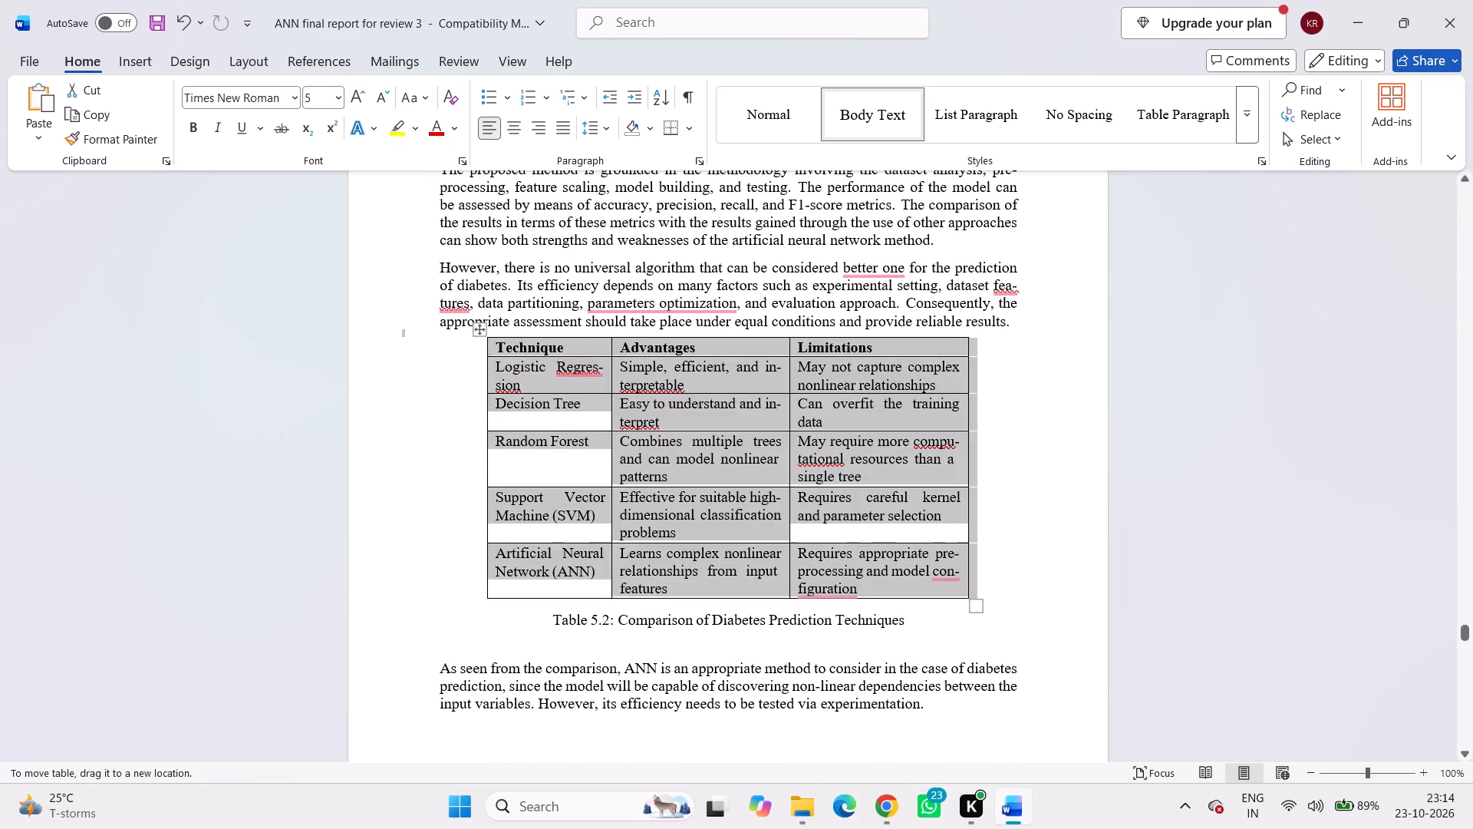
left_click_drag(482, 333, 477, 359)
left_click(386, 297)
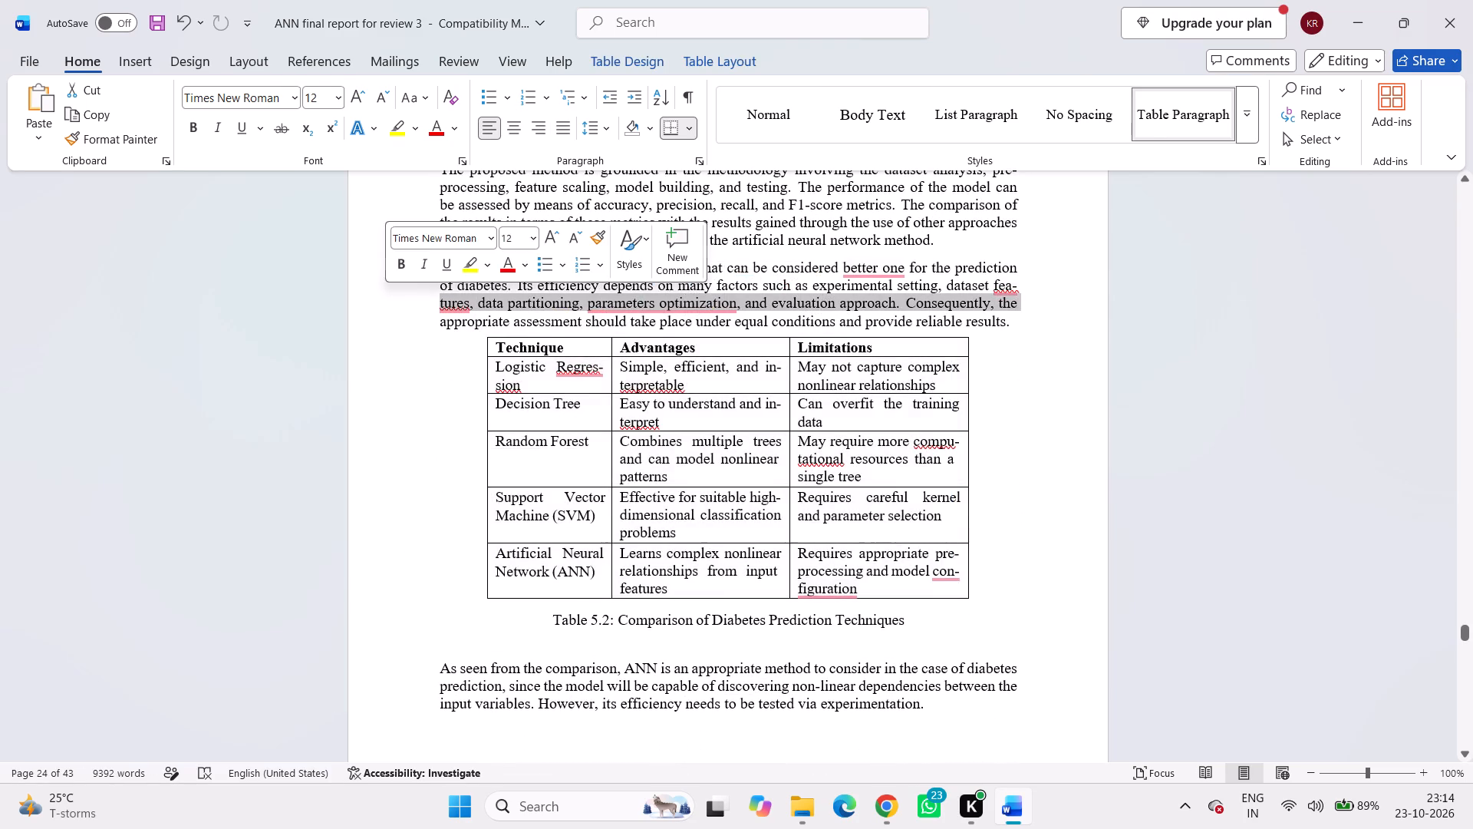
Examine the page layout from Table 5.2 back through the Chapter 4 figures and evaluation metrics to the Chapter 3 workflow diagram.
scroll(404, 315, "up", 7)
scroll(404, 315, "up", 16)
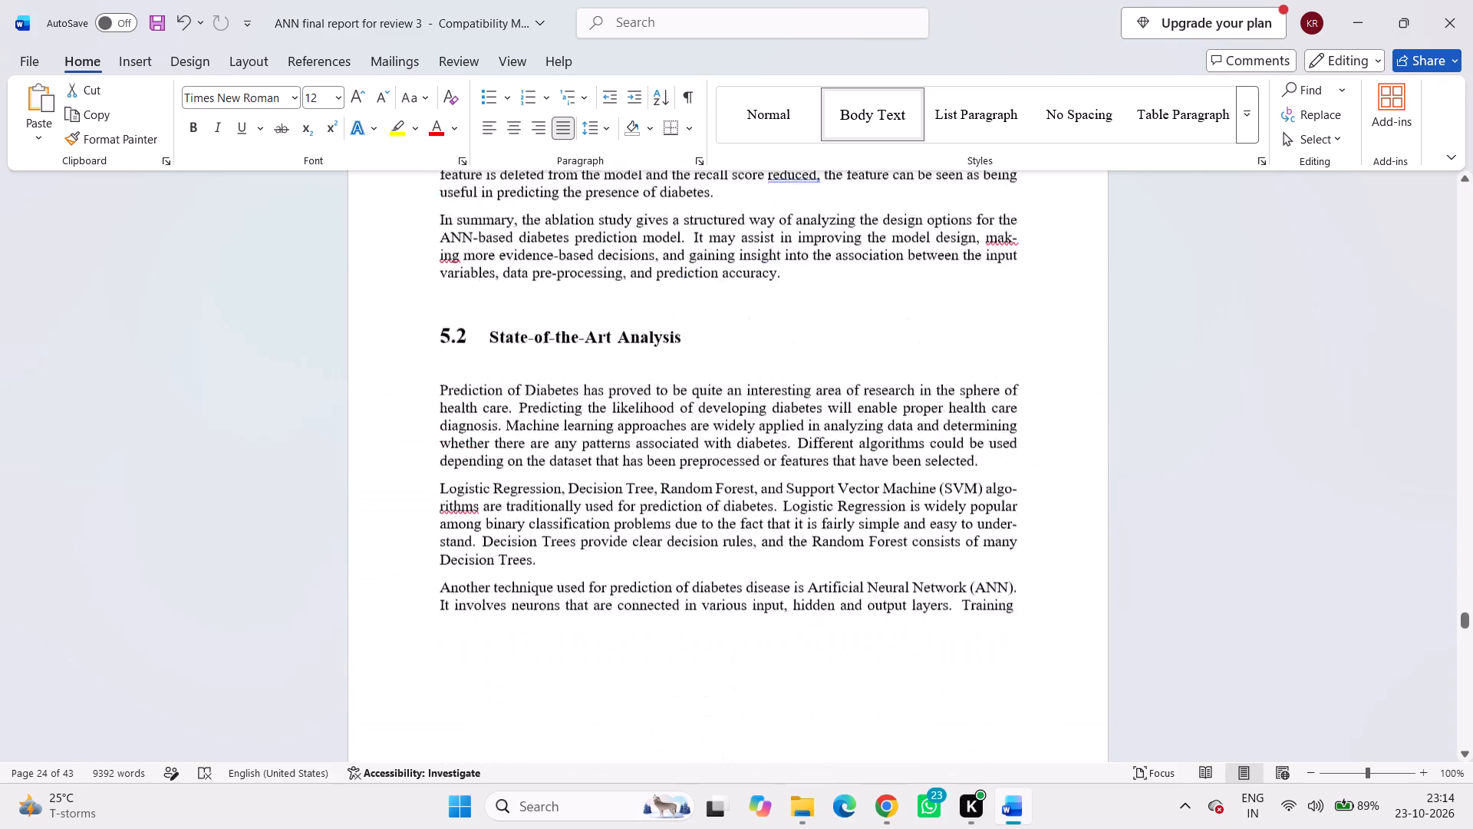
scroll(404, 315, "up", 20)
scroll(404, 315, "up", 20)
scroll(404, 315, "up", 2)
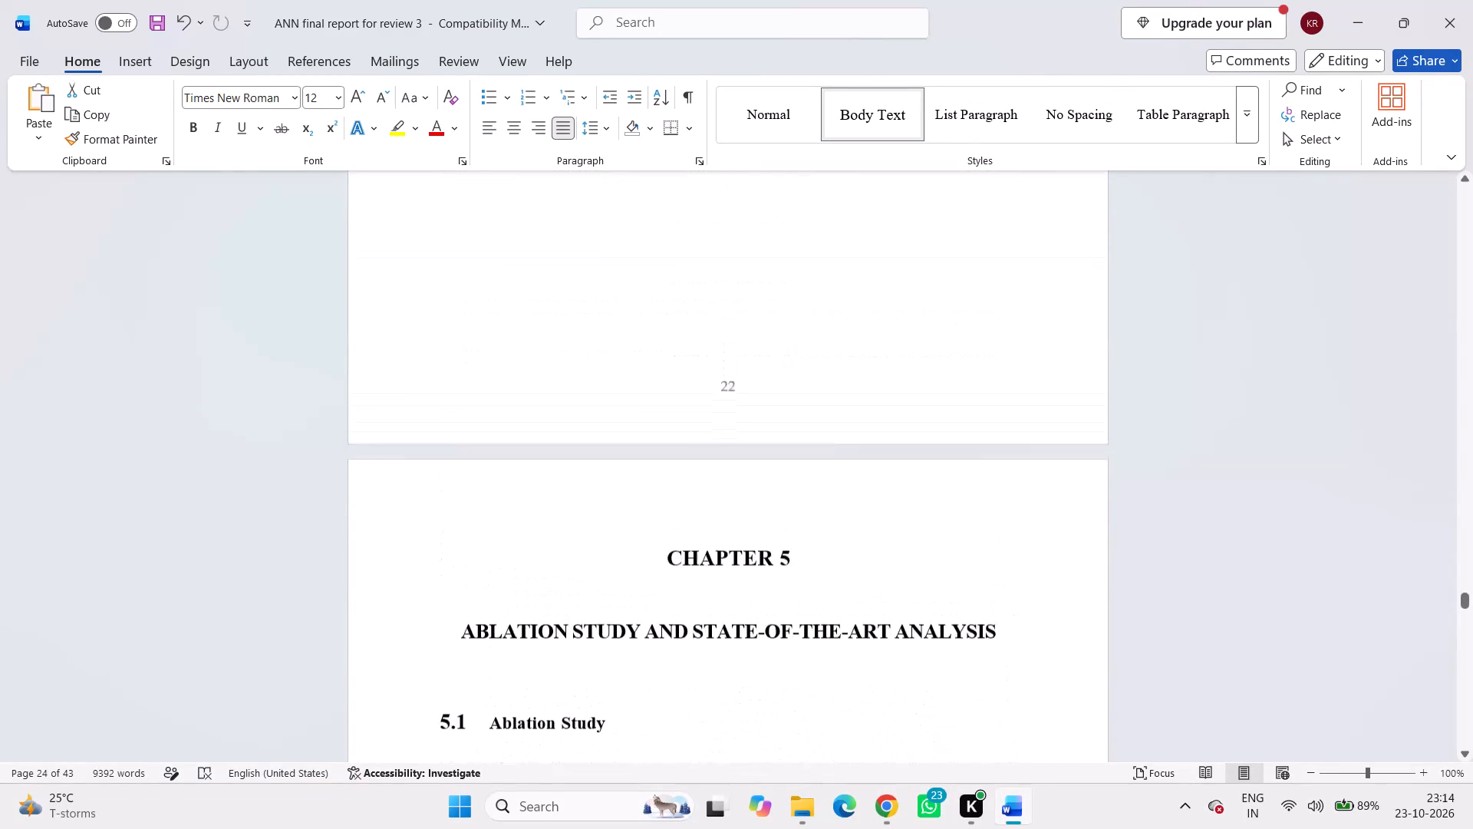
scroll(404, 316, "up", 20)
scroll(404, 316, "up", 20)
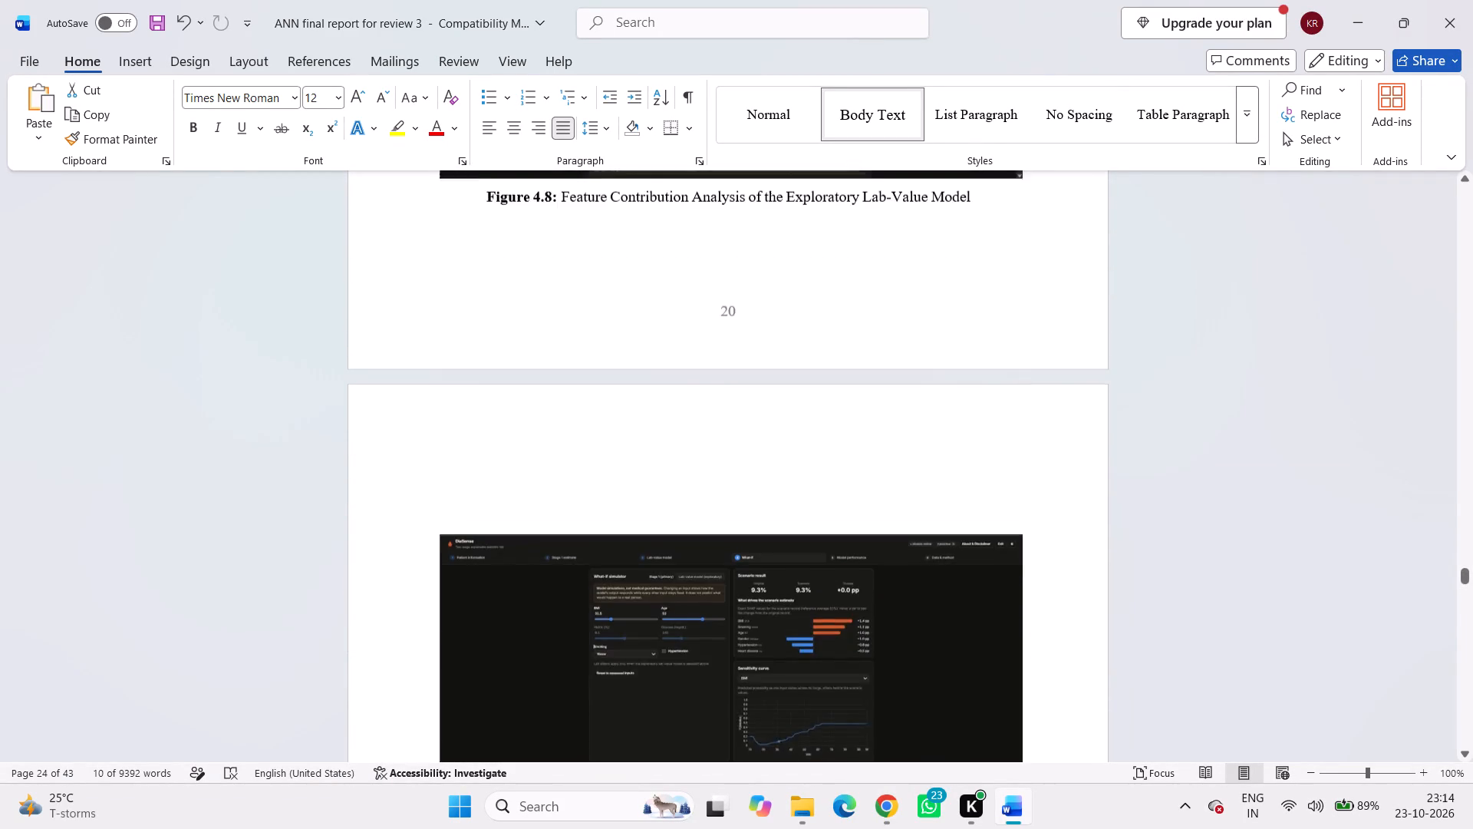
scroll(414, 395, "down", 20)
scroll(414, 395, "down", 12)
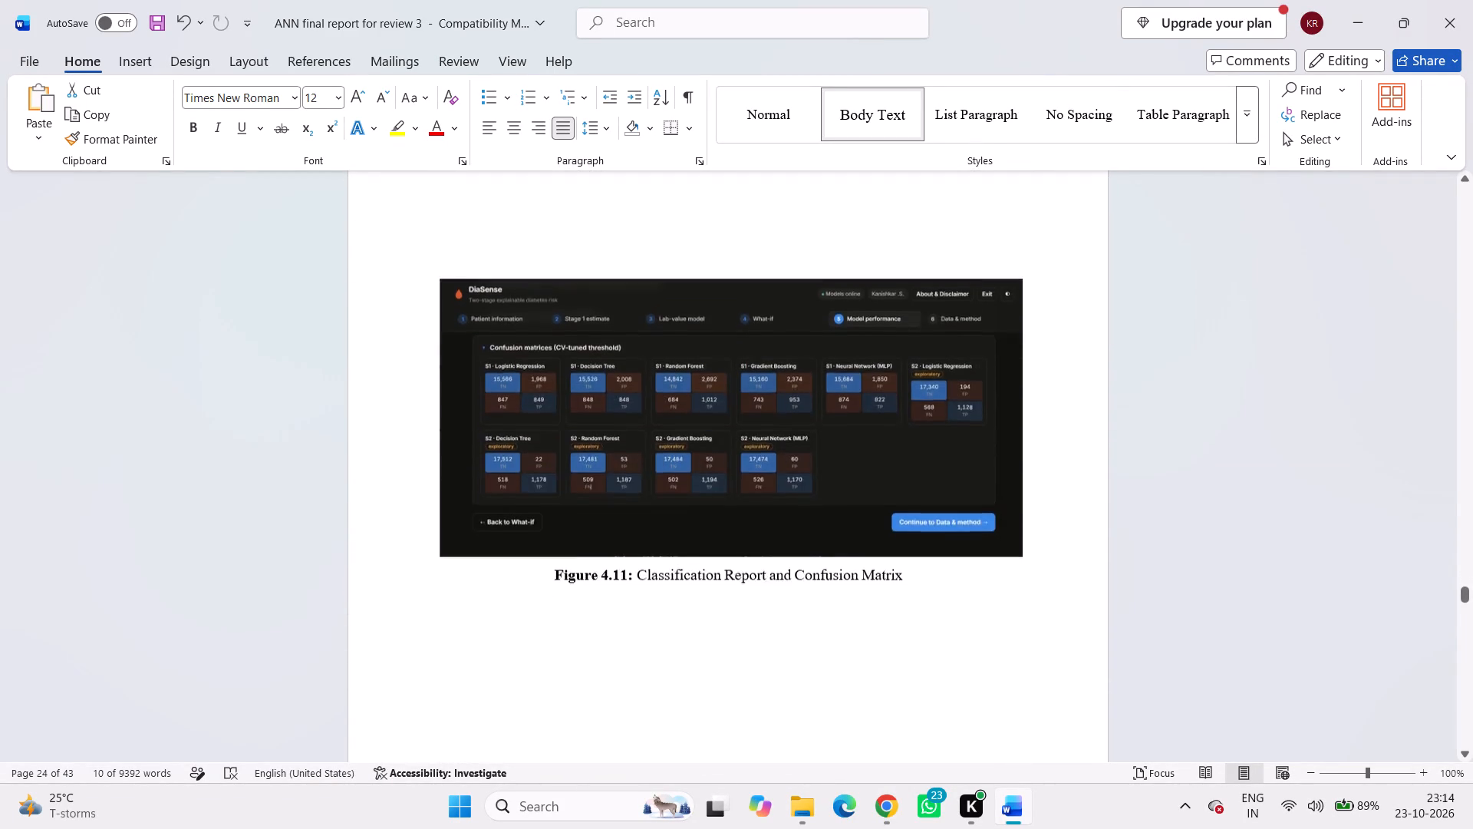
scroll(518, 335, "down", 20)
scroll(518, 335, "down", 4)
scroll(517, 341, "up", 5)
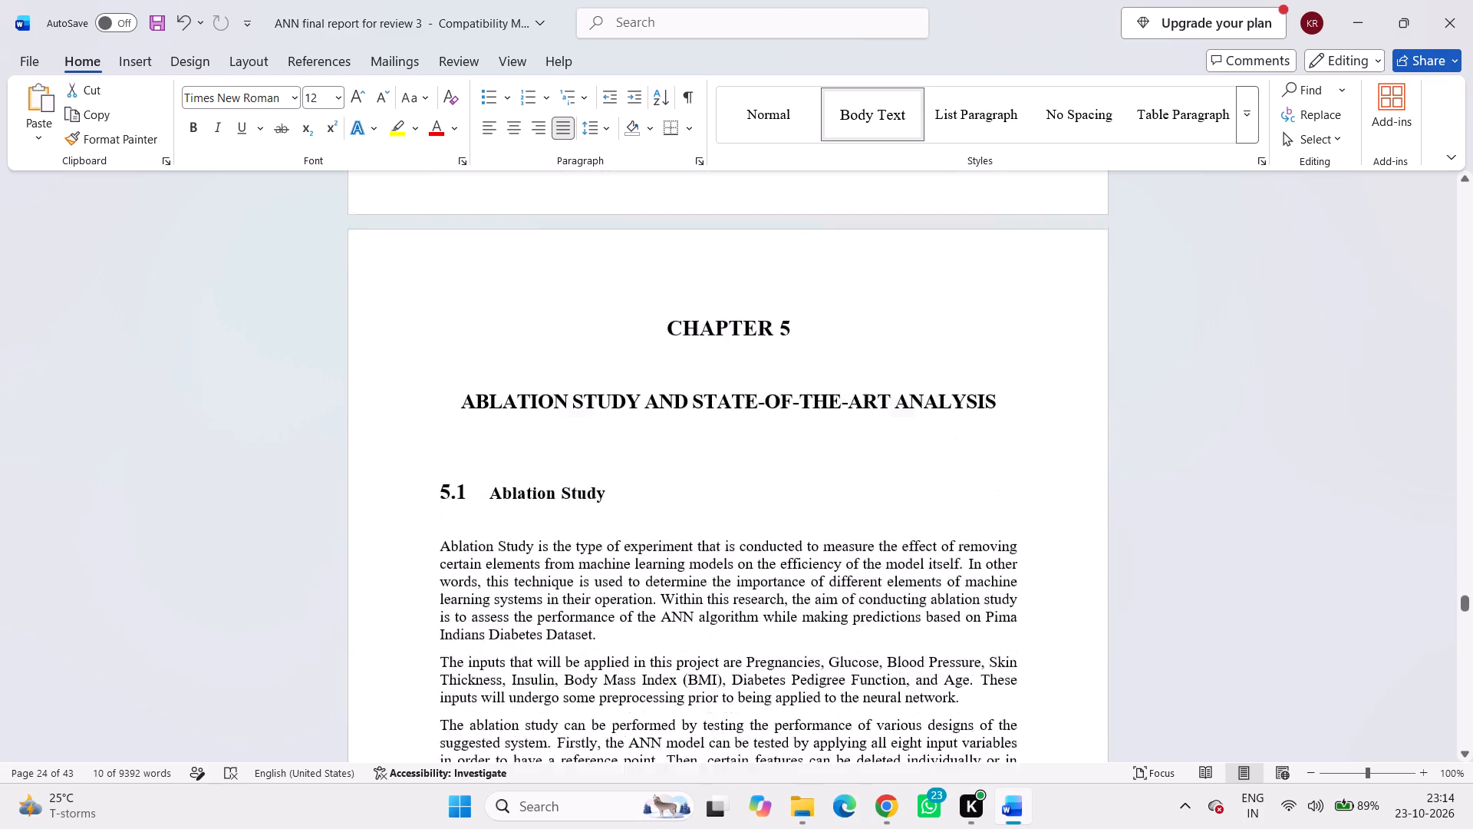
scroll(517, 341, "up", 20)
scroll(517, 341, "up", 4)
scroll(517, 341, "down", 8)
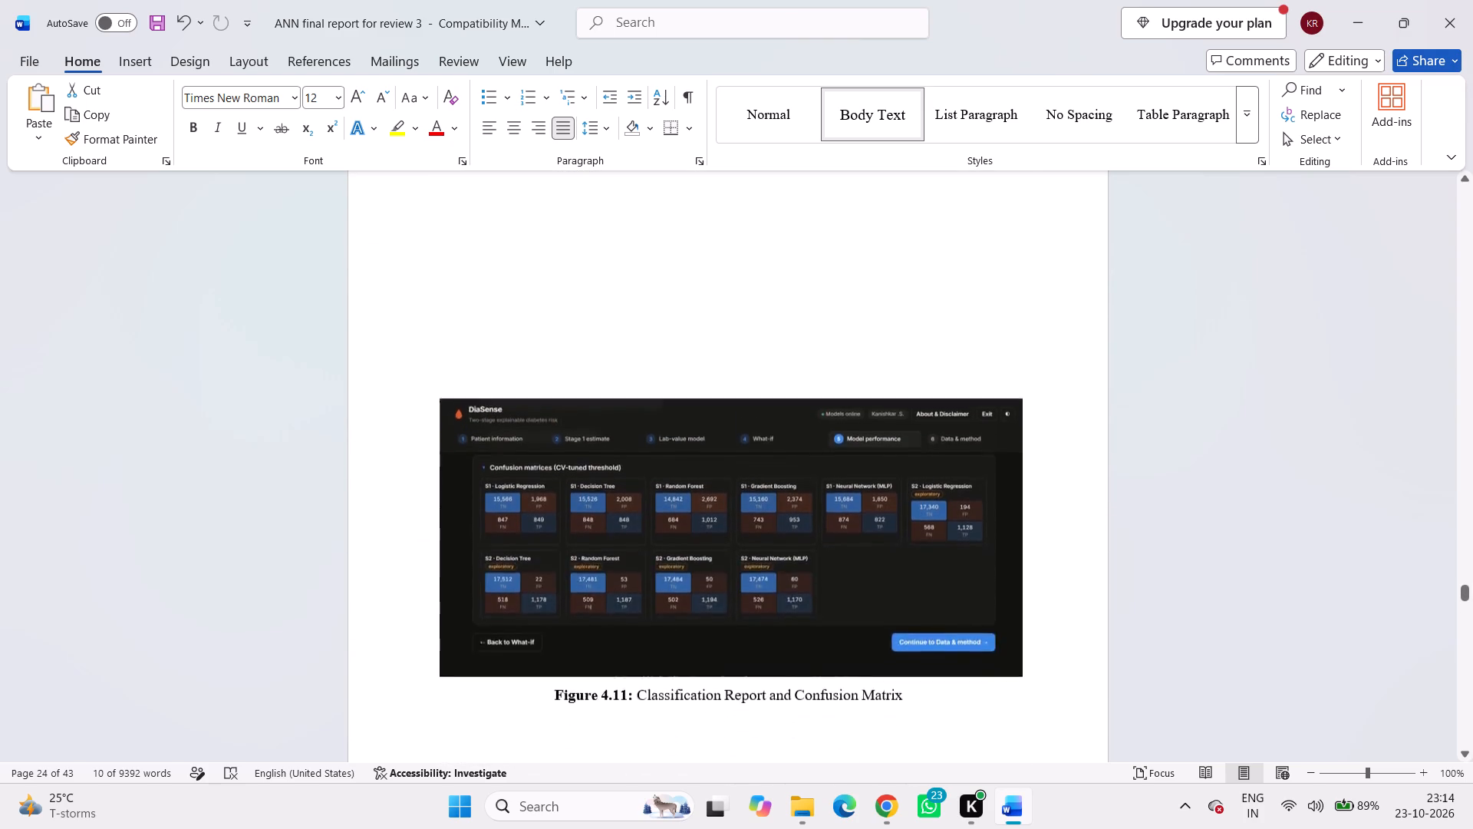
scroll(517, 344, "down", 17)
scroll(522, 343, "down", 16)
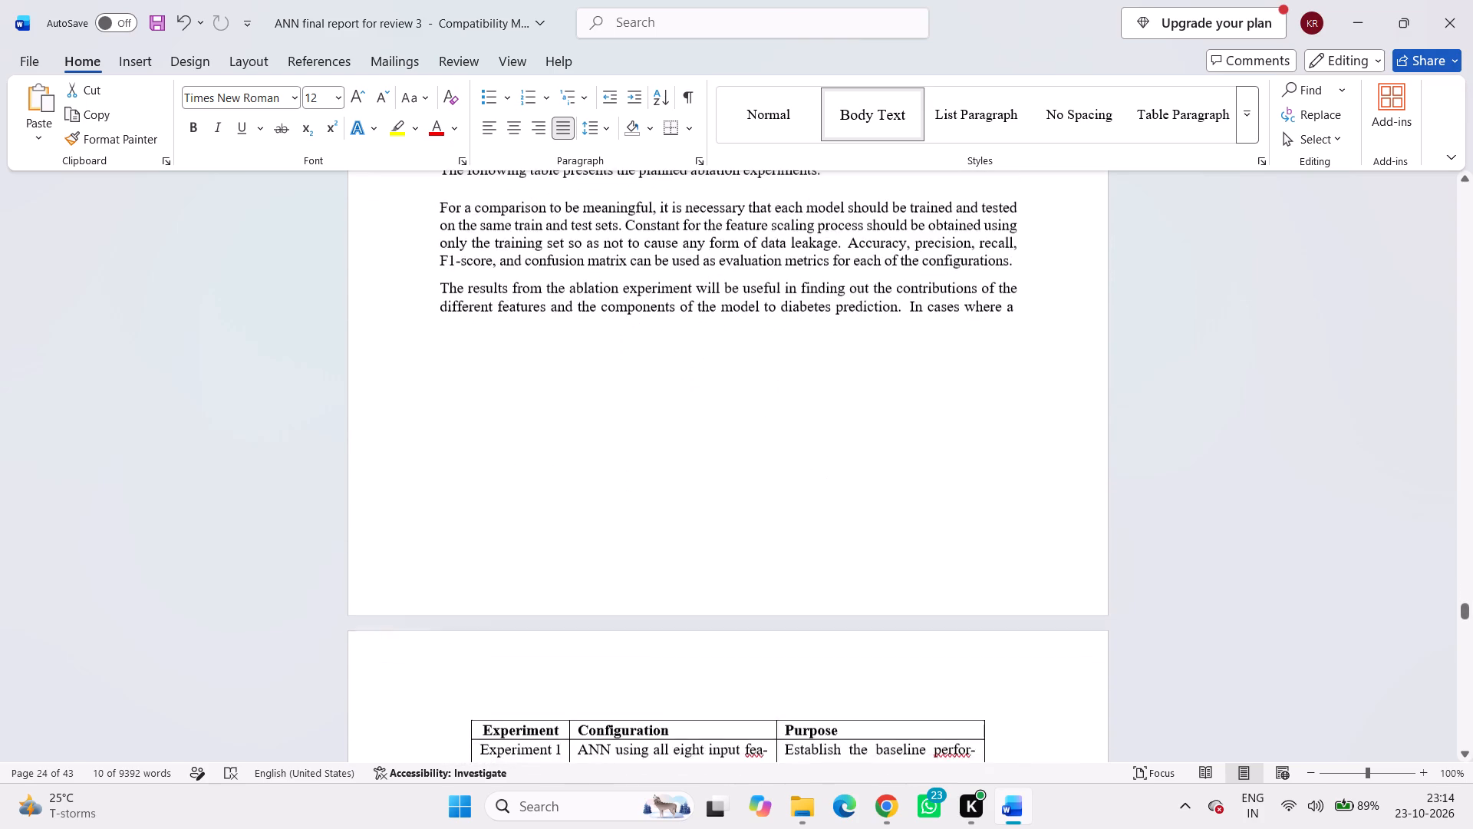
scroll(522, 343, "down", 9)
scroll(522, 343, "up", 20)
scroll(522, 343, "up", 7)
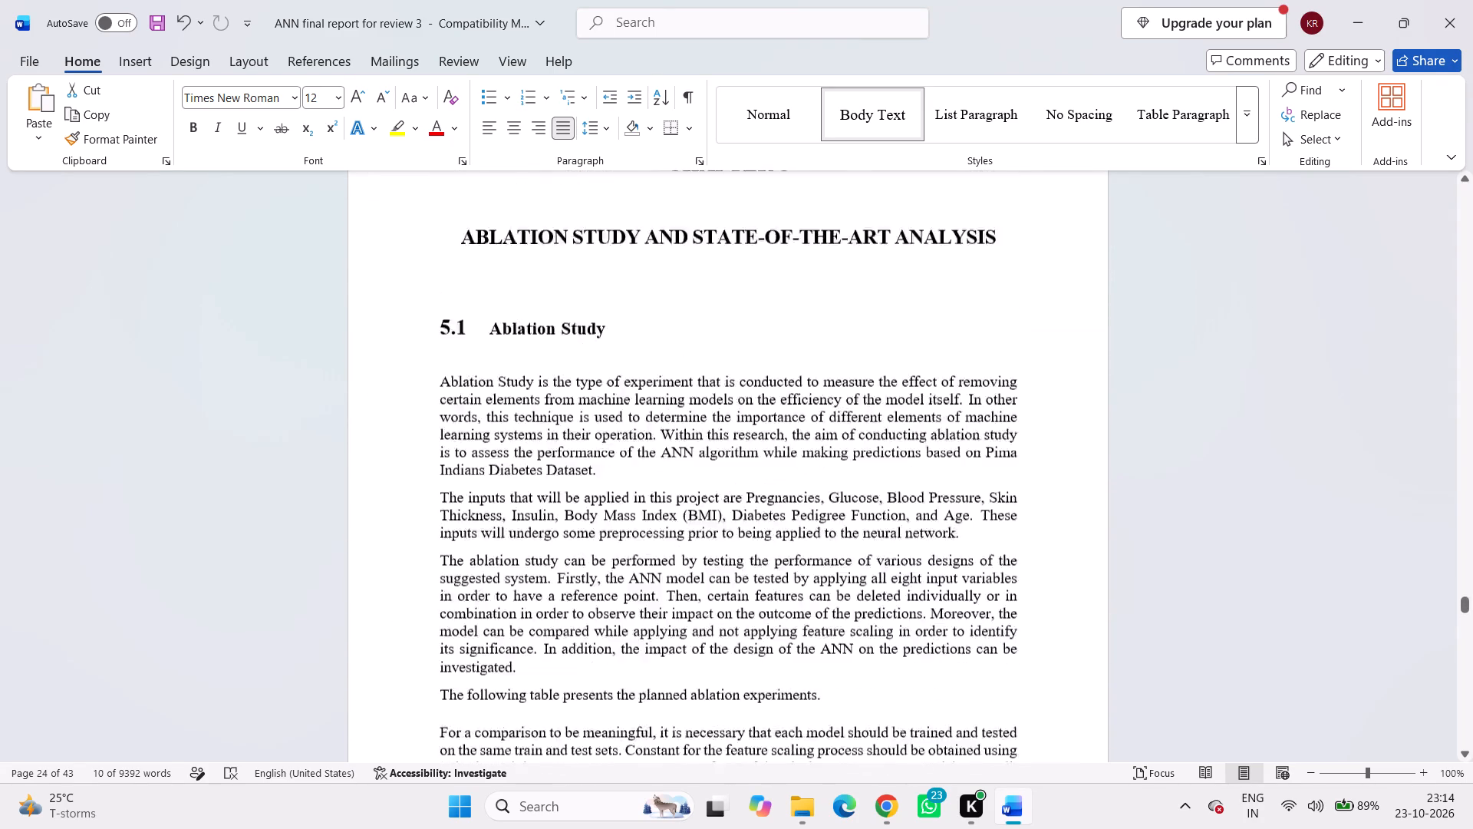
scroll(522, 342, "up", 20)
scroll(522, 342, "up", 20)
scroll(522, 342, "up", 12)
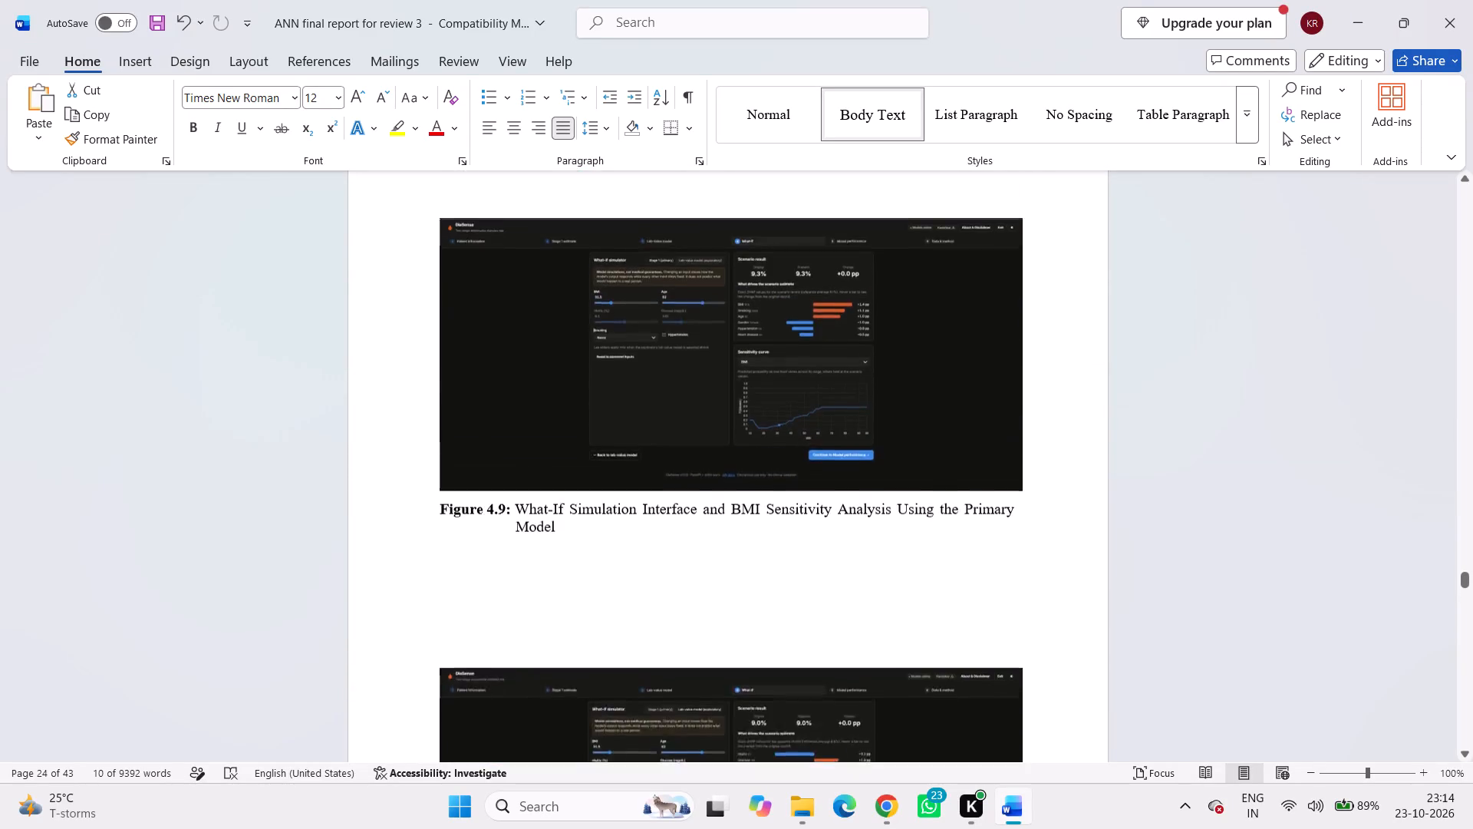
scroll(522, 342, "up", 20)
scroll(522, 342, "up", 20)
scroll(522, 342, "up", 12)
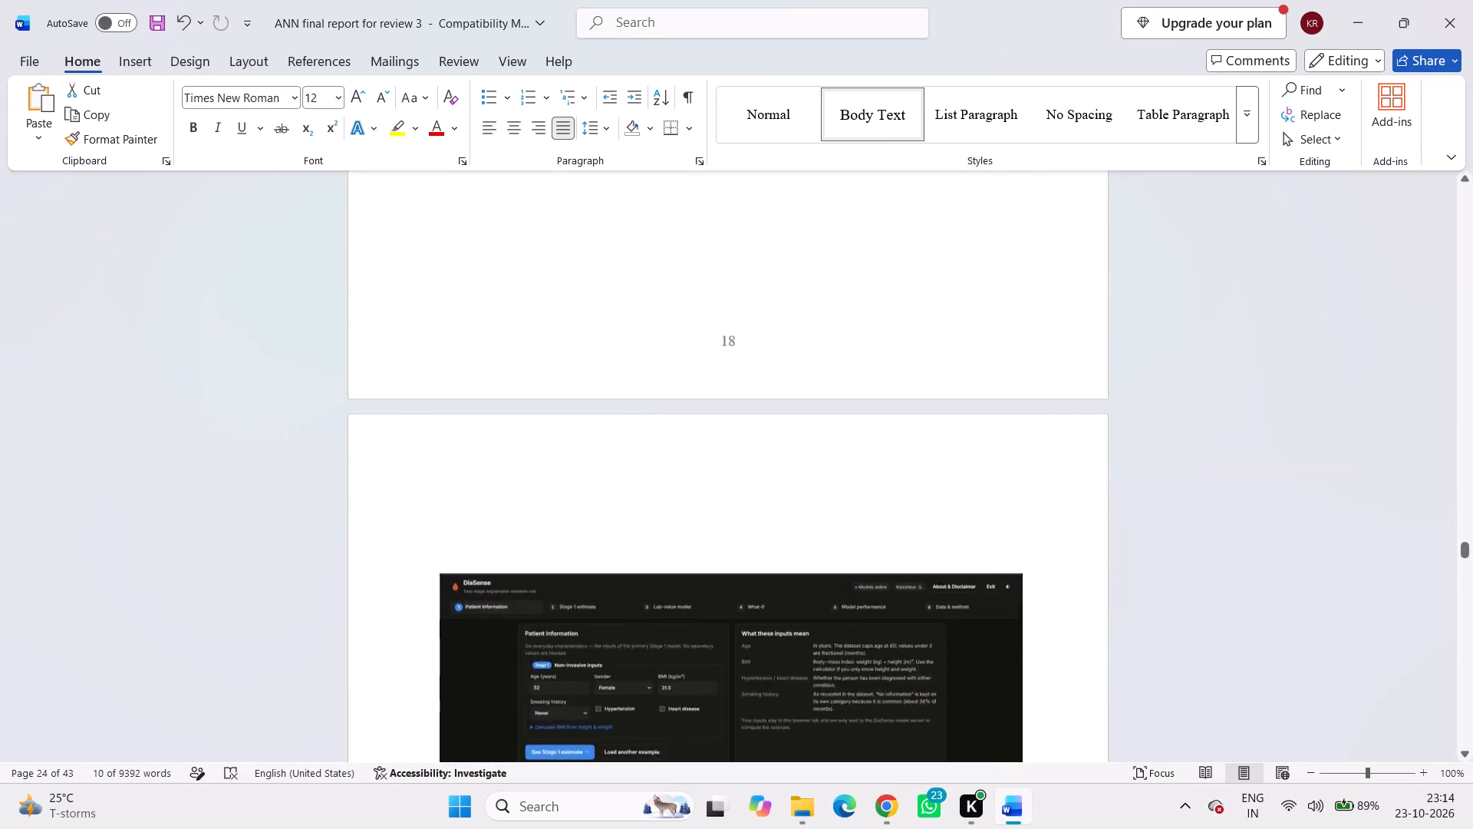
scroll(526, 338, "up", 20)
scroll(526, 338, "up", 20)
scroll(526, 338, "up", 12)
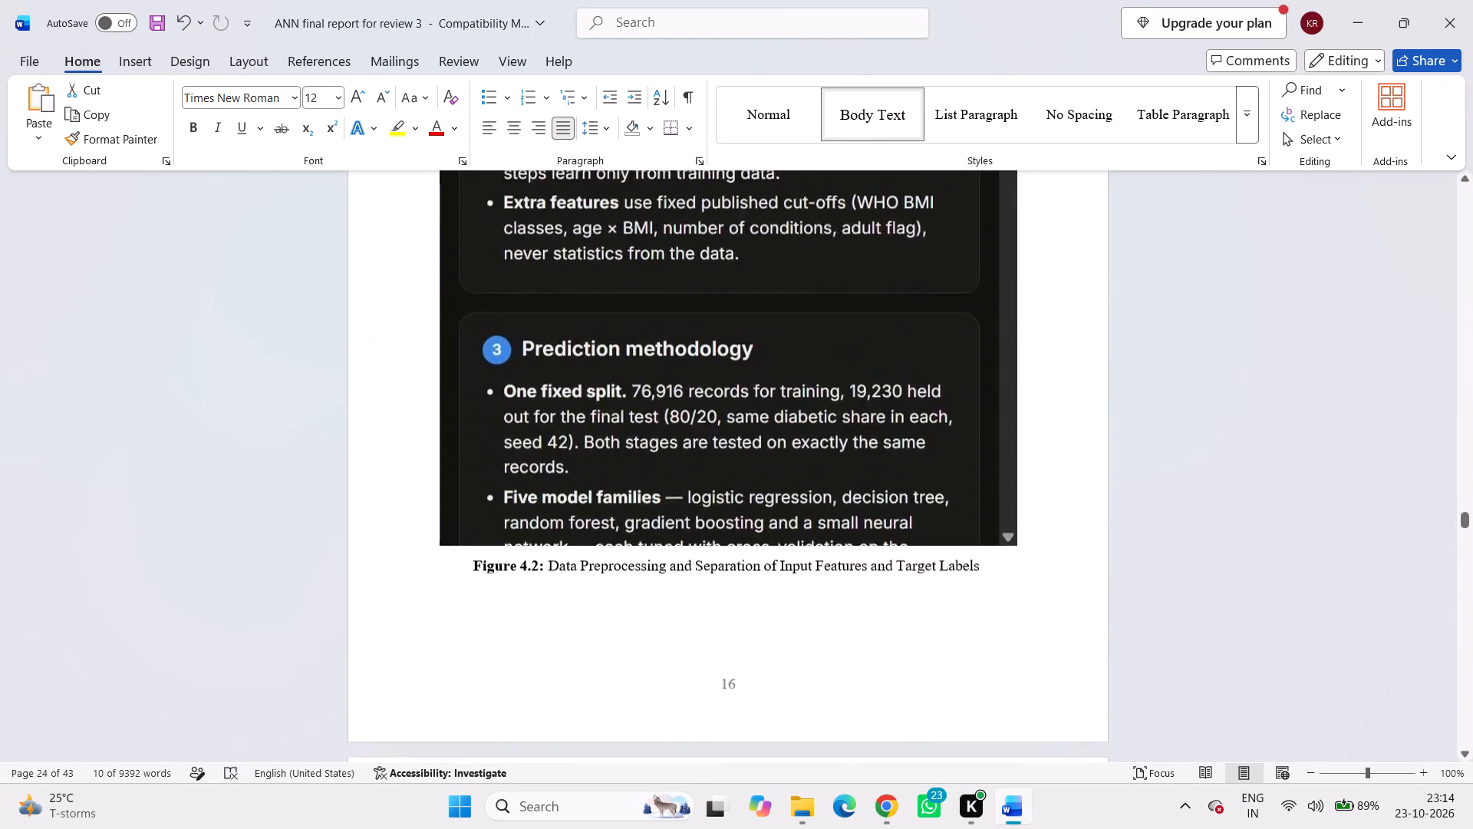
scroll(526, 339, "up", 20)
scroll(526, 339, "up", 20)
scroll(526, 339, "up", 12)
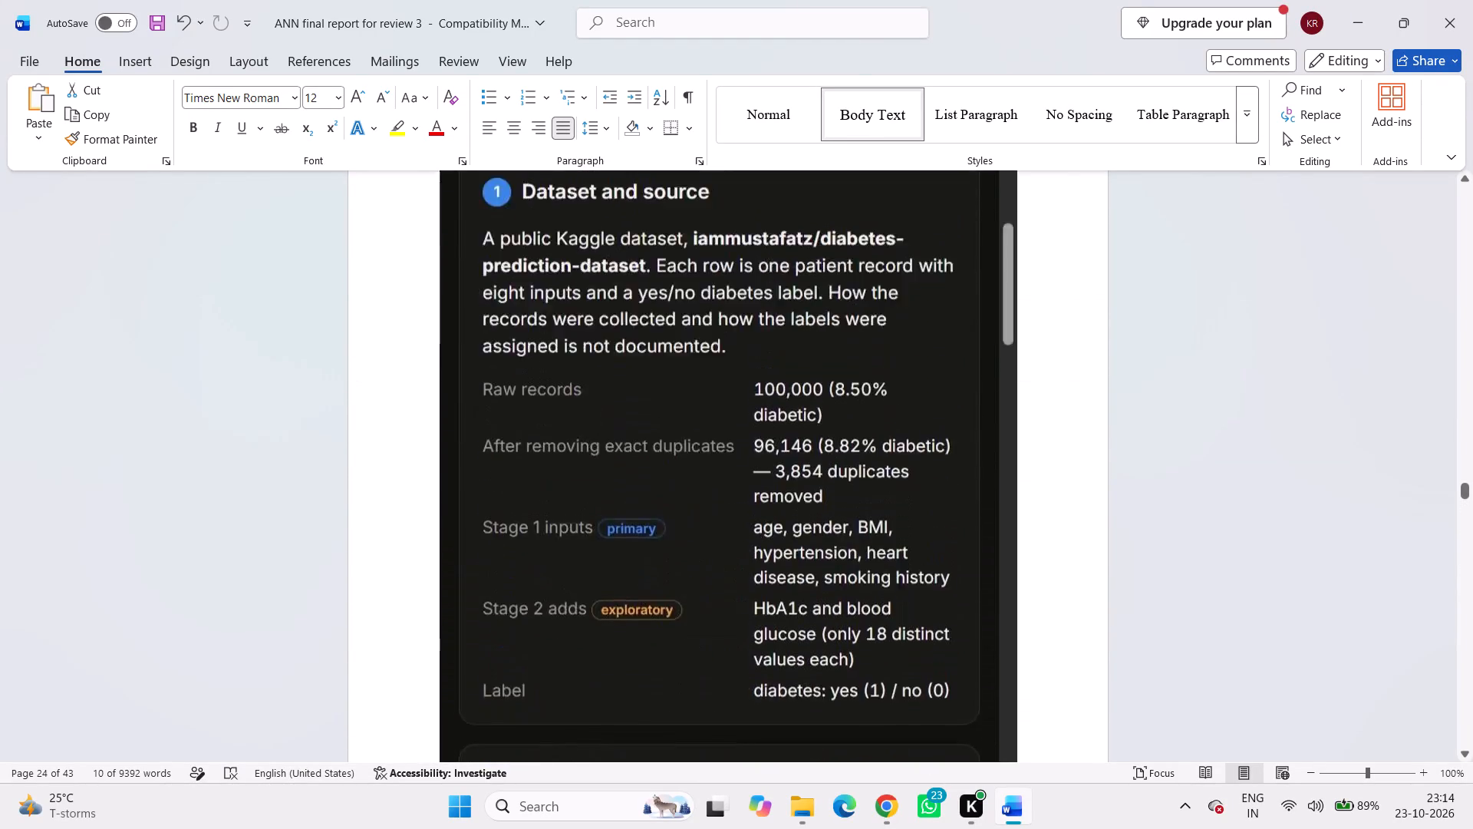
scroll(525, 338, "up", 20)
scroll(525, 338, "up", 20)
scroll(525, 338, "up", 12)
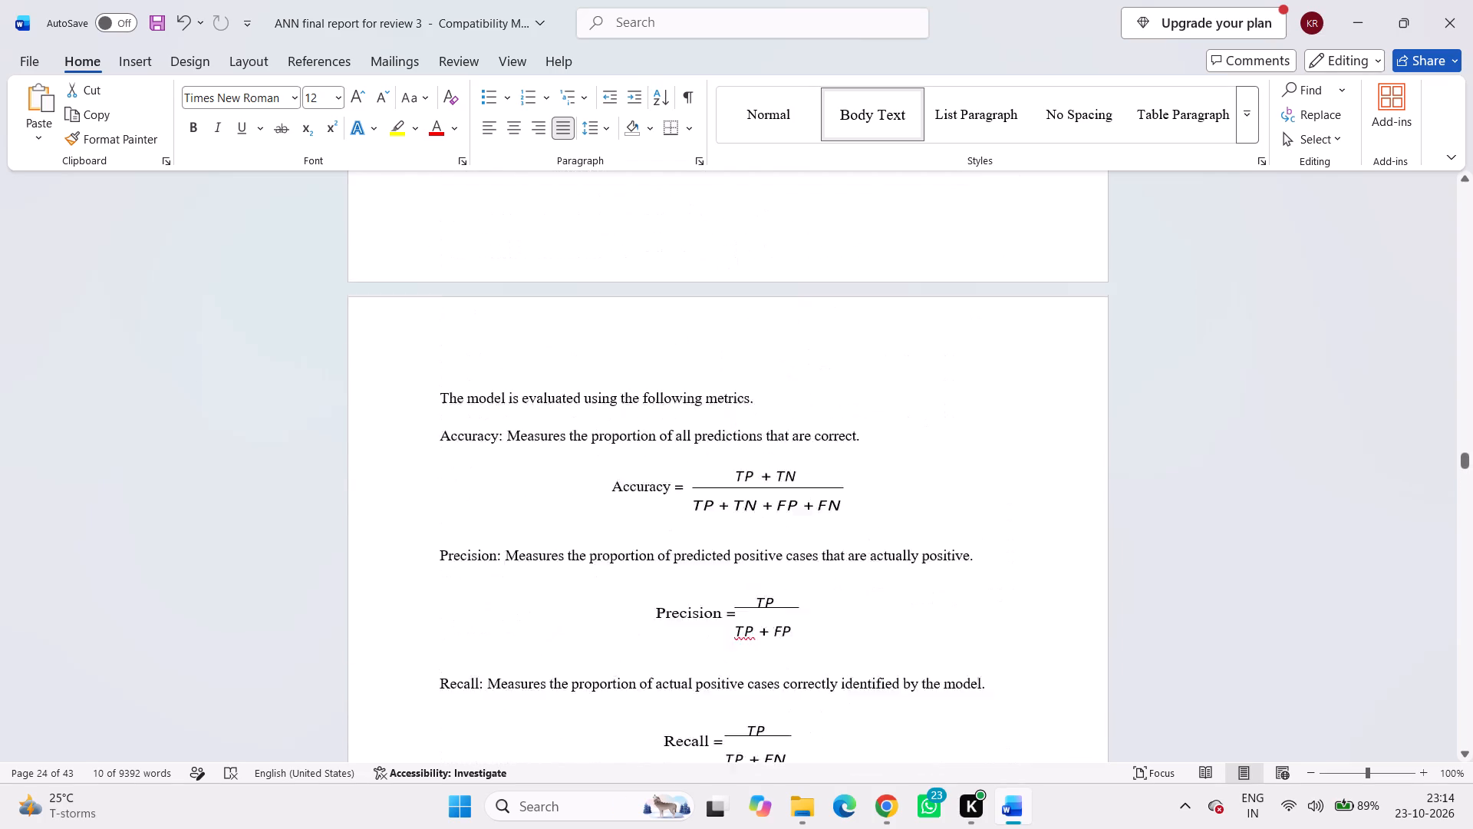
scroll(525, 338, "up", 20)
scroll(525, 338, "up", 20)
scroll(525, 338, "up", 12)
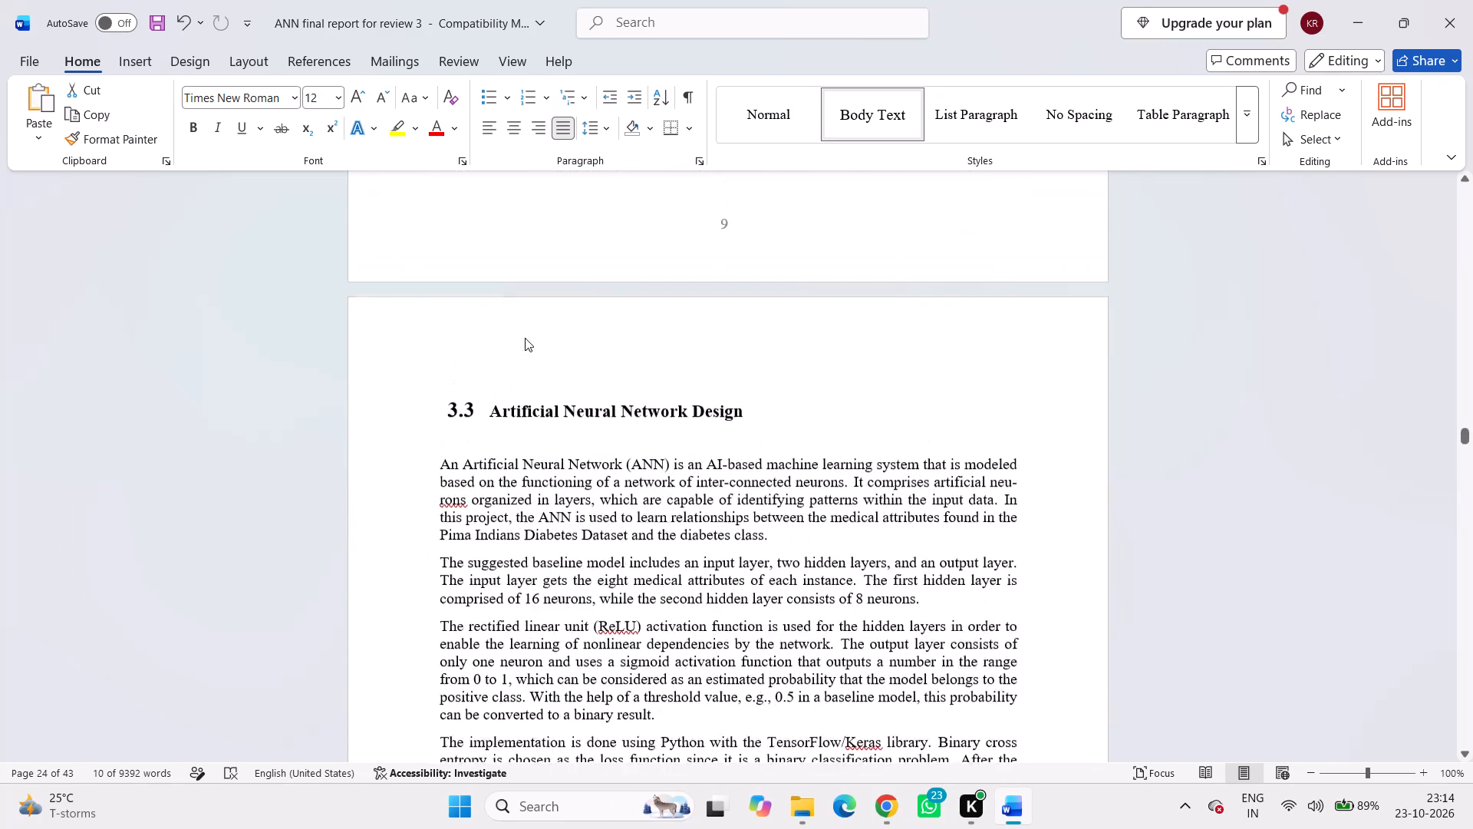
scroll(525, 338, "up", 20)
scroll(525, 338, "up", 20)
scroll(525, 338, "up", 8)
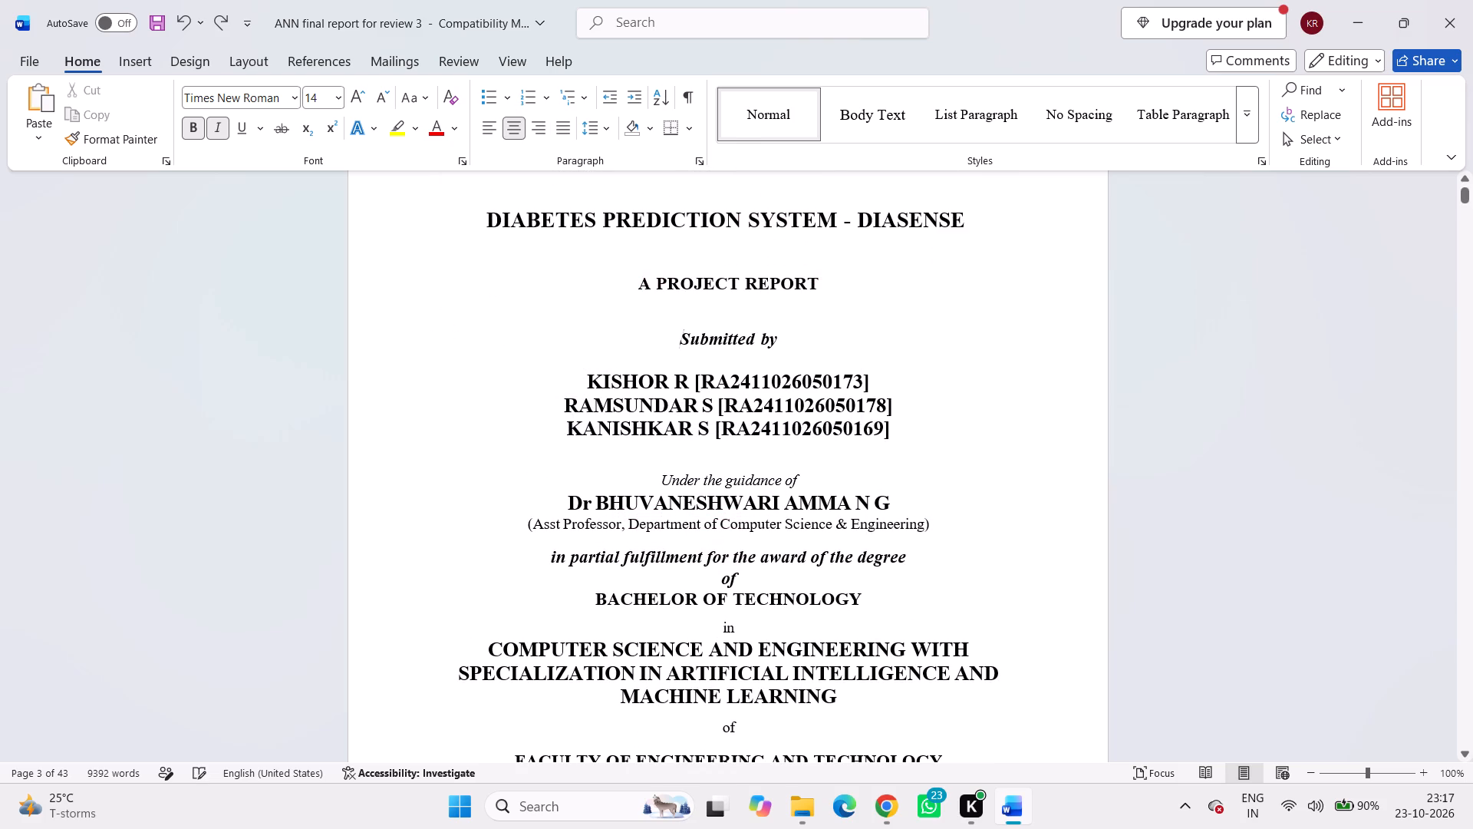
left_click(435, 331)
Justify the abstract's text from its first paragraph through the Keywords line.
scroll(435, 331, "down", 9)
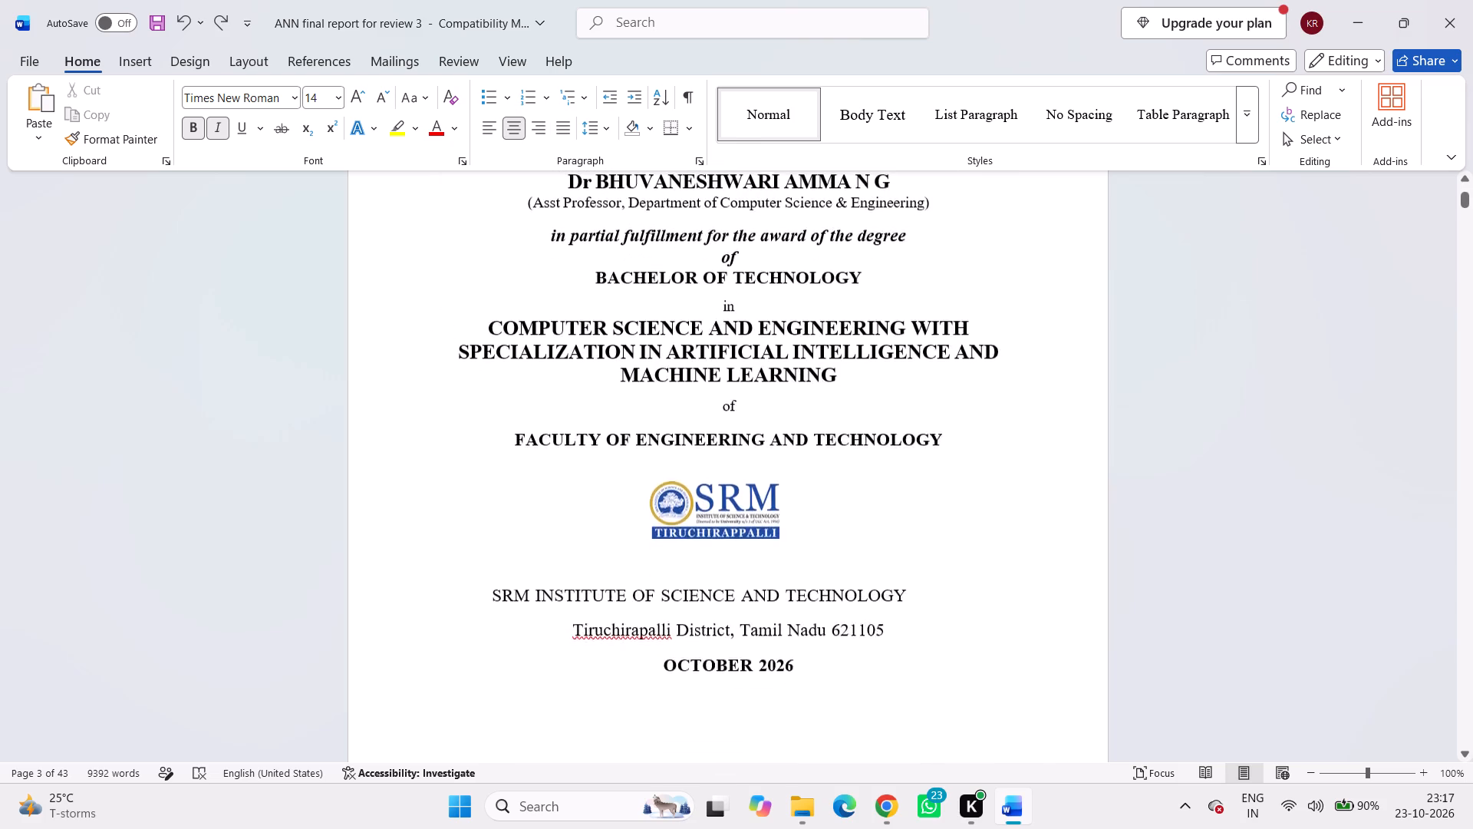
scroll(437, 329, "down", 20)
scroll(437, 329, "down", 16)
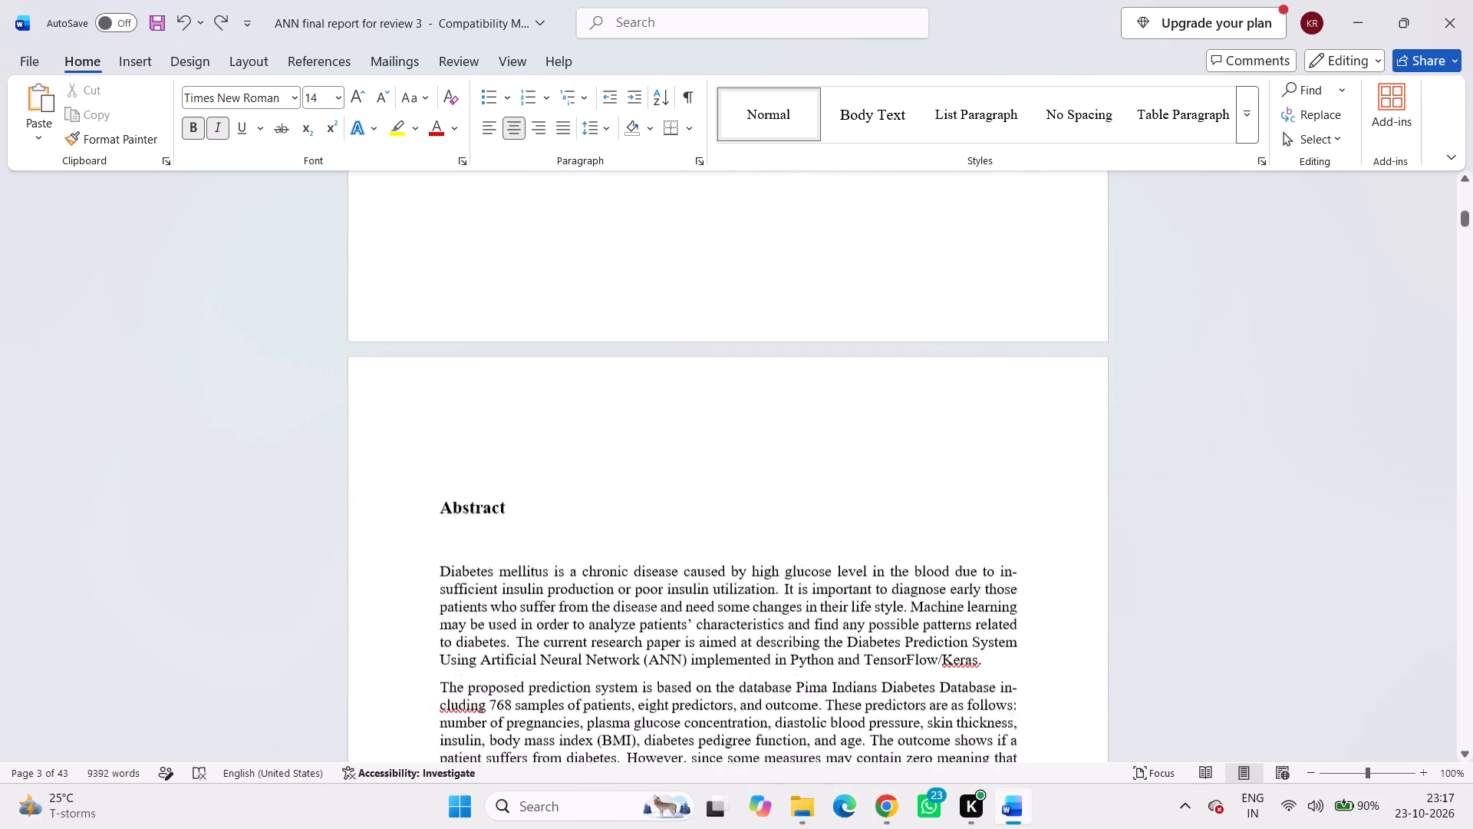
scroll(434, 313, "down", 3)
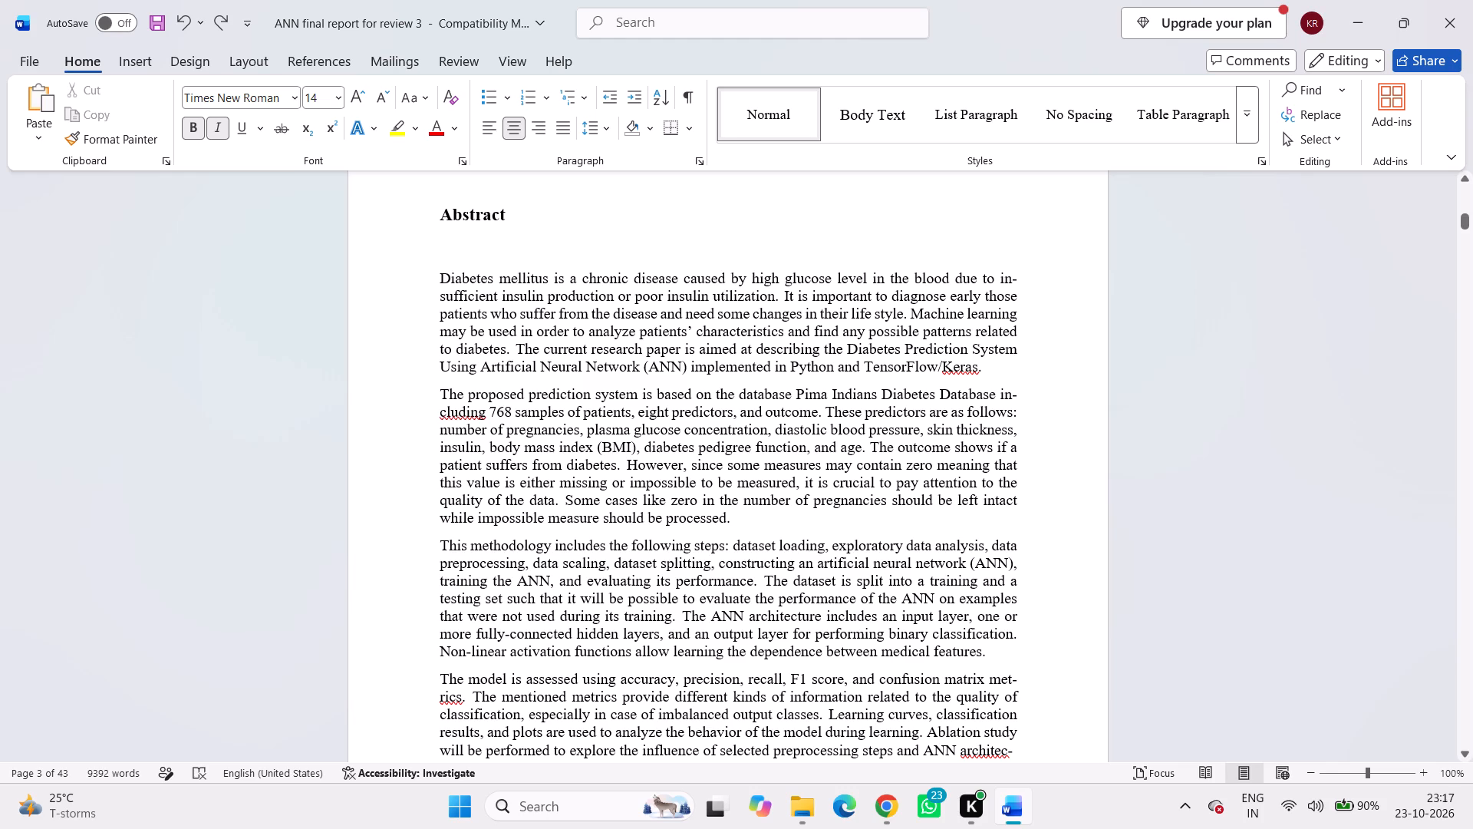
left_click_drag(440, 279, 782, 761)
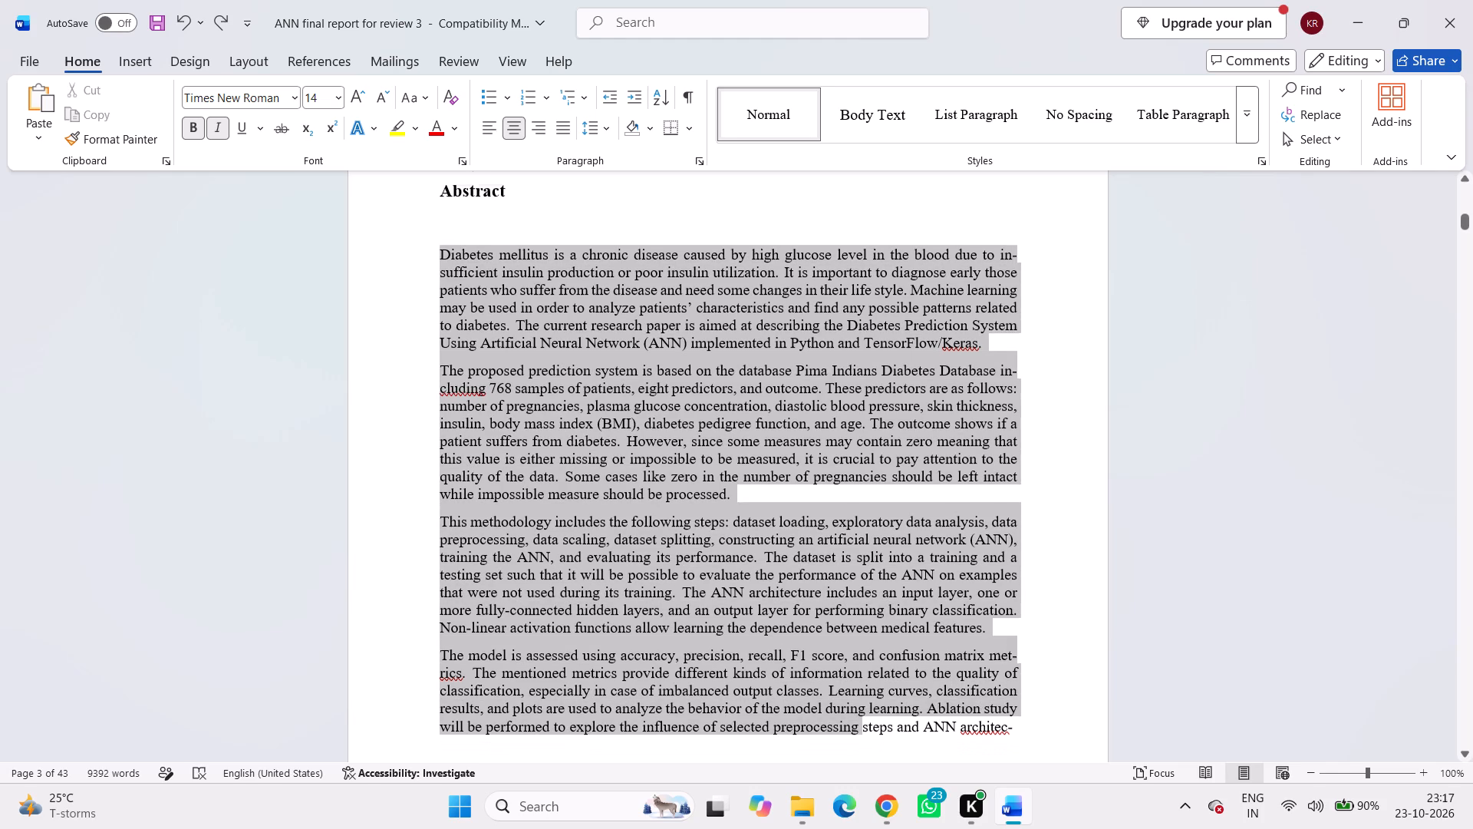
left_click_drag(782, 761, 819, 782)
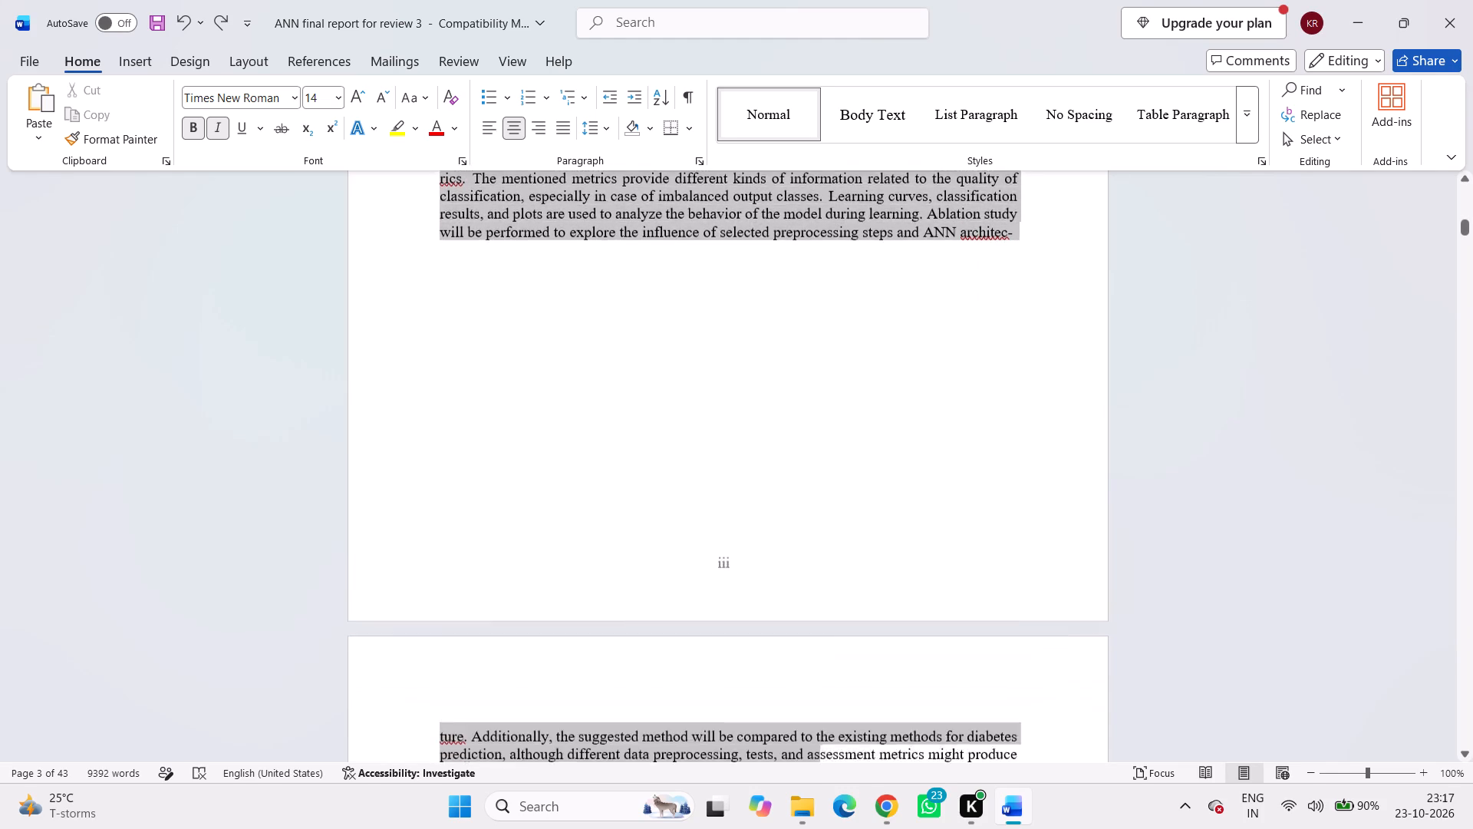
left_click_drag(819, 782, 829, 523)
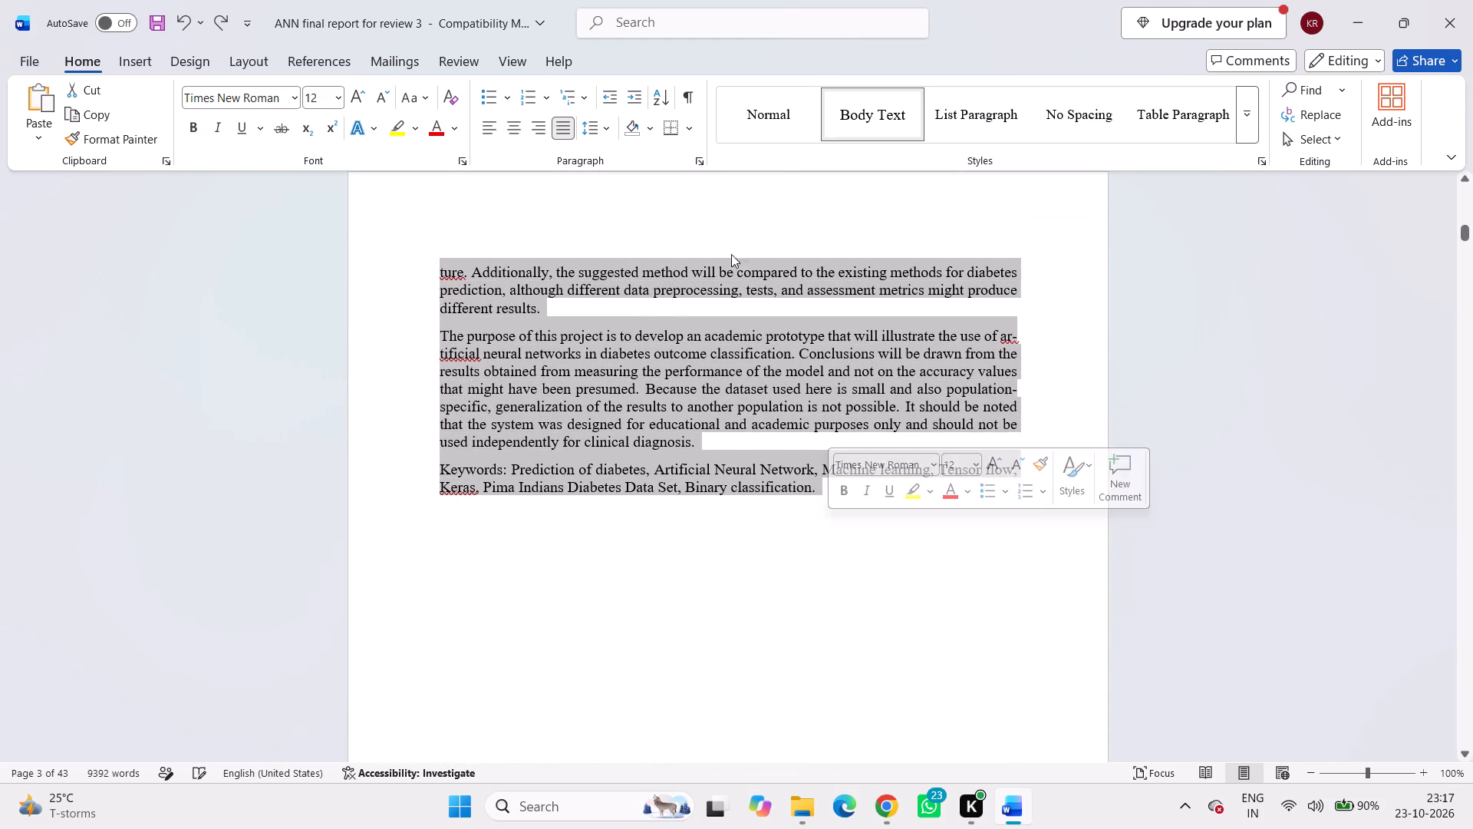
left_click(567, 133)
left_click(559, 137)
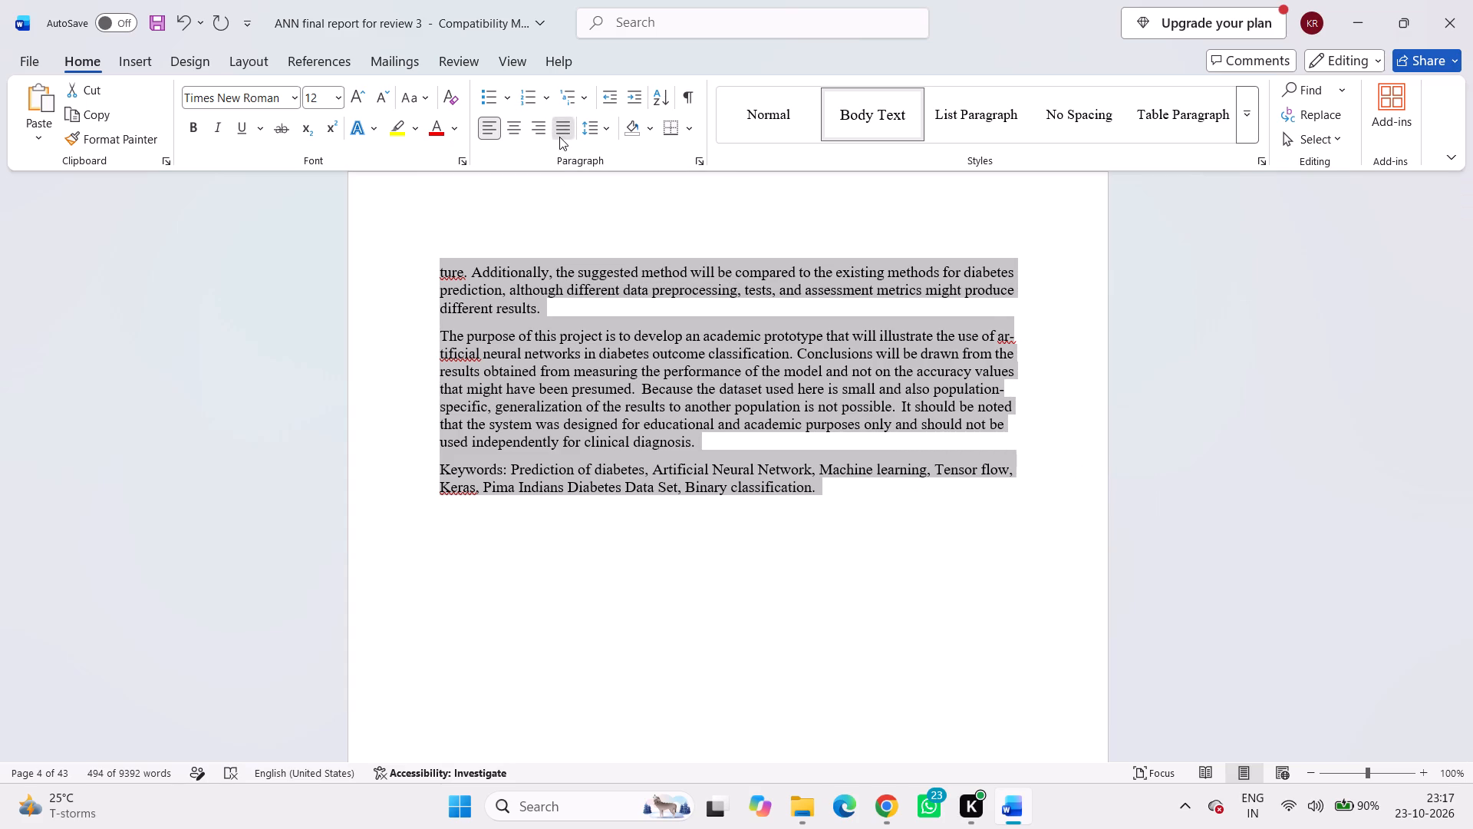
left_click(556, 235)
Check the text alignment from the contents pages and acknowledgement through sections 1.1, 1.2 and 1.3 of Chapter 1.
scroll(556, 235, "down", 9)
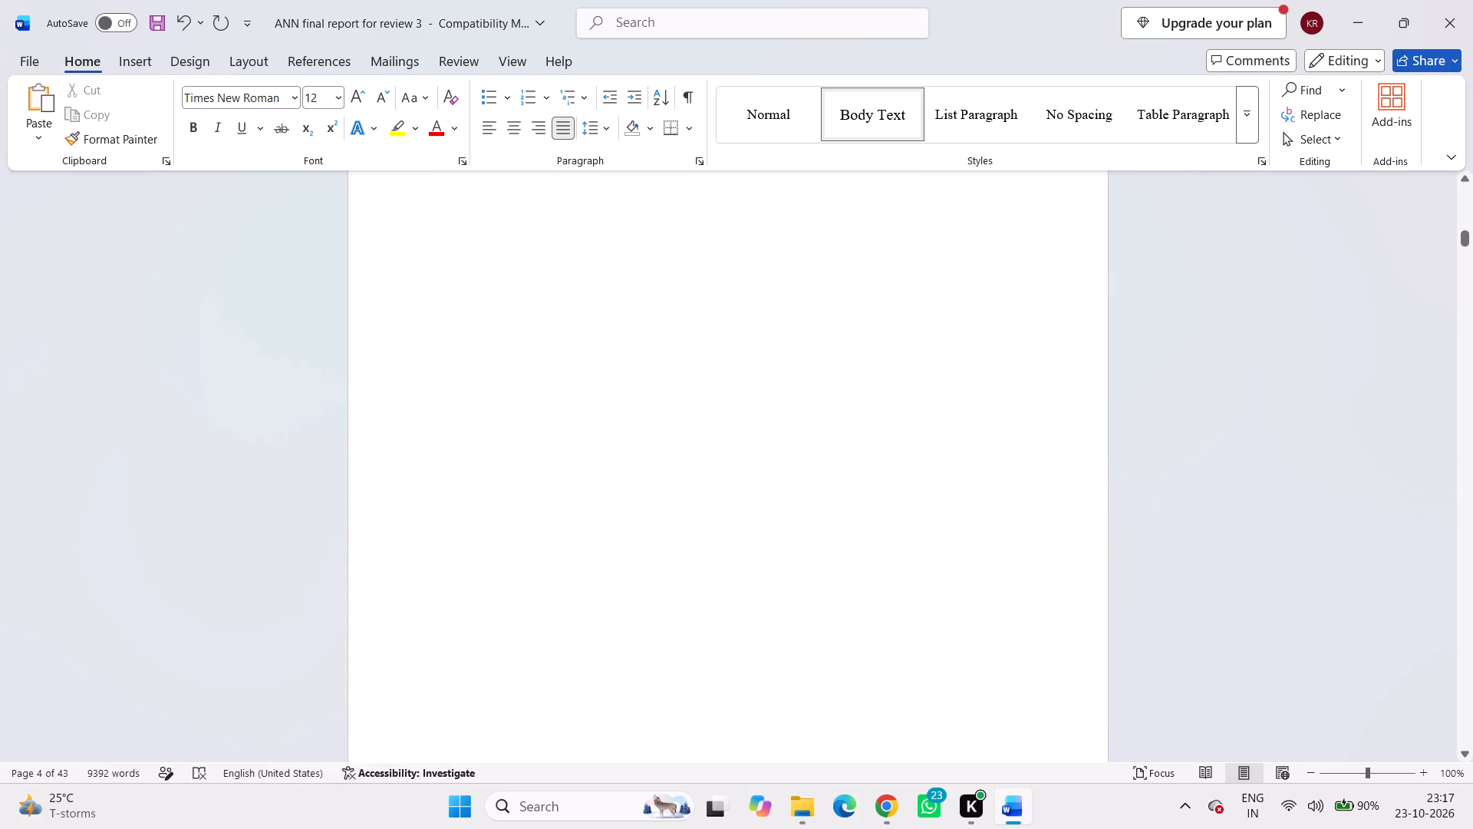
scroll(560, 237, "down", 20)
scroll(560, 237, "down", 19)
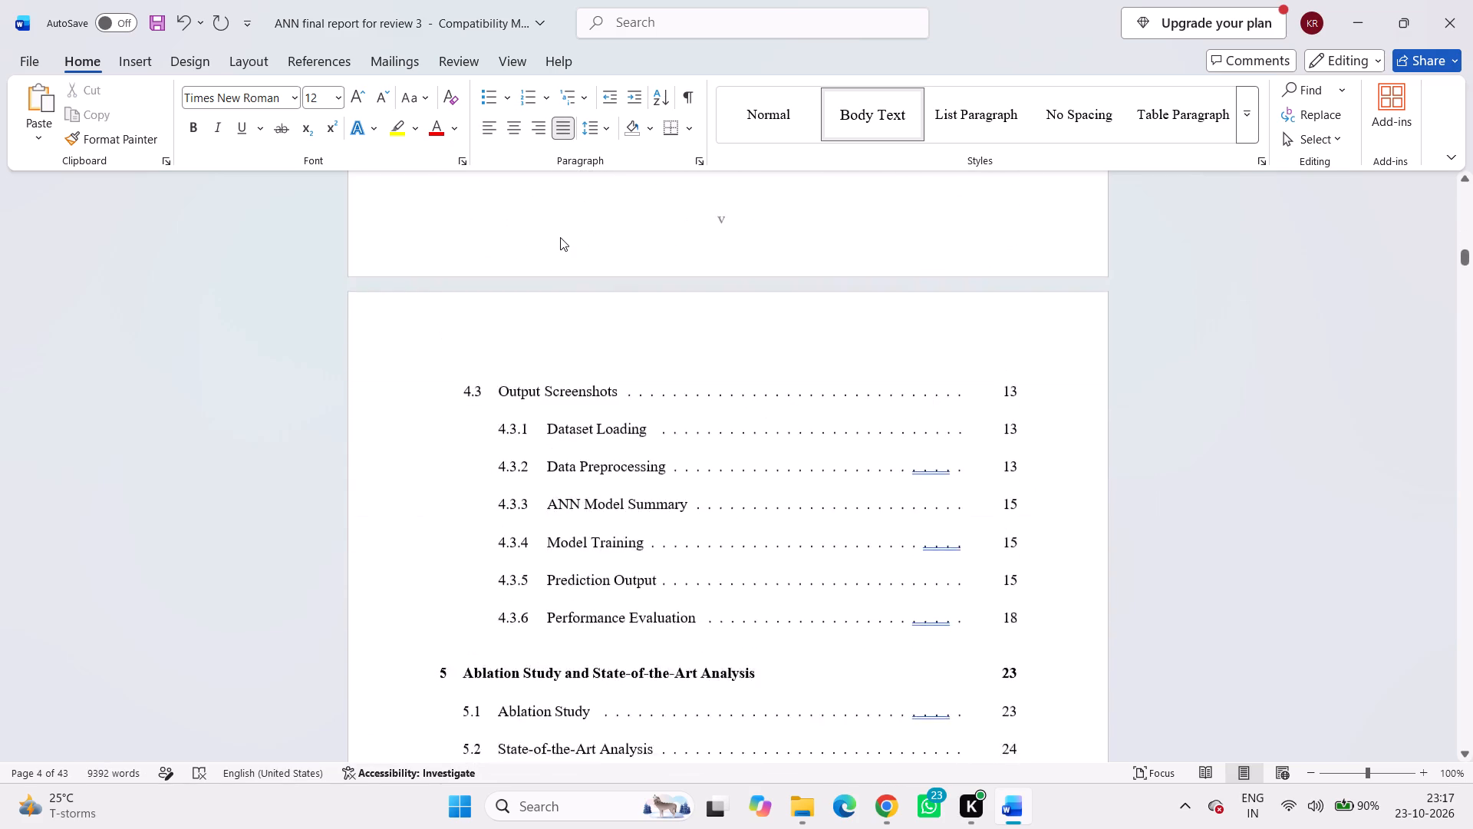
scroll(560, 237, "down", 10)
scroll(562, 259, "down", 20)
scroll(562, 259, "down", 6)
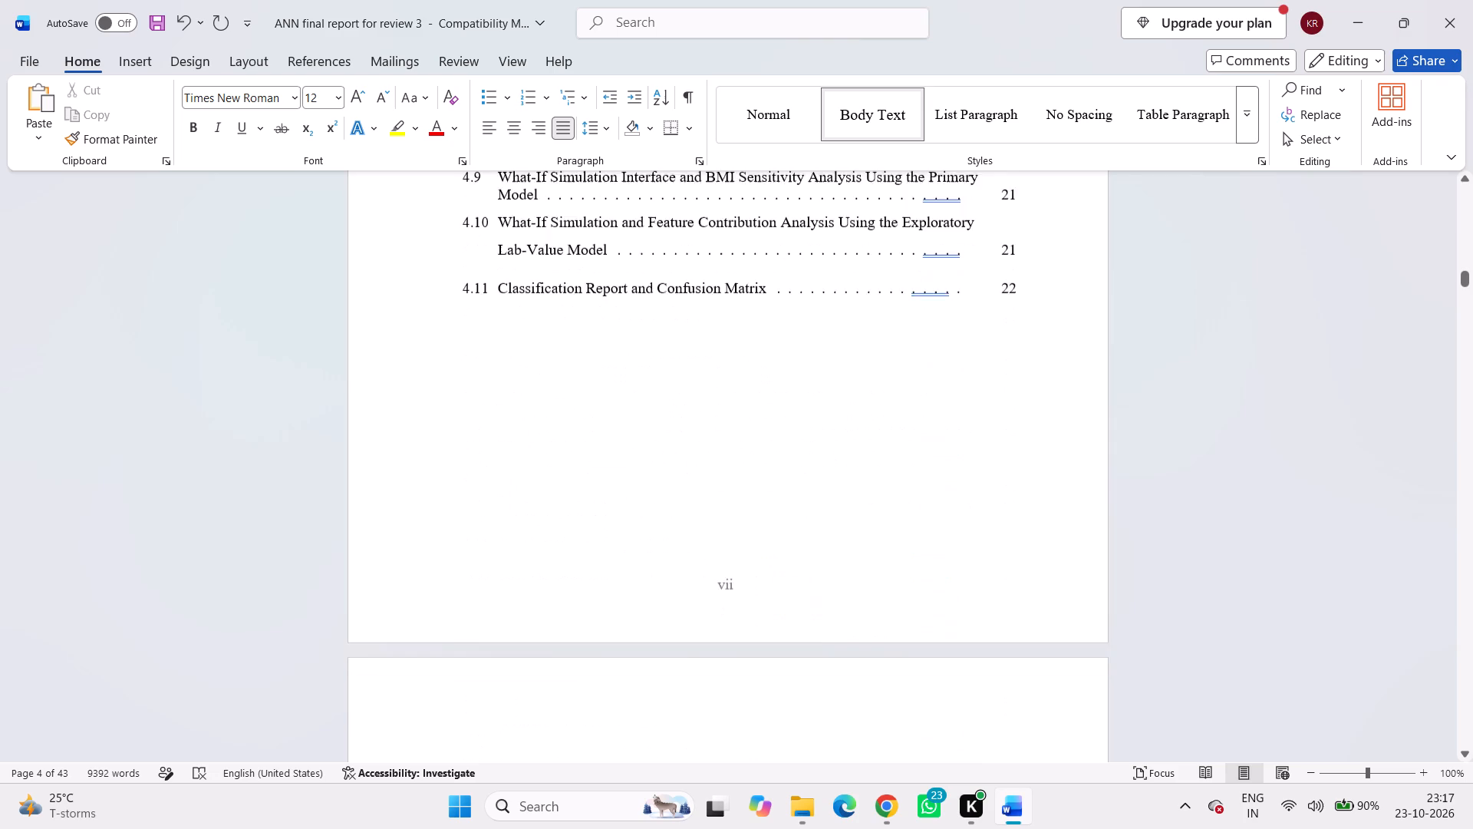
scroll(563, 265, "down", 20)
scroll(563, 265, "down", 19)
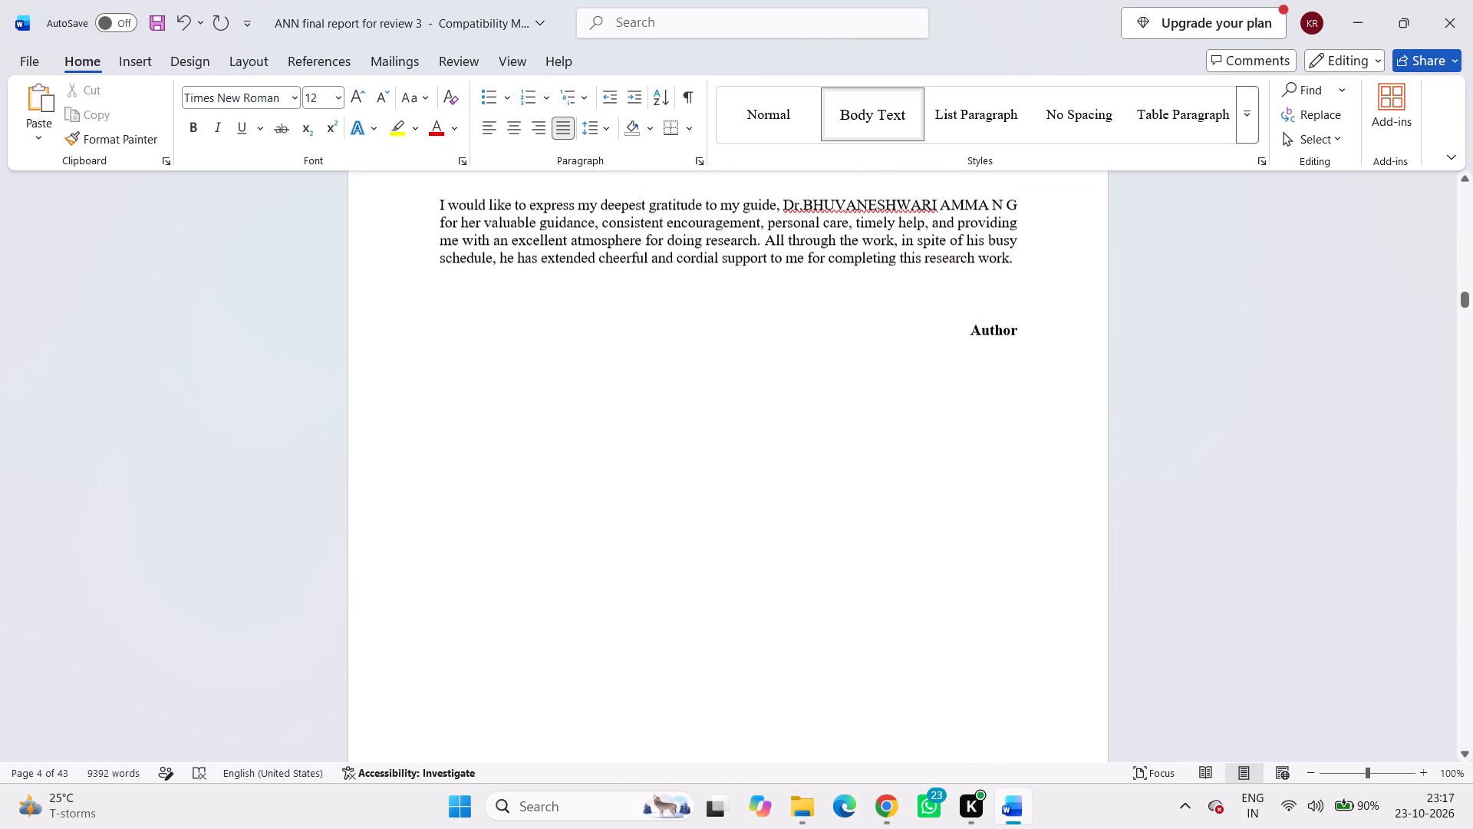
double_click(564, 259)
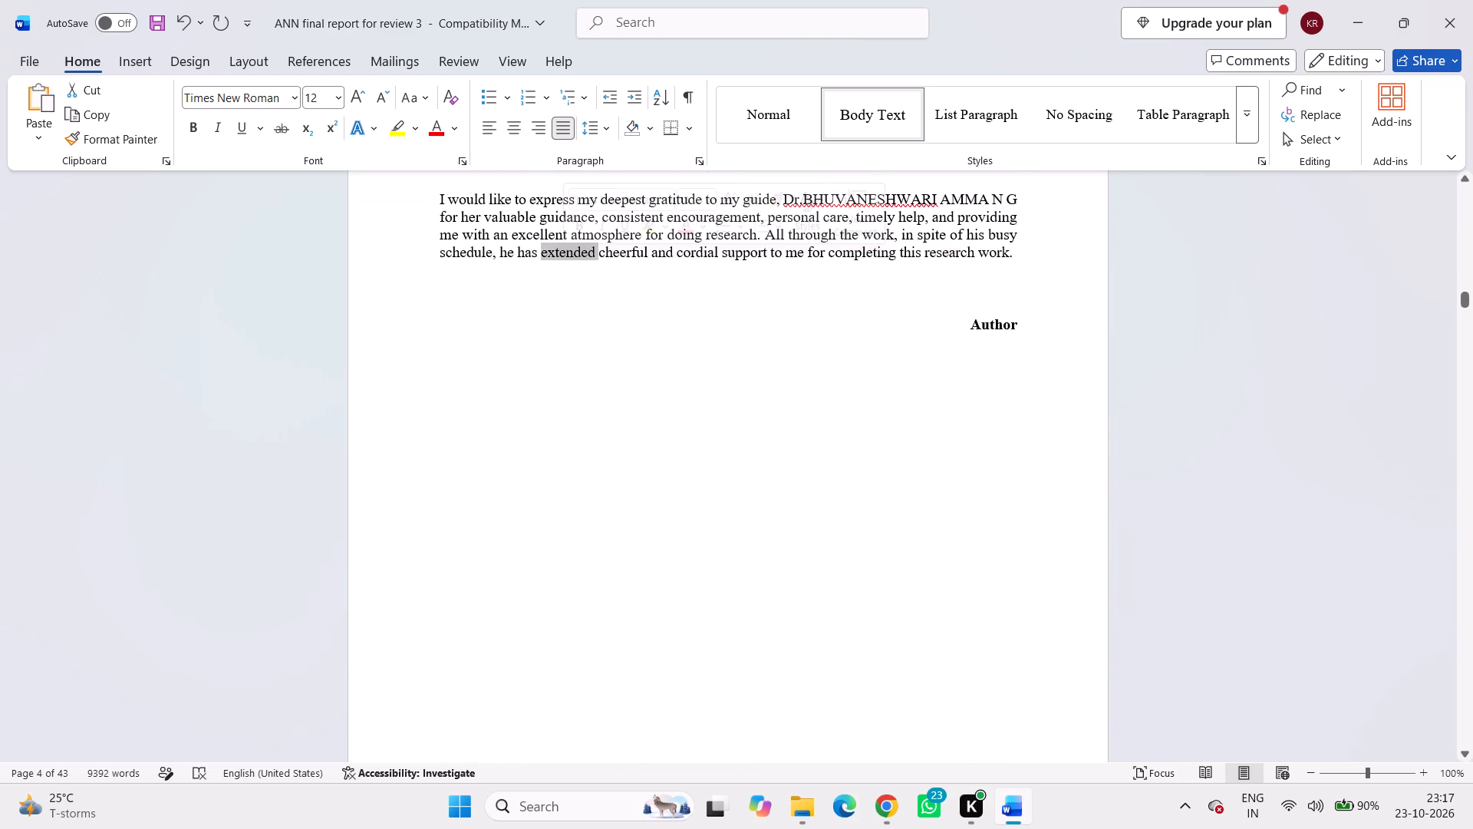
scroll(556, 321, "down", 20)
scroll(556, 321, "down", 18)
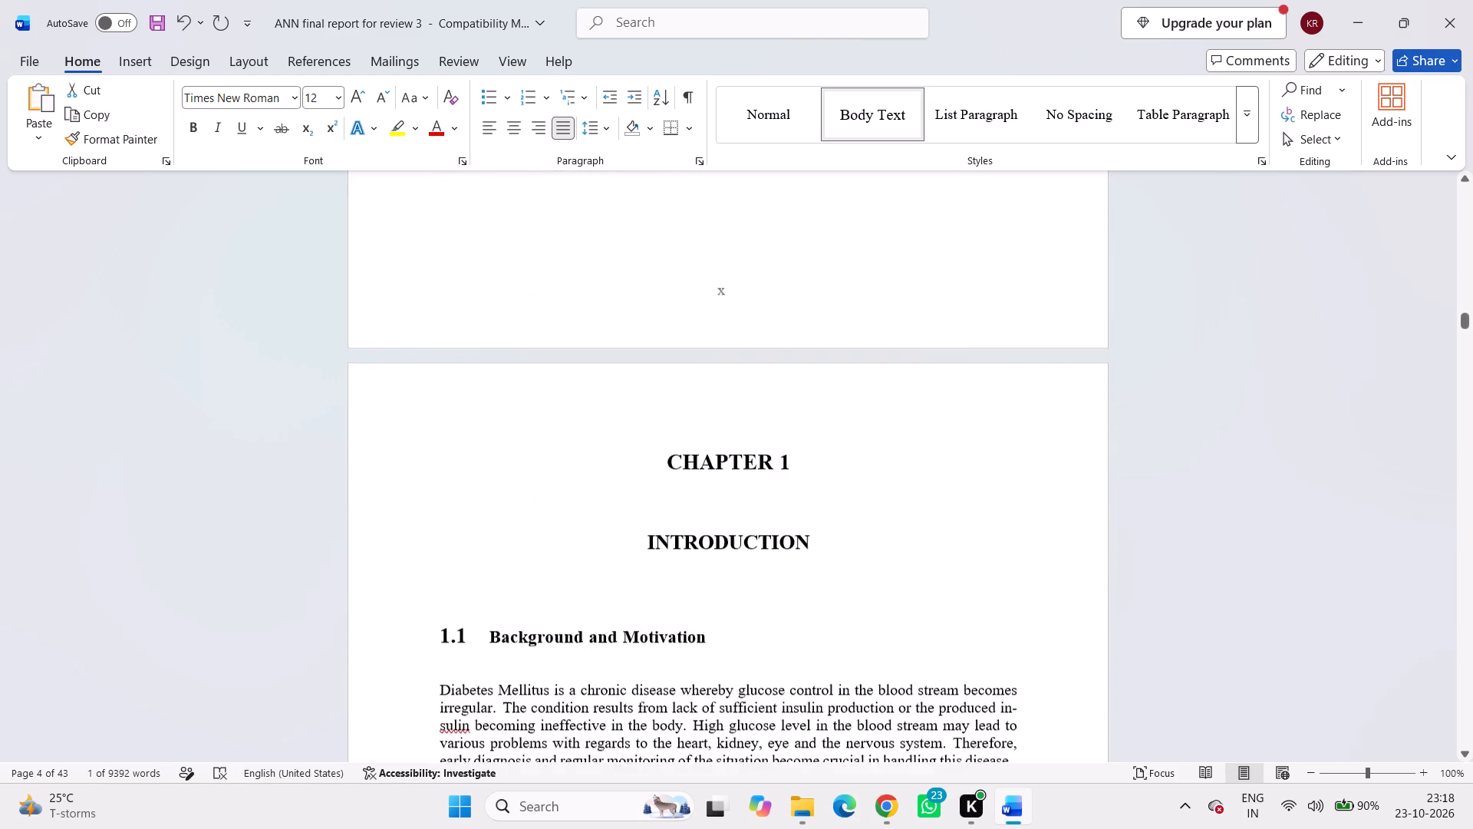
scroll(565, 326, "down", 10)
double_click(597, 312)
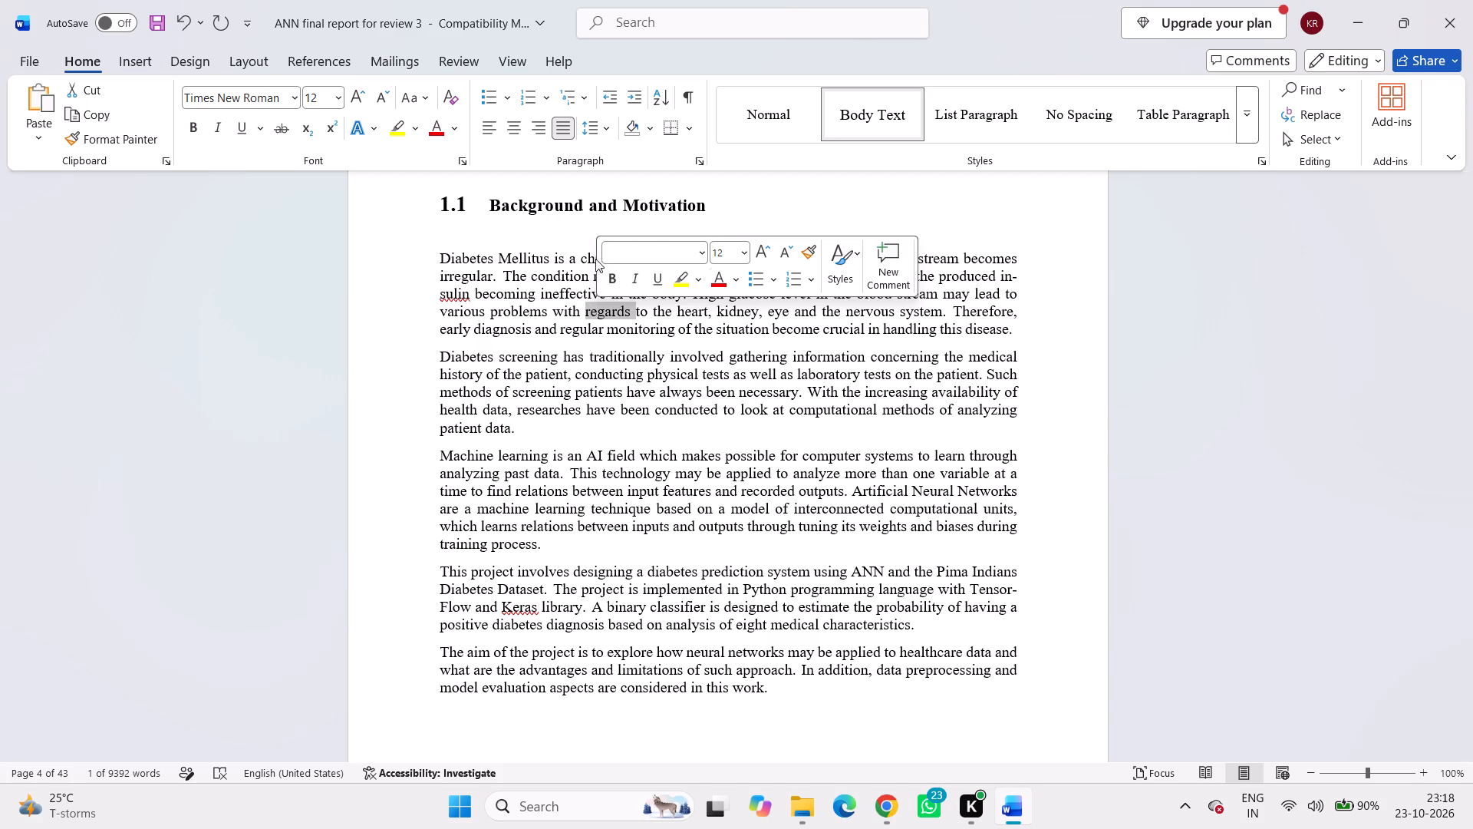
left_click(437, 246)
left_click(435, 255)
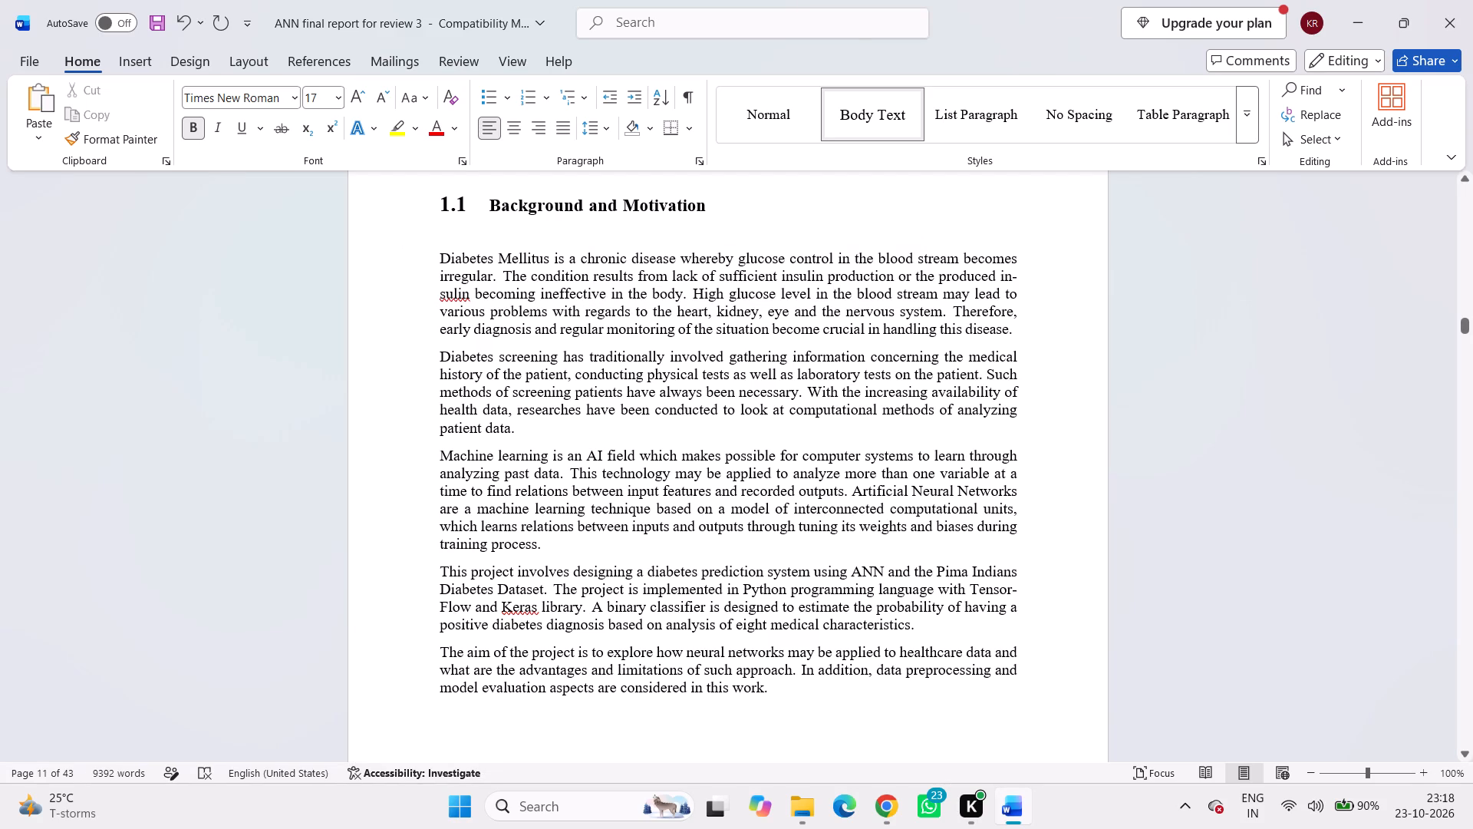
scroll(531, 292, "down", 10)
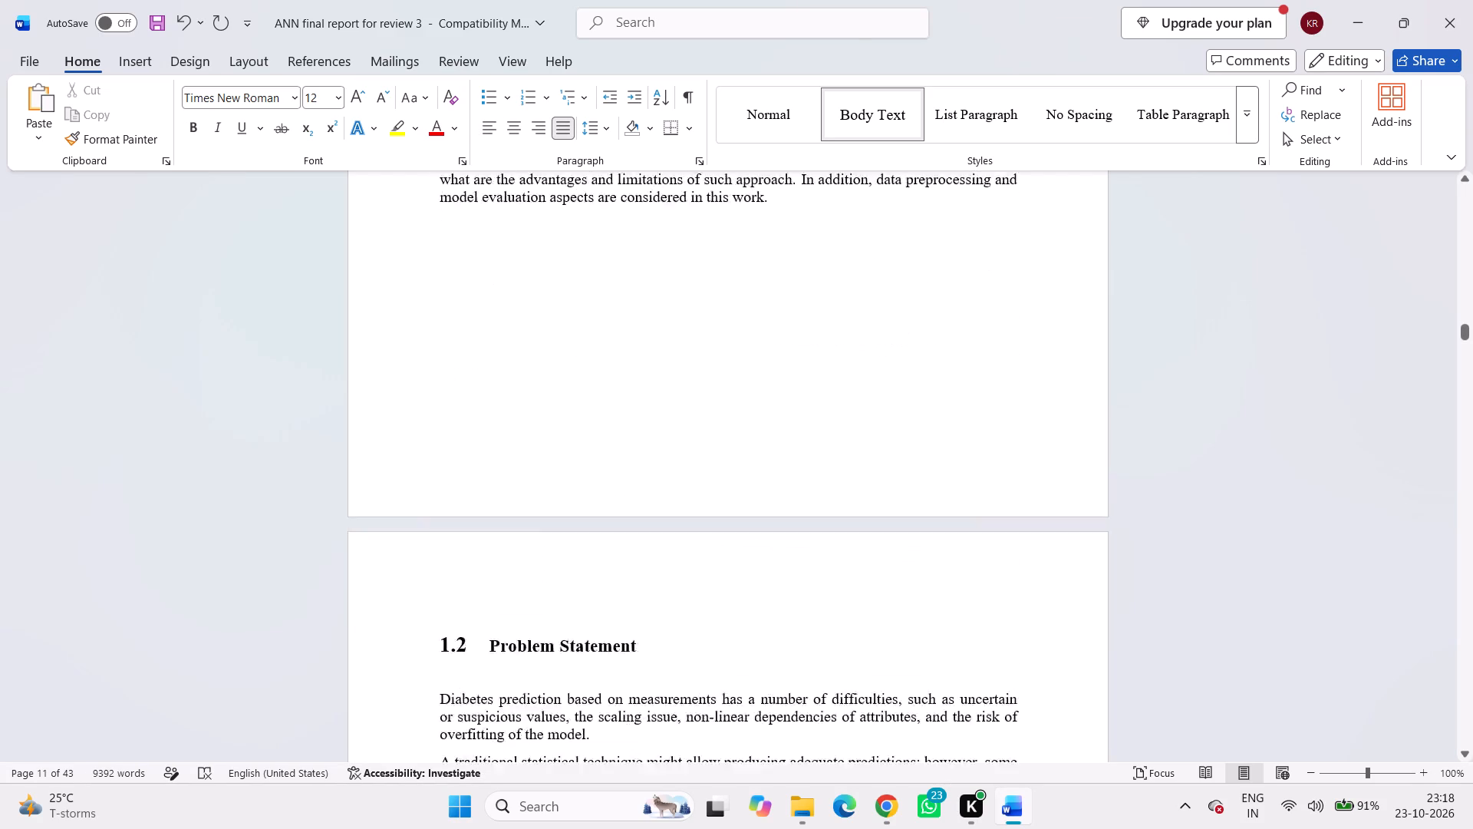
scroll(540, 296, "down", 20)
scroll(540, 296, "down", 7)
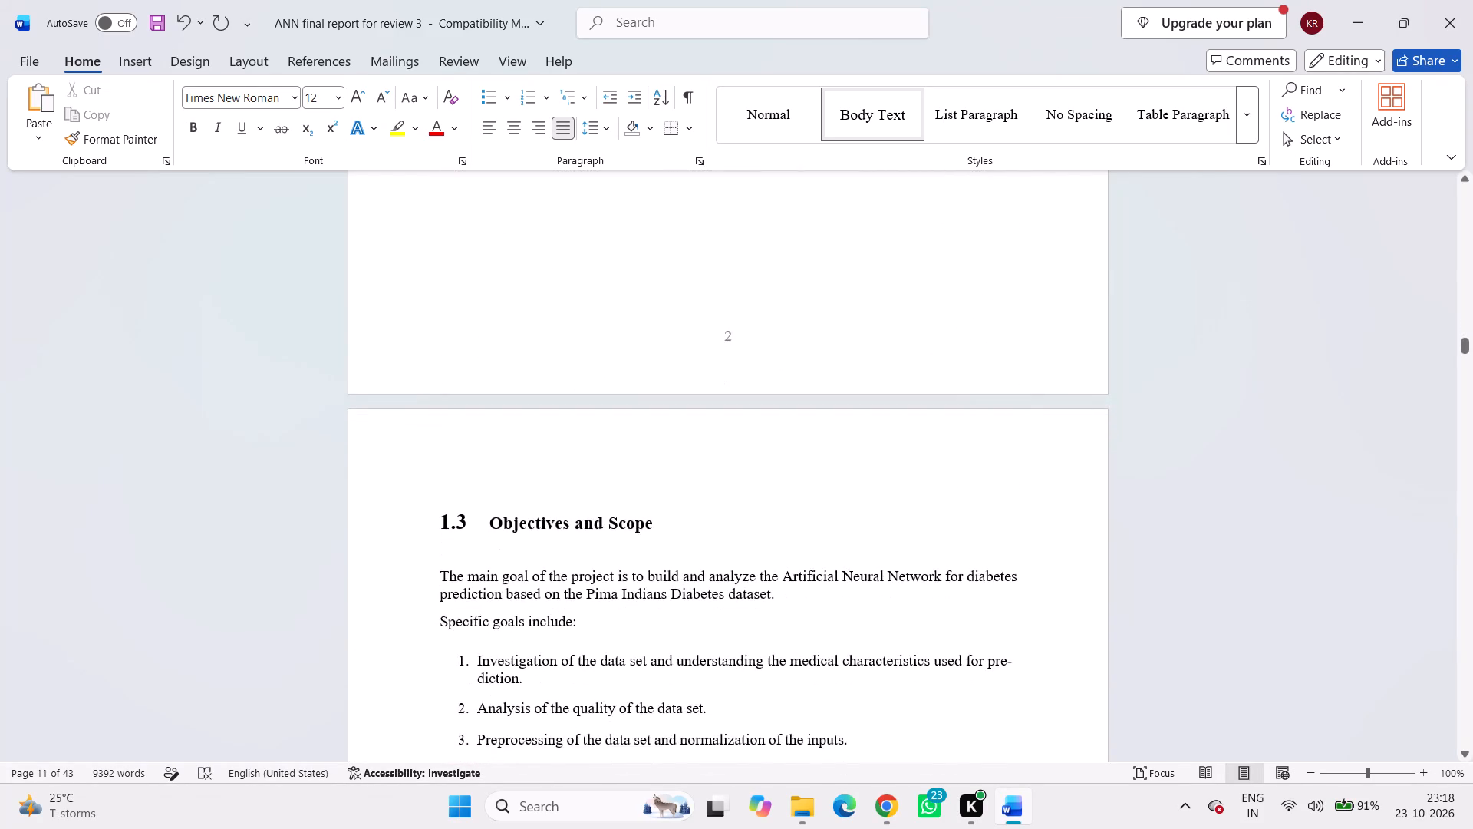
scroll(549, 327, "down", 10)
Switch to Chrome and check the formatting requirements in the Review 3 Classroom assignment.
left_click(886, 827)
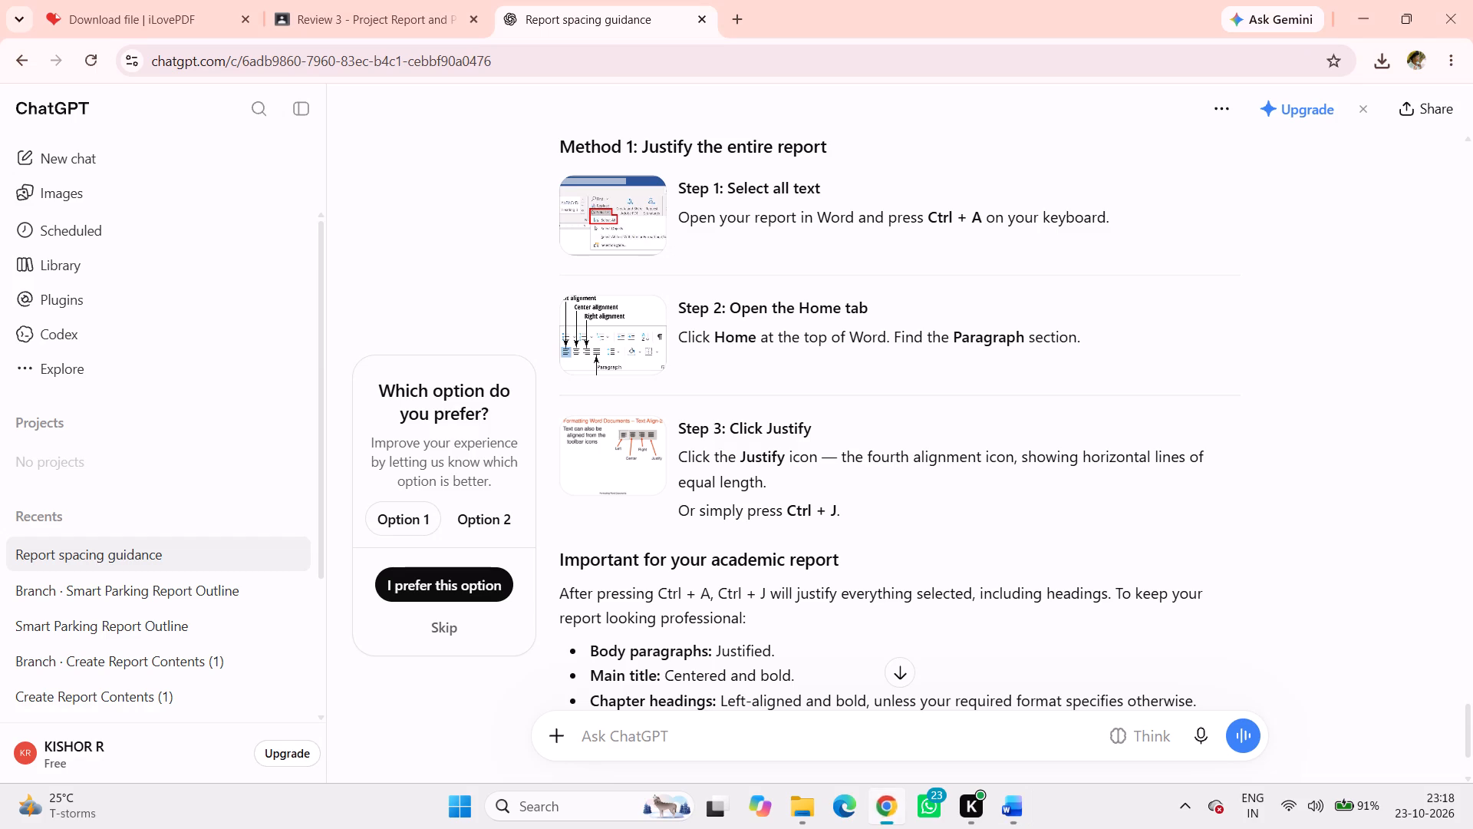
left_click(351, 34)
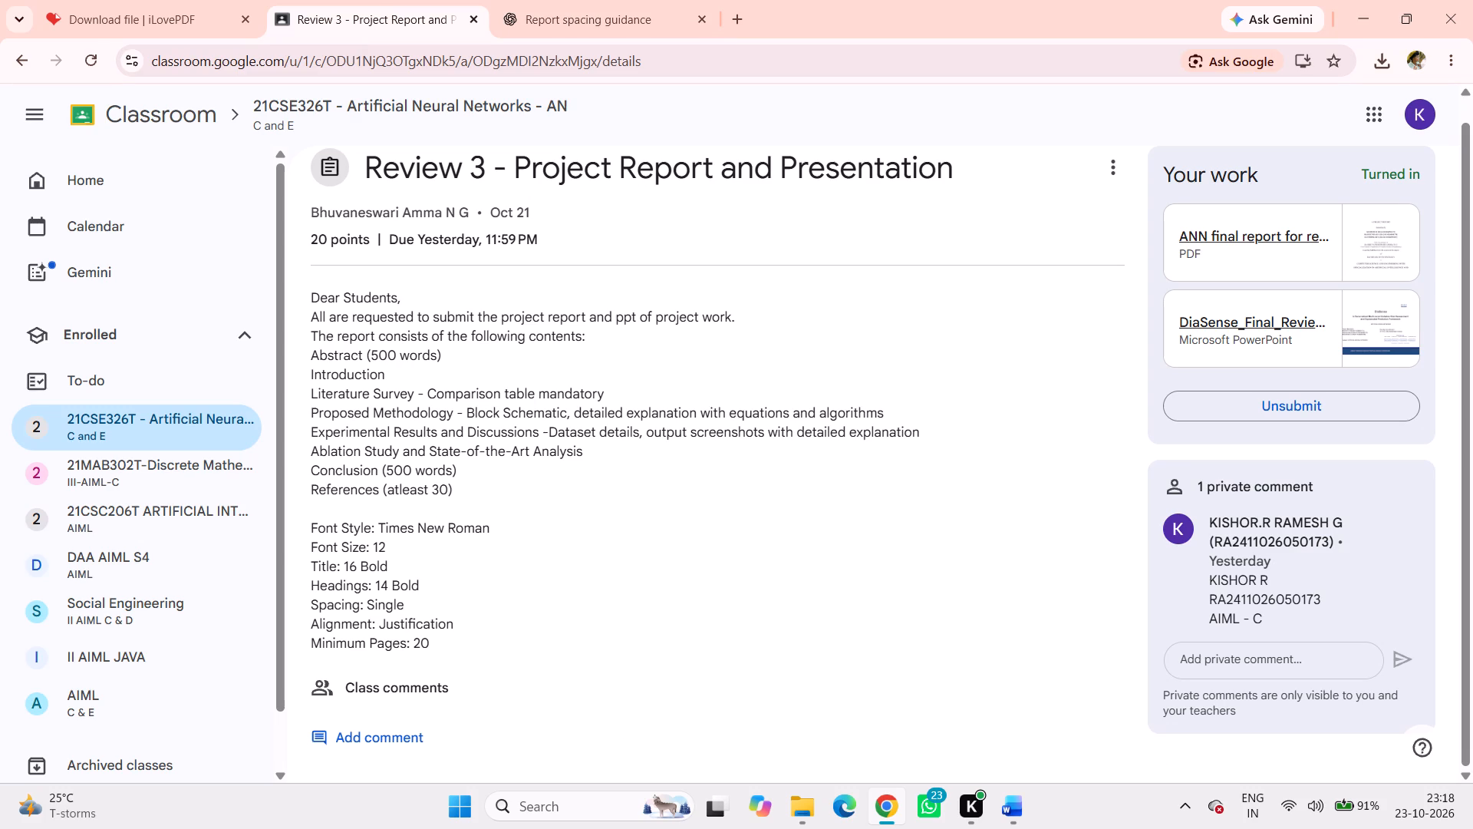
Return to the report in Word and compare the alignment of sections 1.1 to 1.3 with the Classroom requirements.
left_click(1015, 815)
scroll(541, 403, "up", 10)
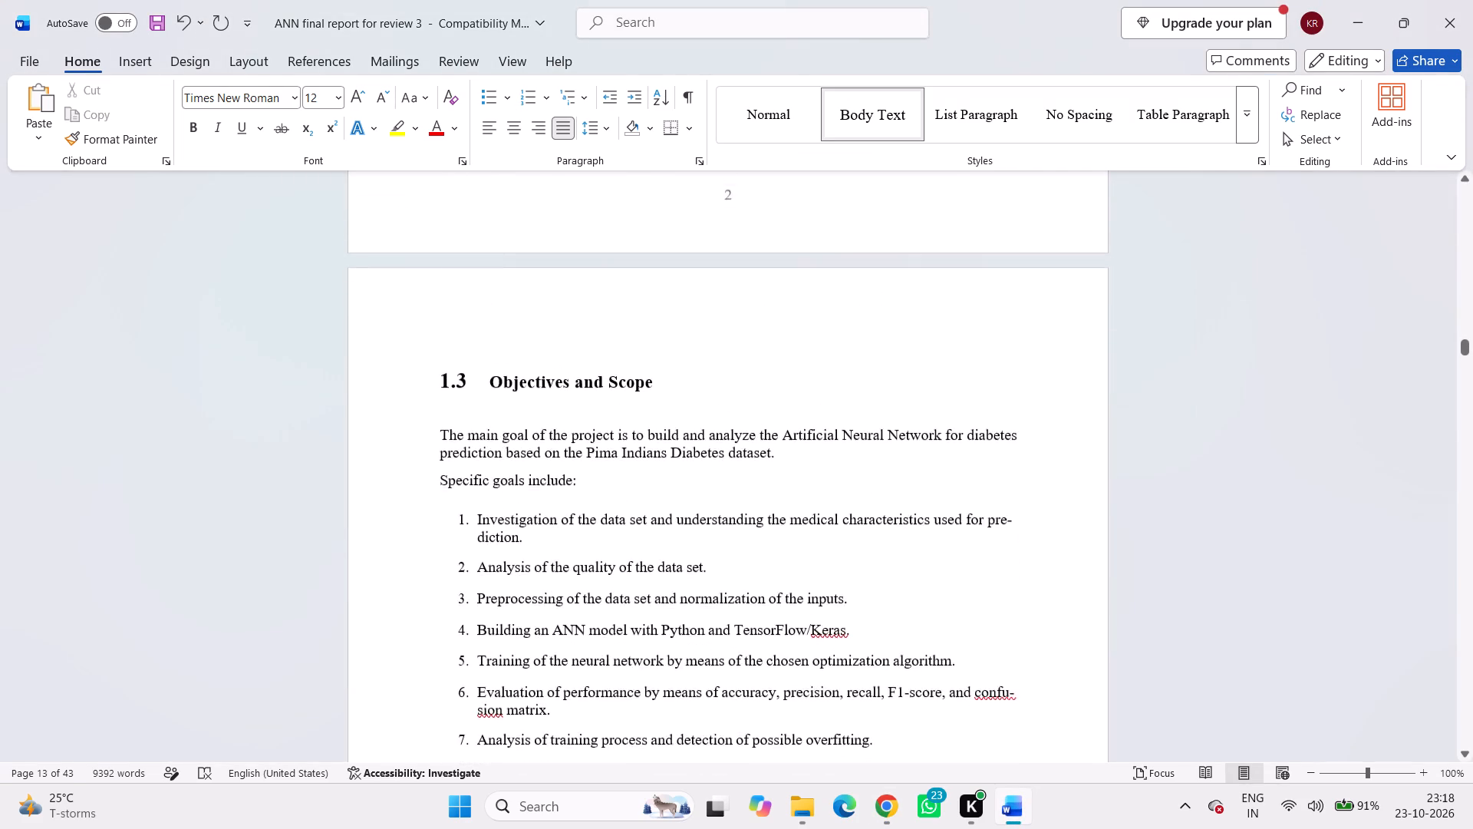
scroll(541, 403, "up", 20)
scroll(541, 403, "up", 15)
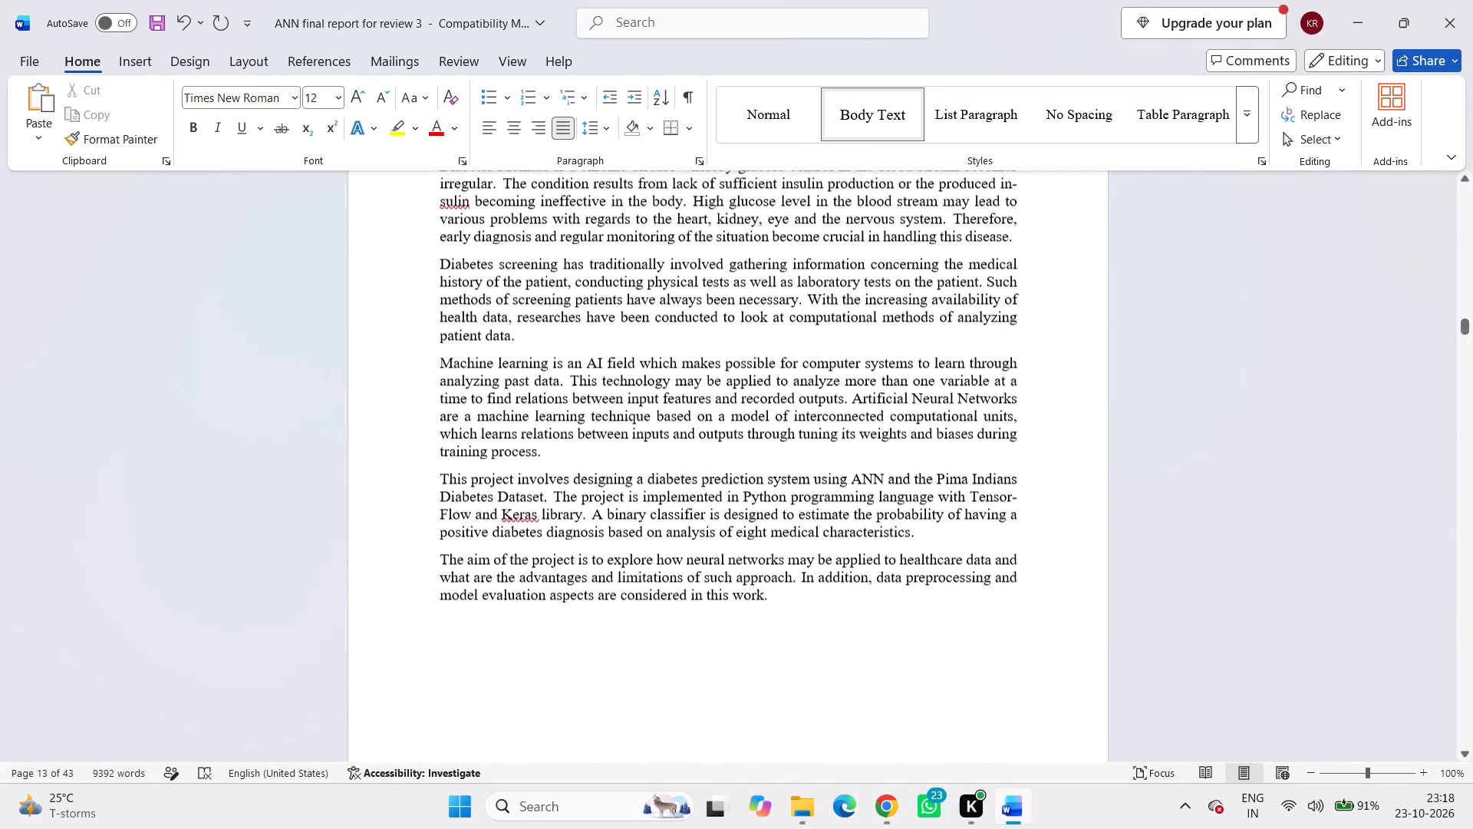
scroll(558, 452, "down", 5)
scroll(559, 487, "down", 20)
scroll(559, 487, "down", 2)
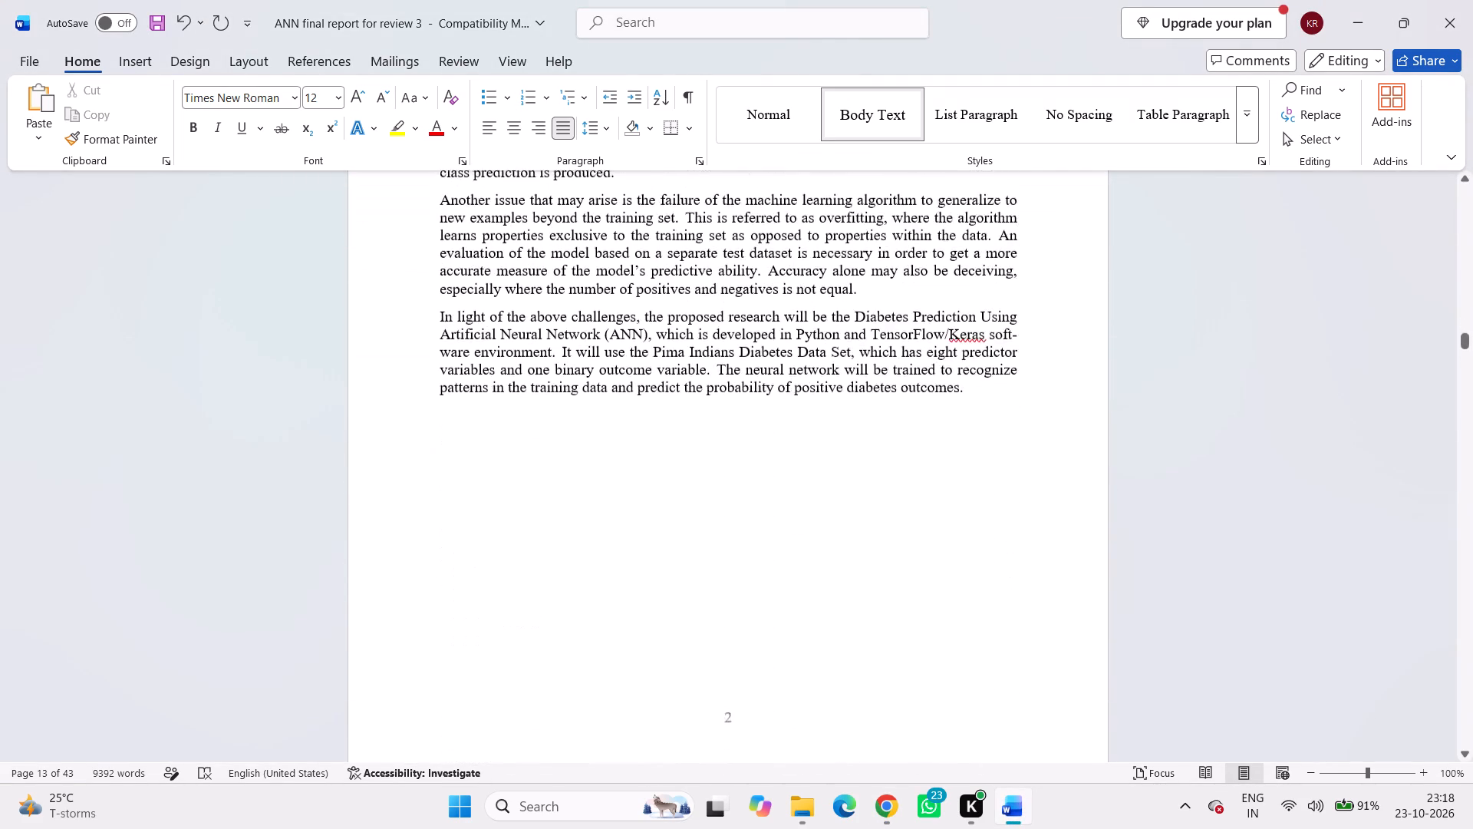
scroll(589, 444, "down", 18)
scroll(595, 446, "down", 5)
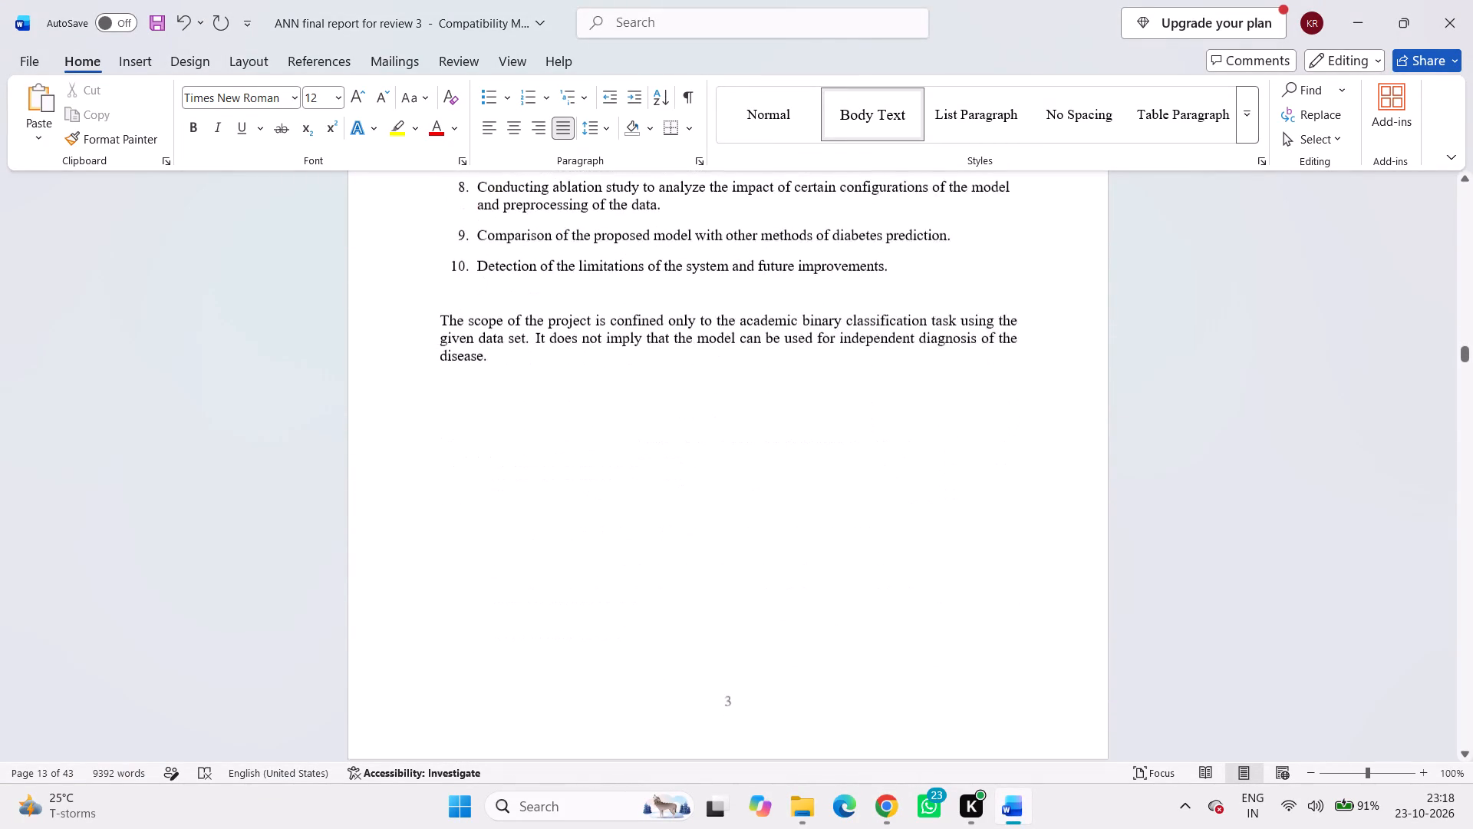
scroll(601, 448, "down", 5)
scroll(601, 448, "up", 20)
scroll(601, 448, "up", 2)
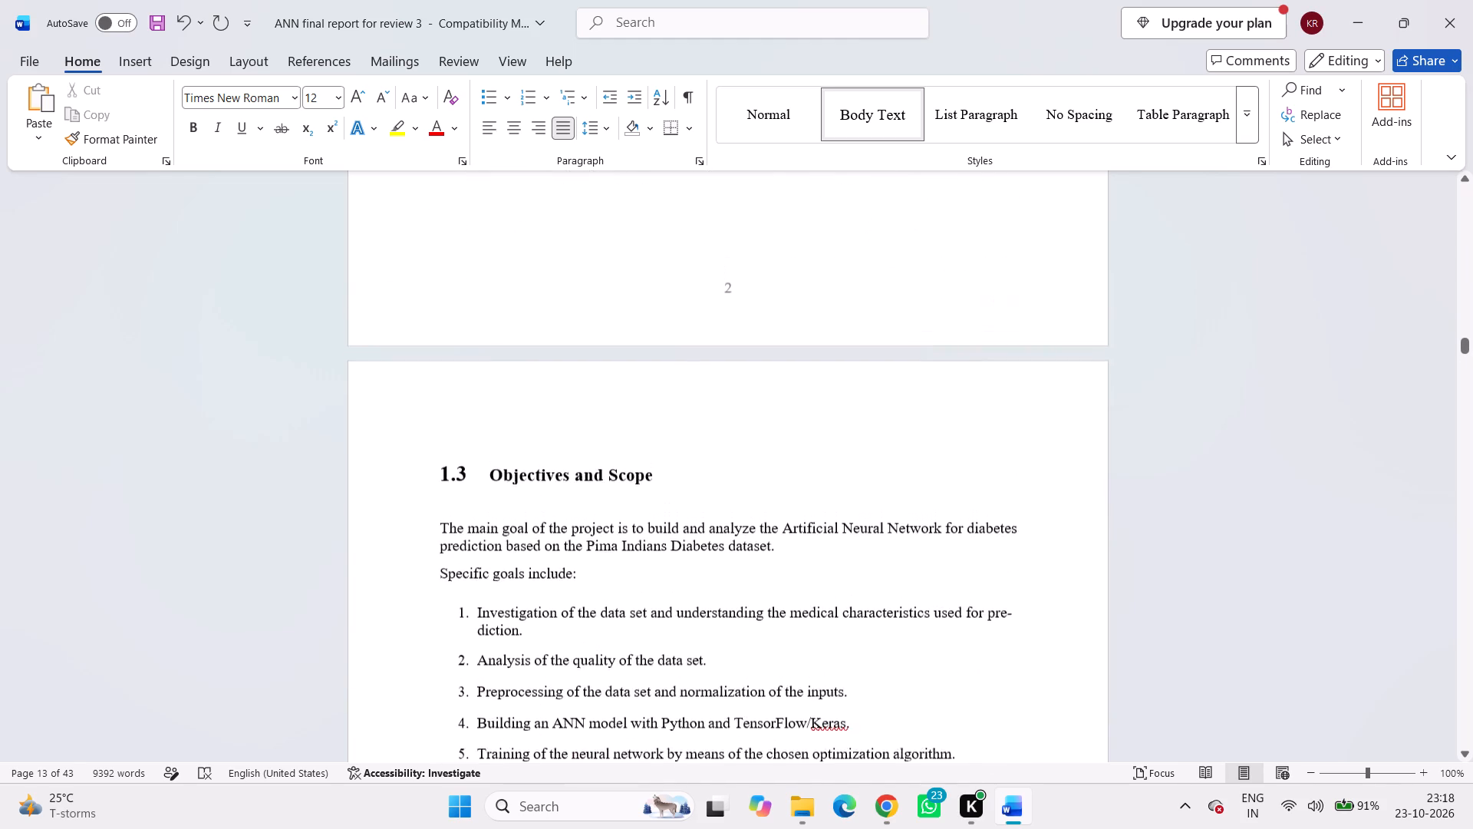
scroll(601, 448, "up", 9)
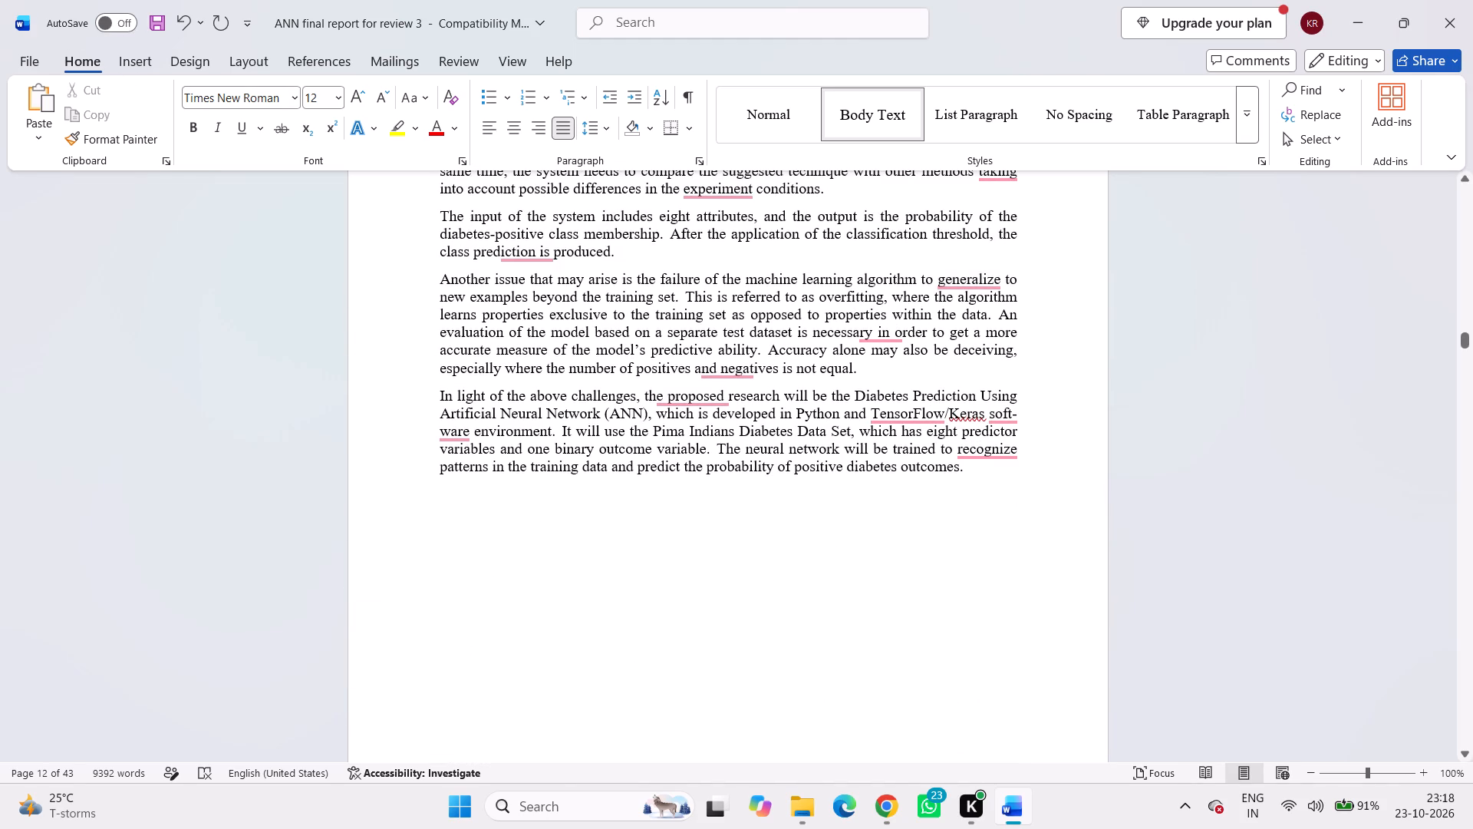
Save the report.
key("ctrl+s")
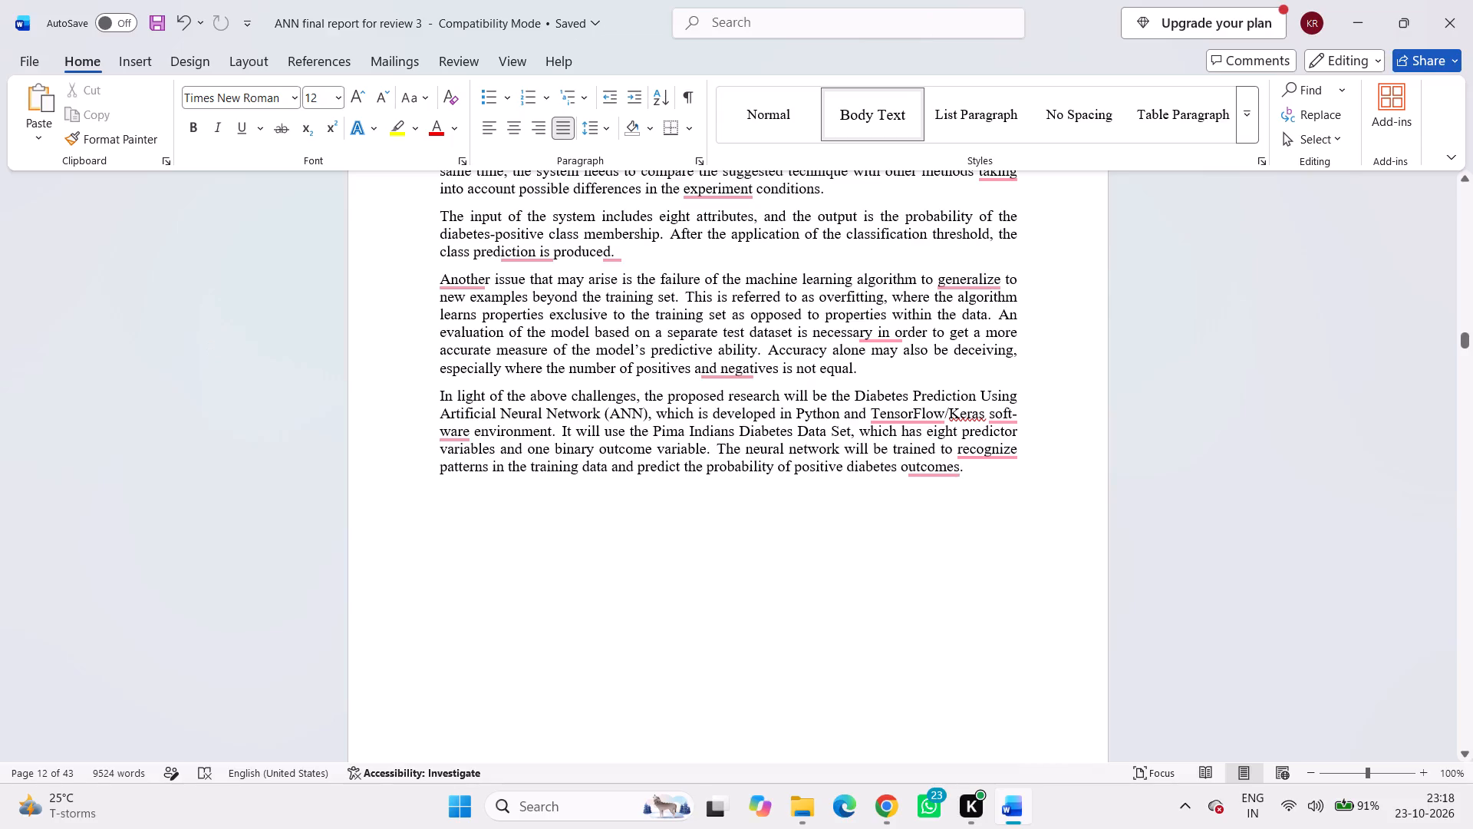
Turn on AutoSave for the report by uploading it to OneDrive - Personal.
left_click(123, 11)
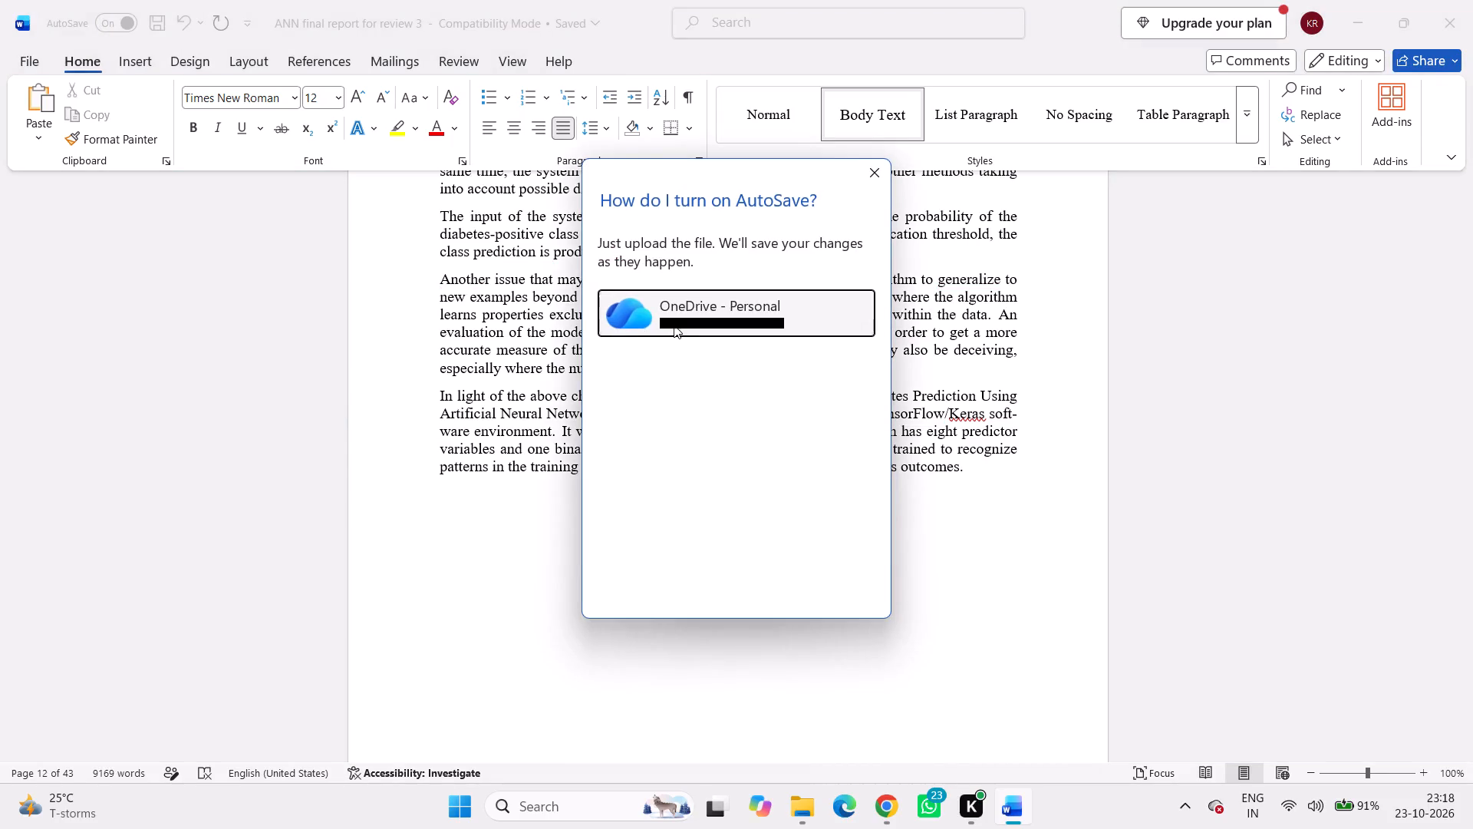
left_click(674, 325)
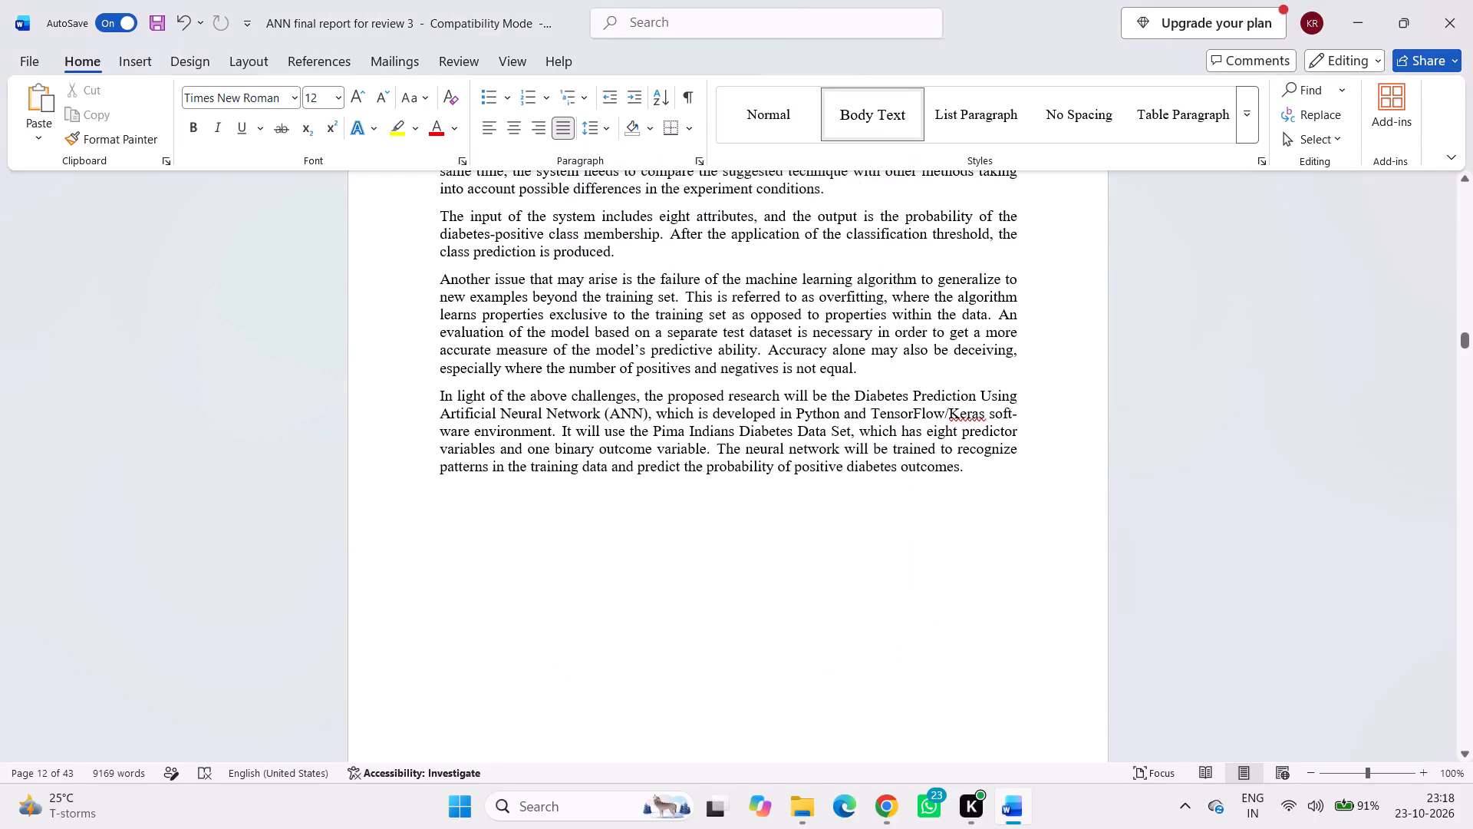
Save a copy as a Word Document named "ANN final report for review 3" in the OneDrive Documents folder, replacing the existing file.
left_click(35, 65)
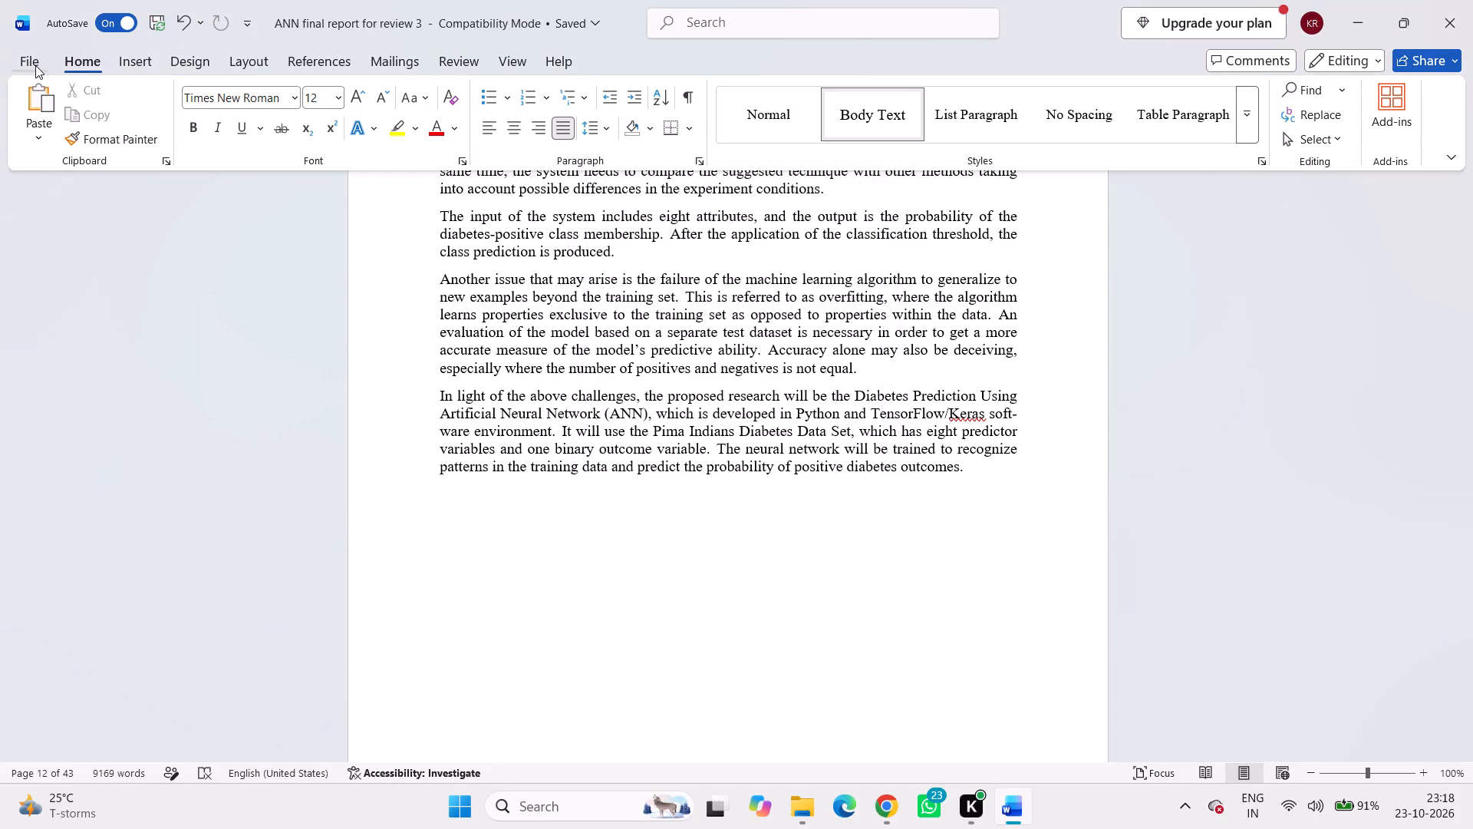
left_click(94, 317)
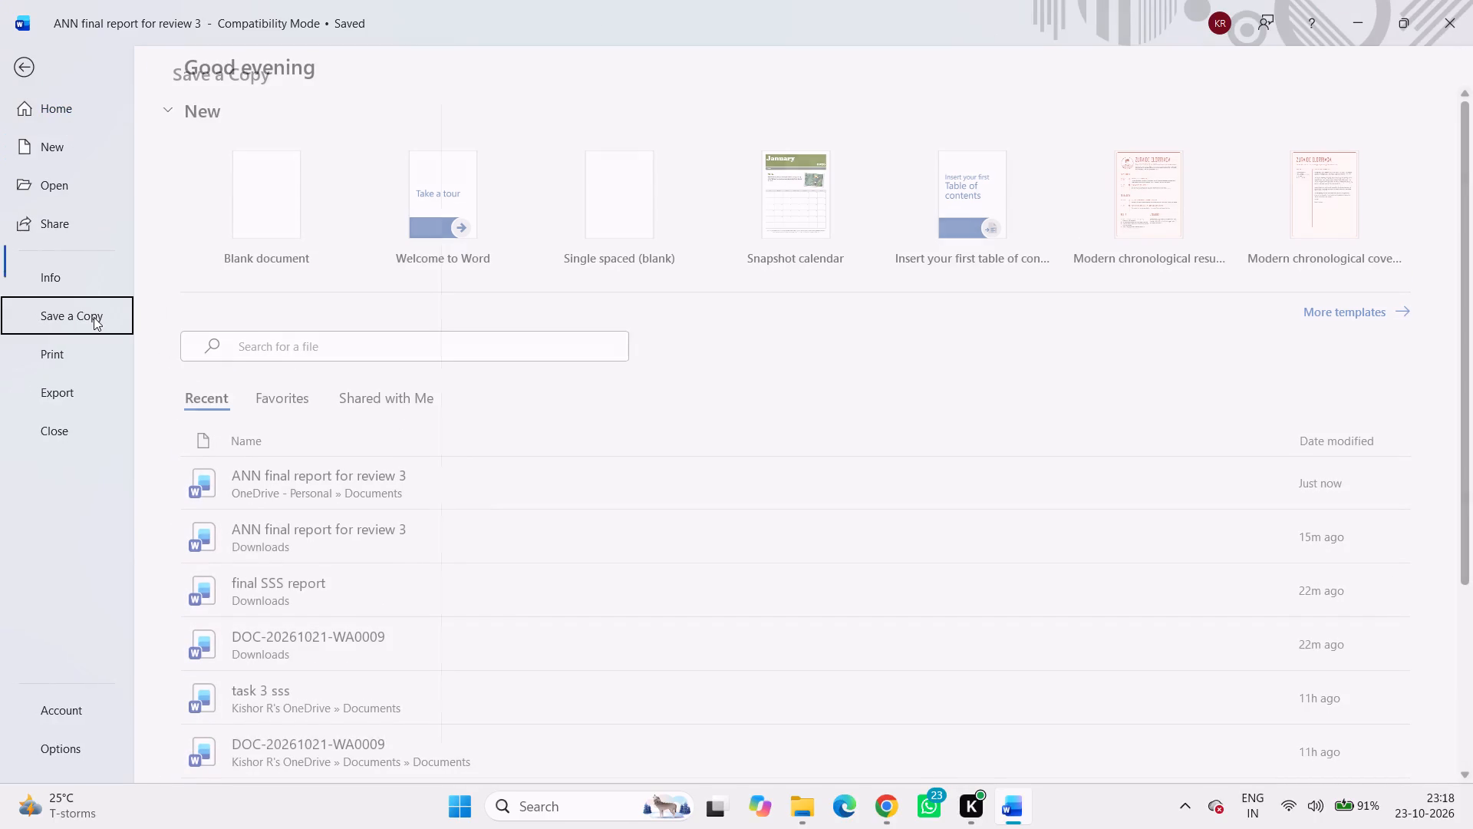
left_click(571, 210)
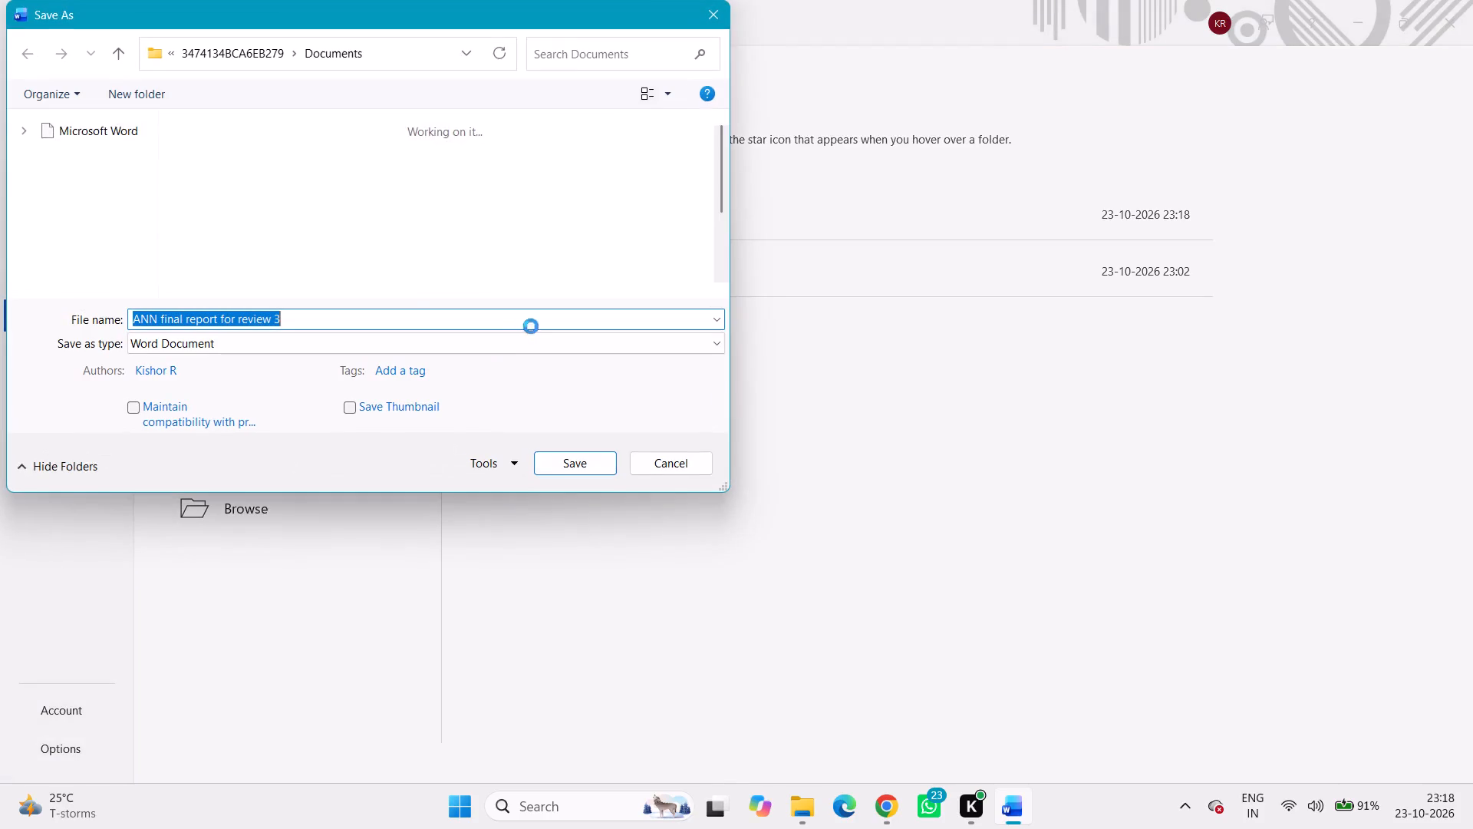
left_click(555, 465)
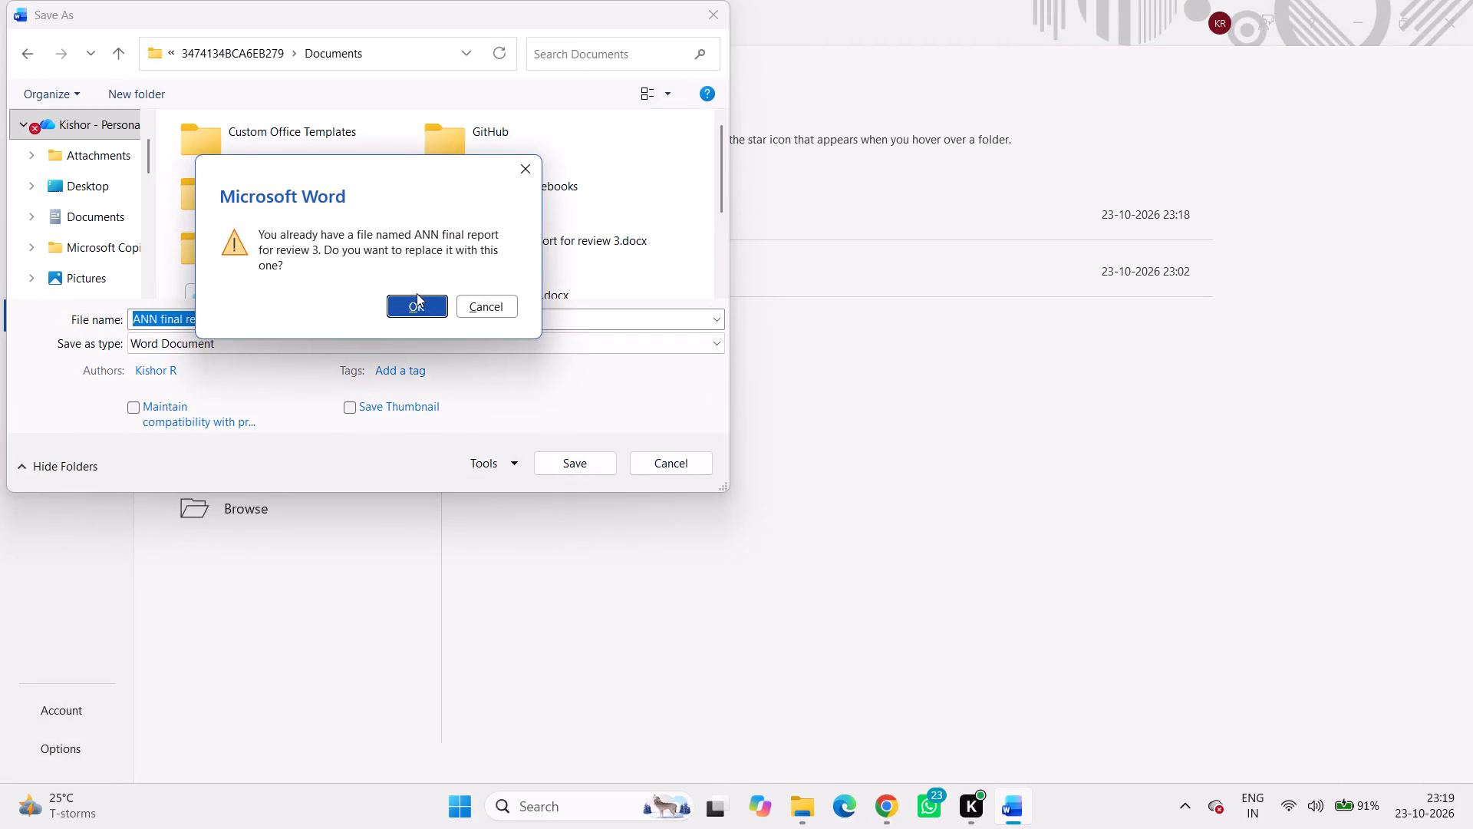
left_click(416, 309)
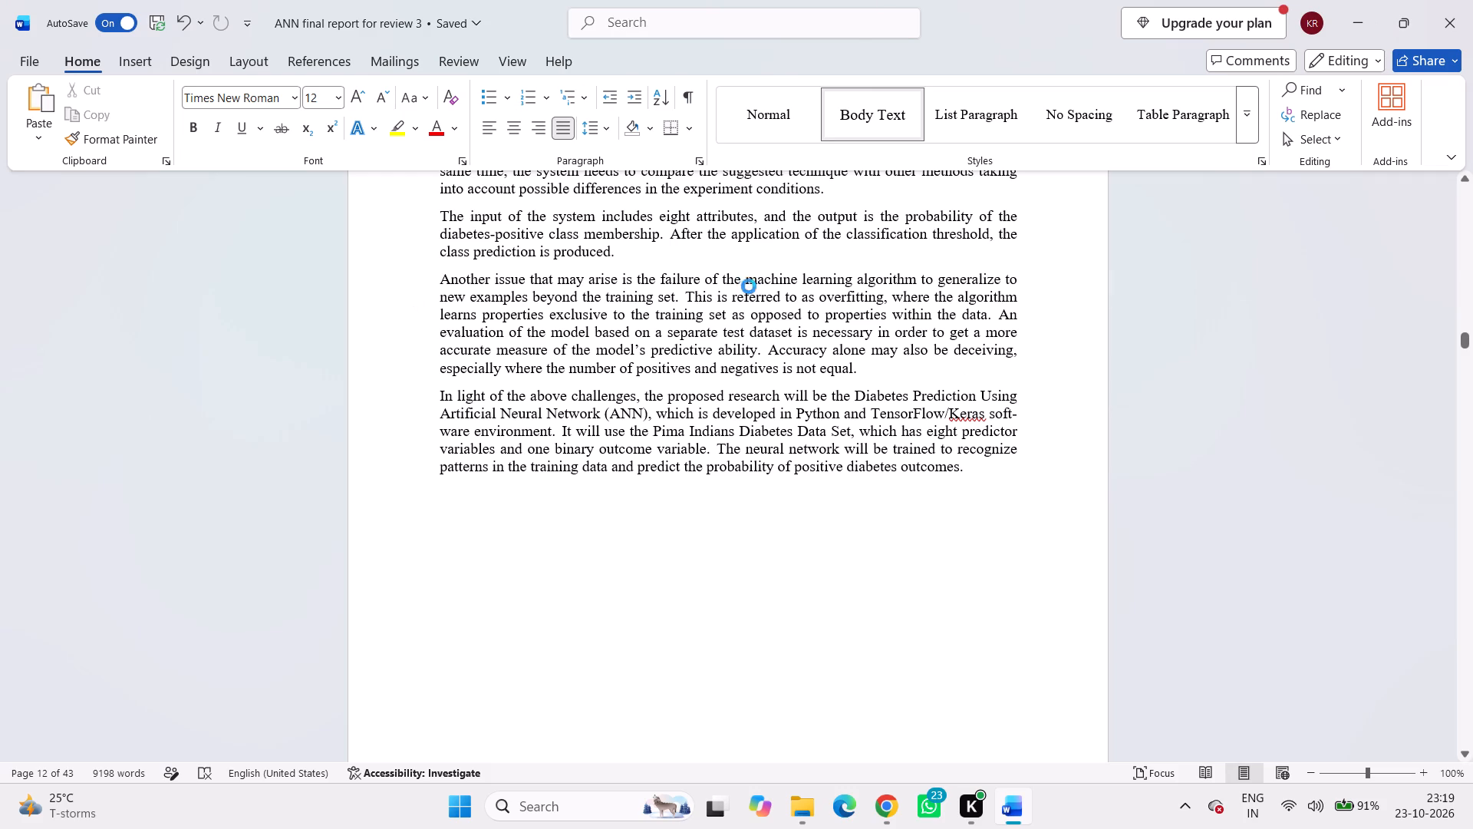
Glance back from section 1.2 to the front matter and close the report.
scroll(781, 389, "up", 2)
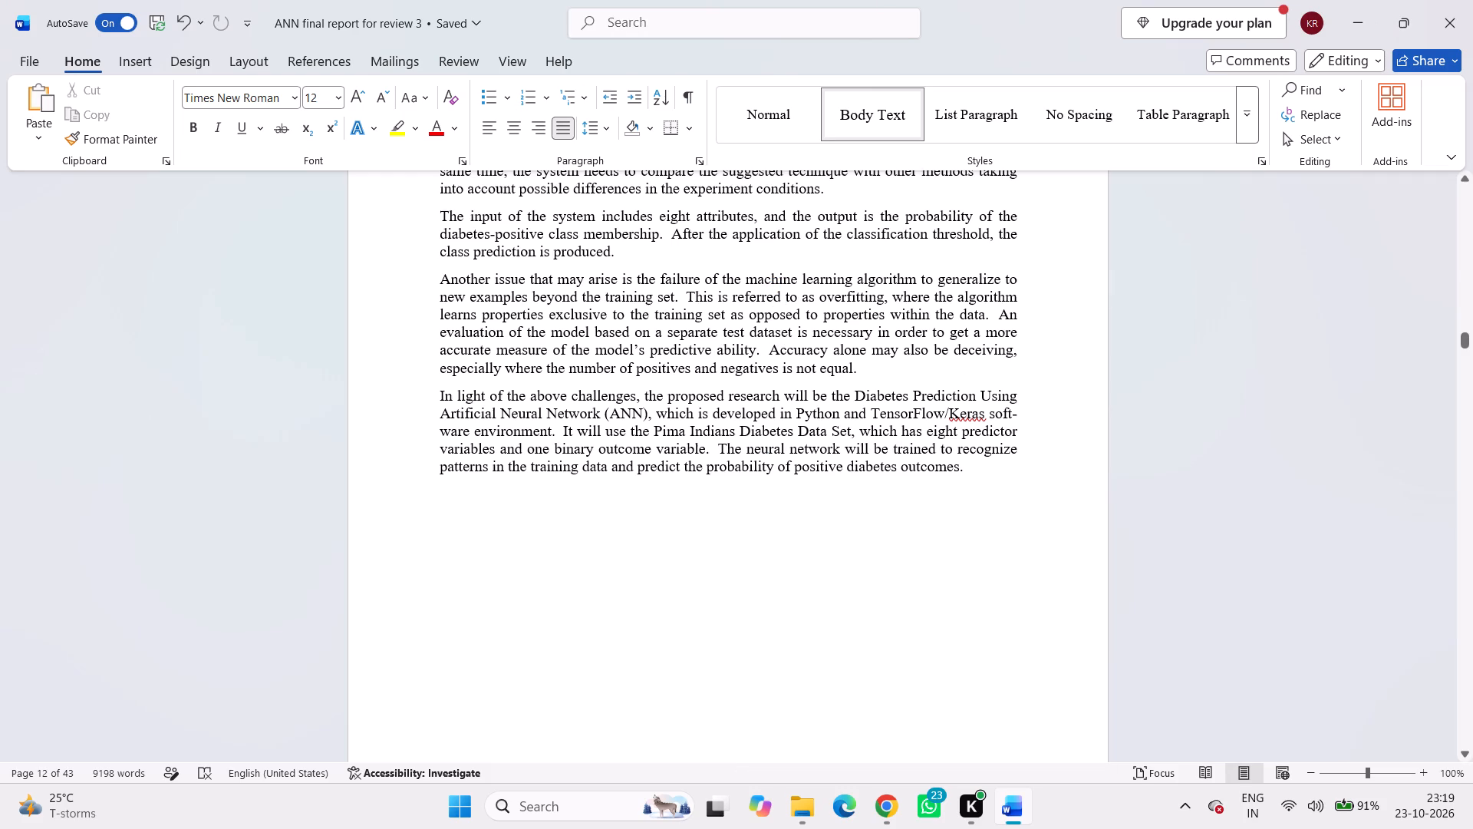
scroll(781, 389, "up", 8)
scroll(781, 389, "up", 20)
scroll(781, 389, "up", 2)
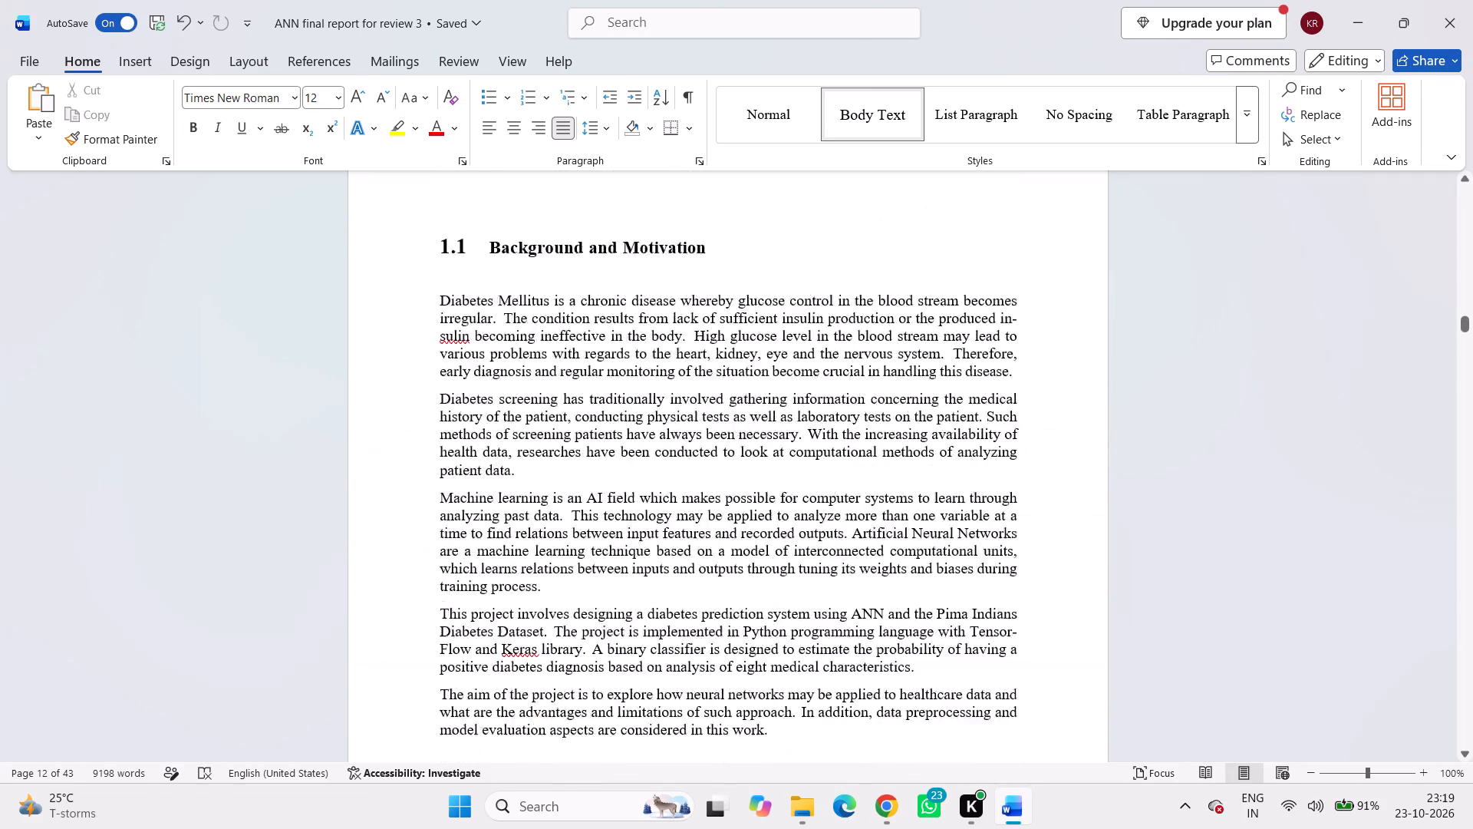
scroll(781, 389, "up", 20)
scroll(781, 389, "up", 17)
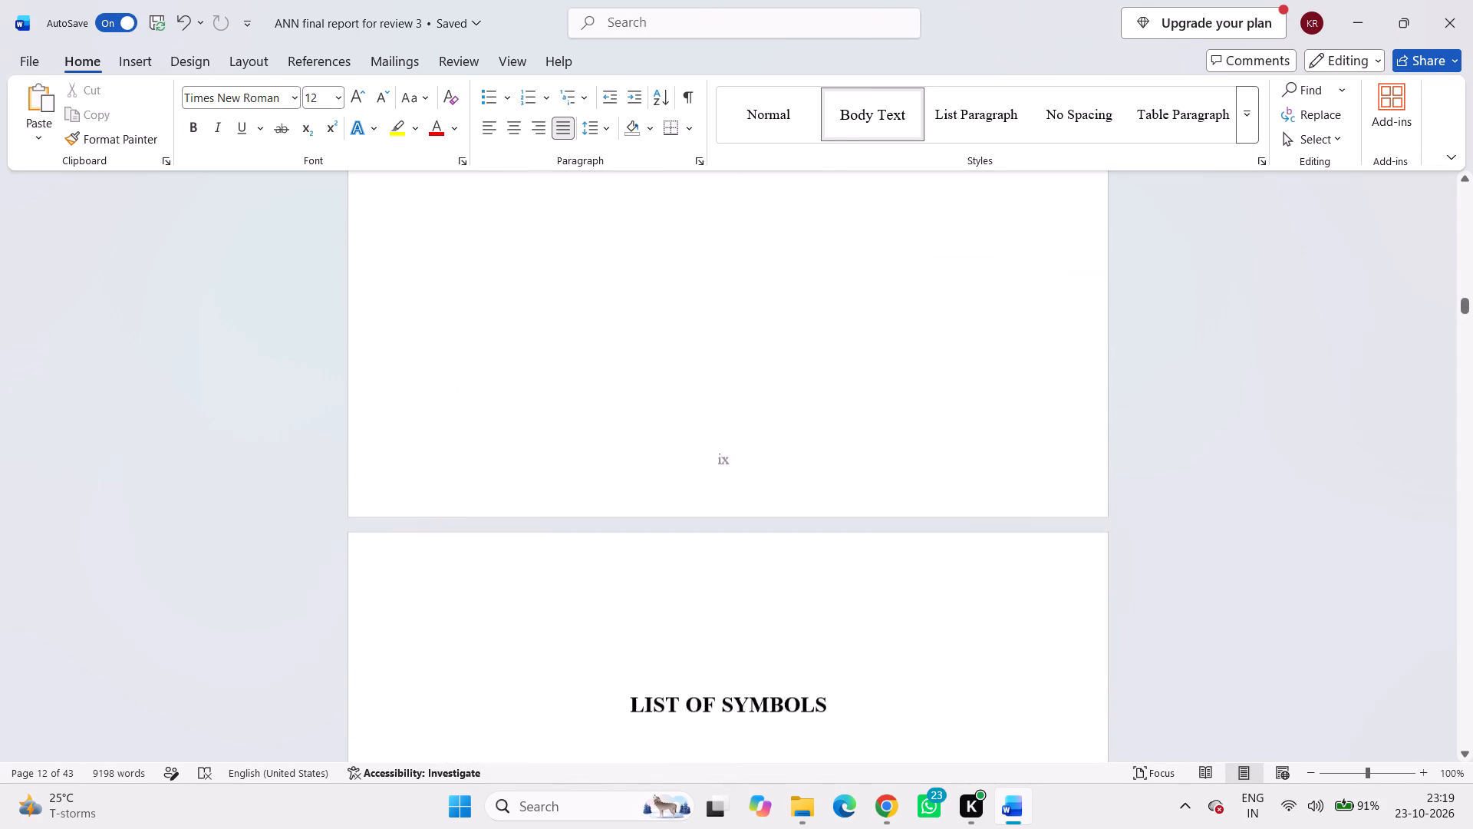
scroll(781, 389, "up", 9)
left_click(1472, 2)
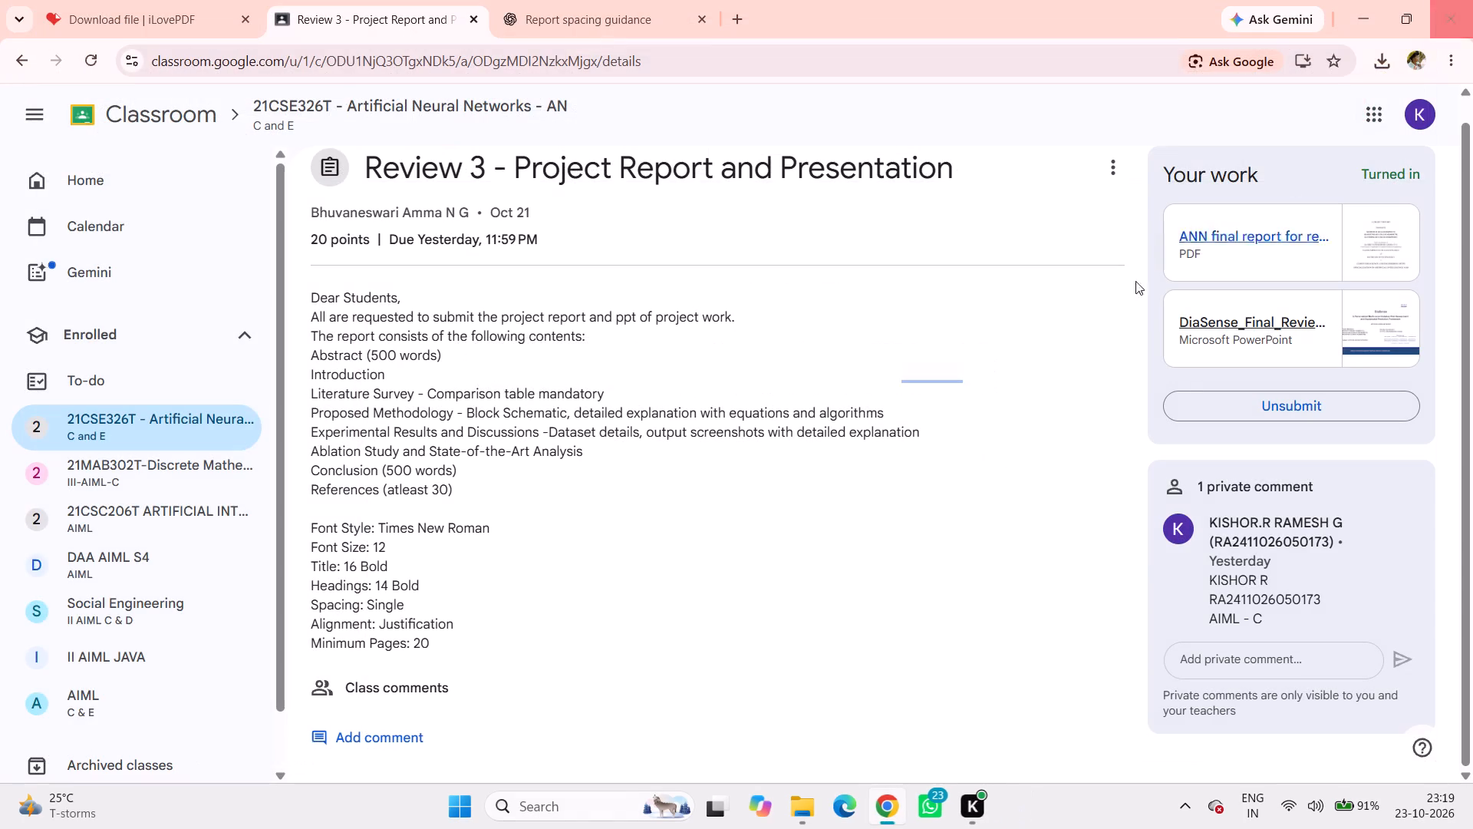
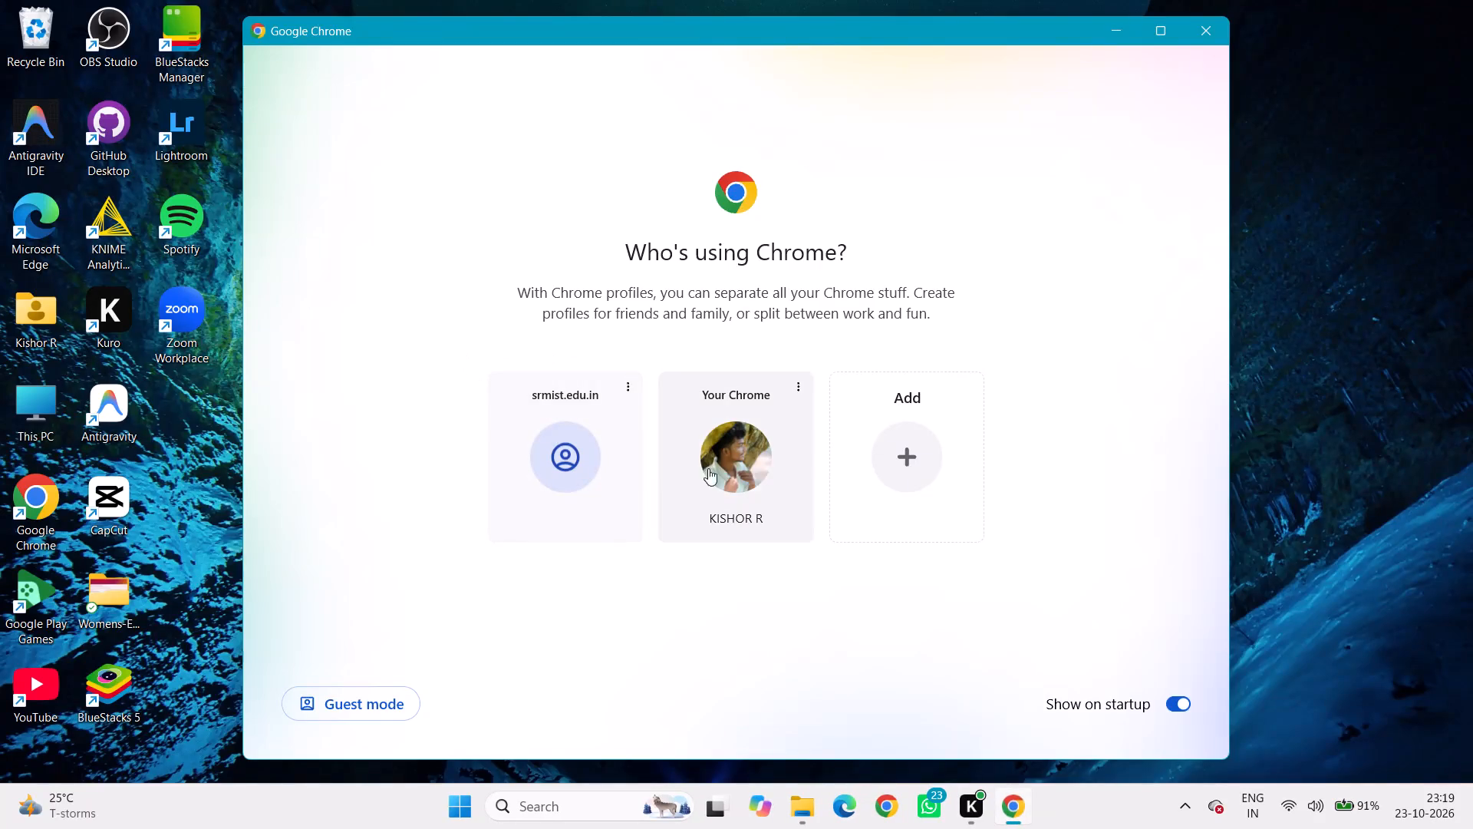
Switch to Chrome with the personal profile and open Google Classroom through a search for "google classroom".
left_click(754, 487)
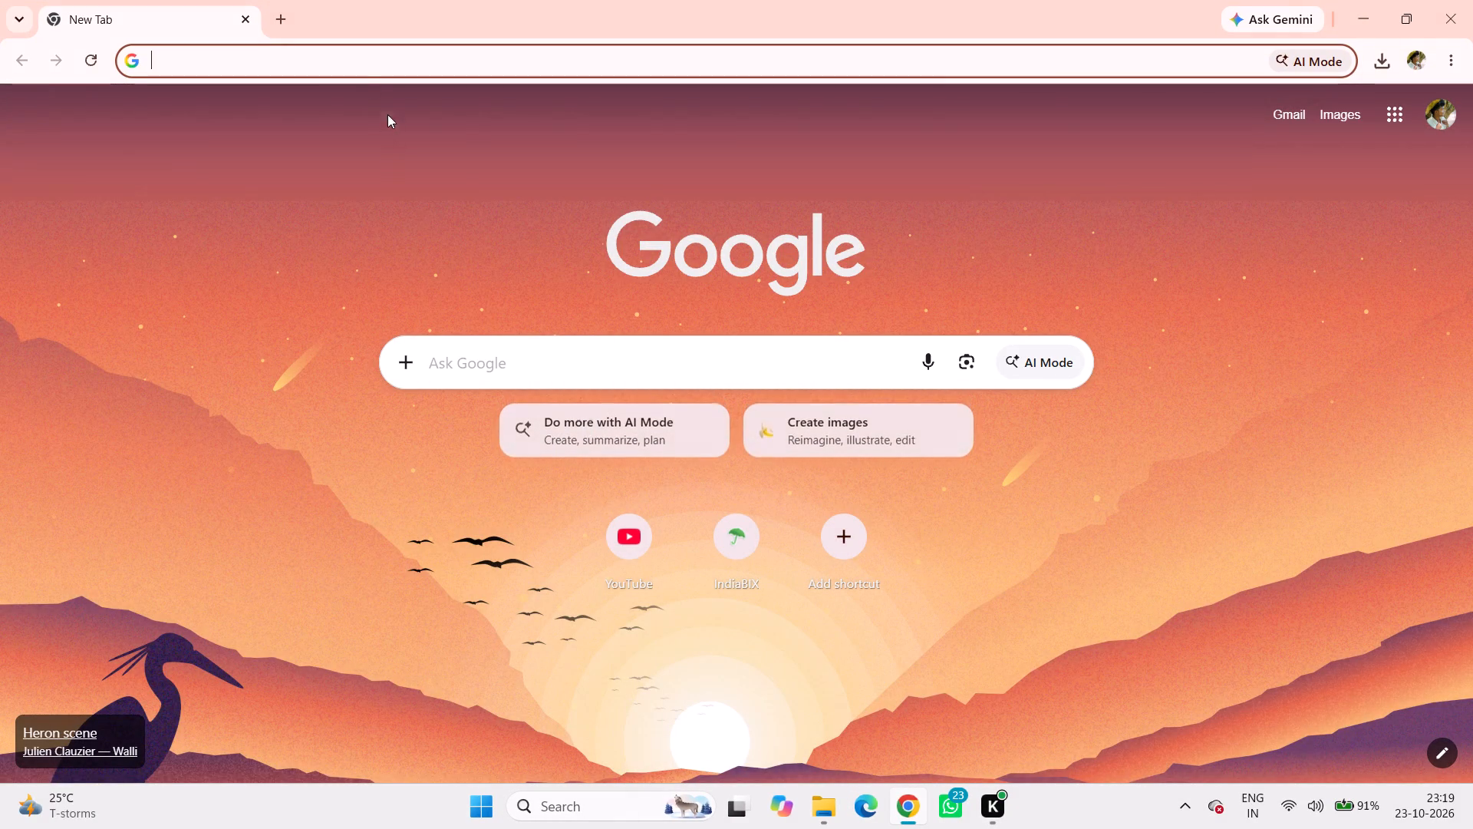
left_click(367, 60)
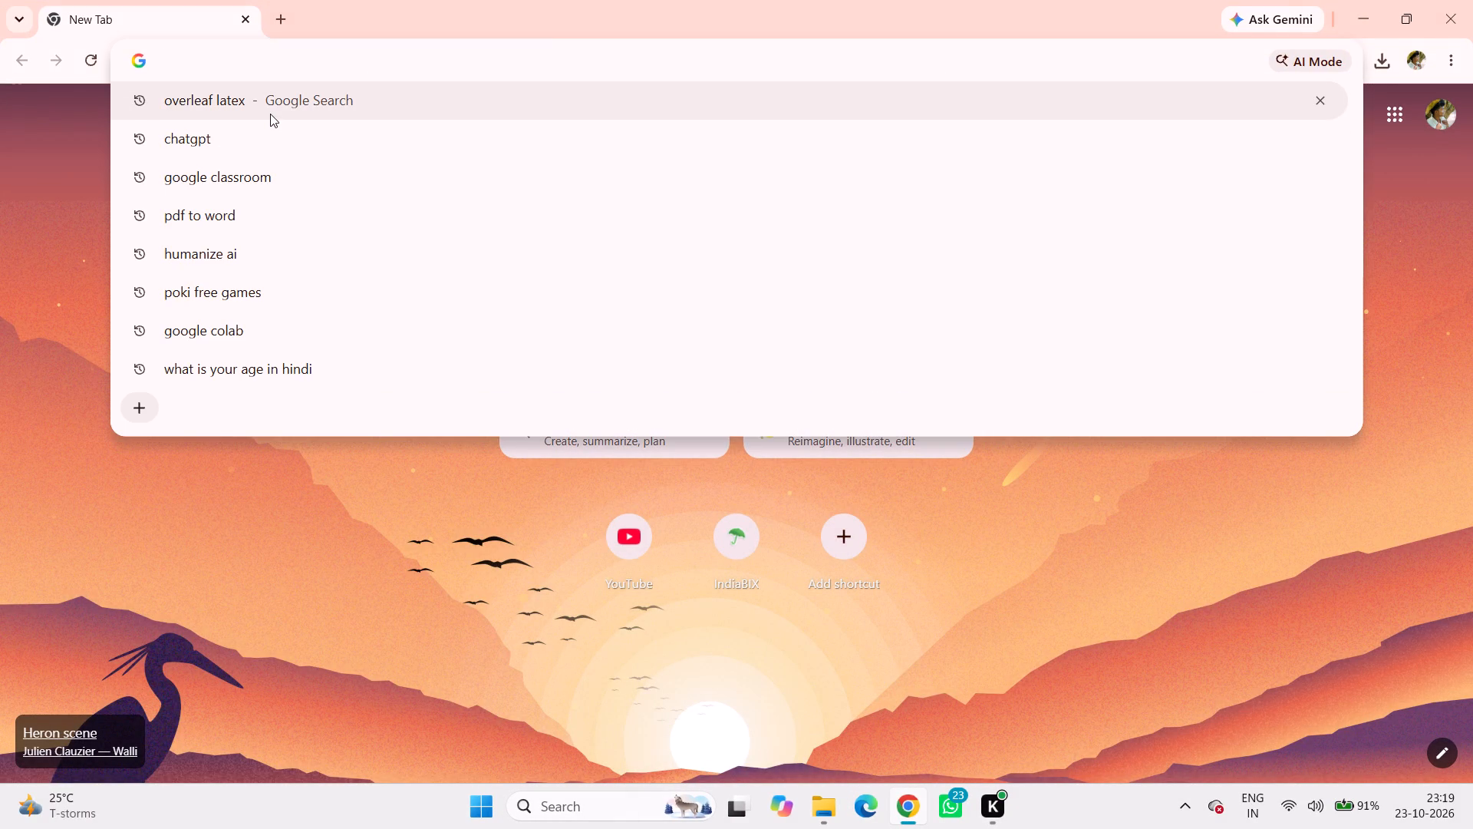
left_click(268, 187)
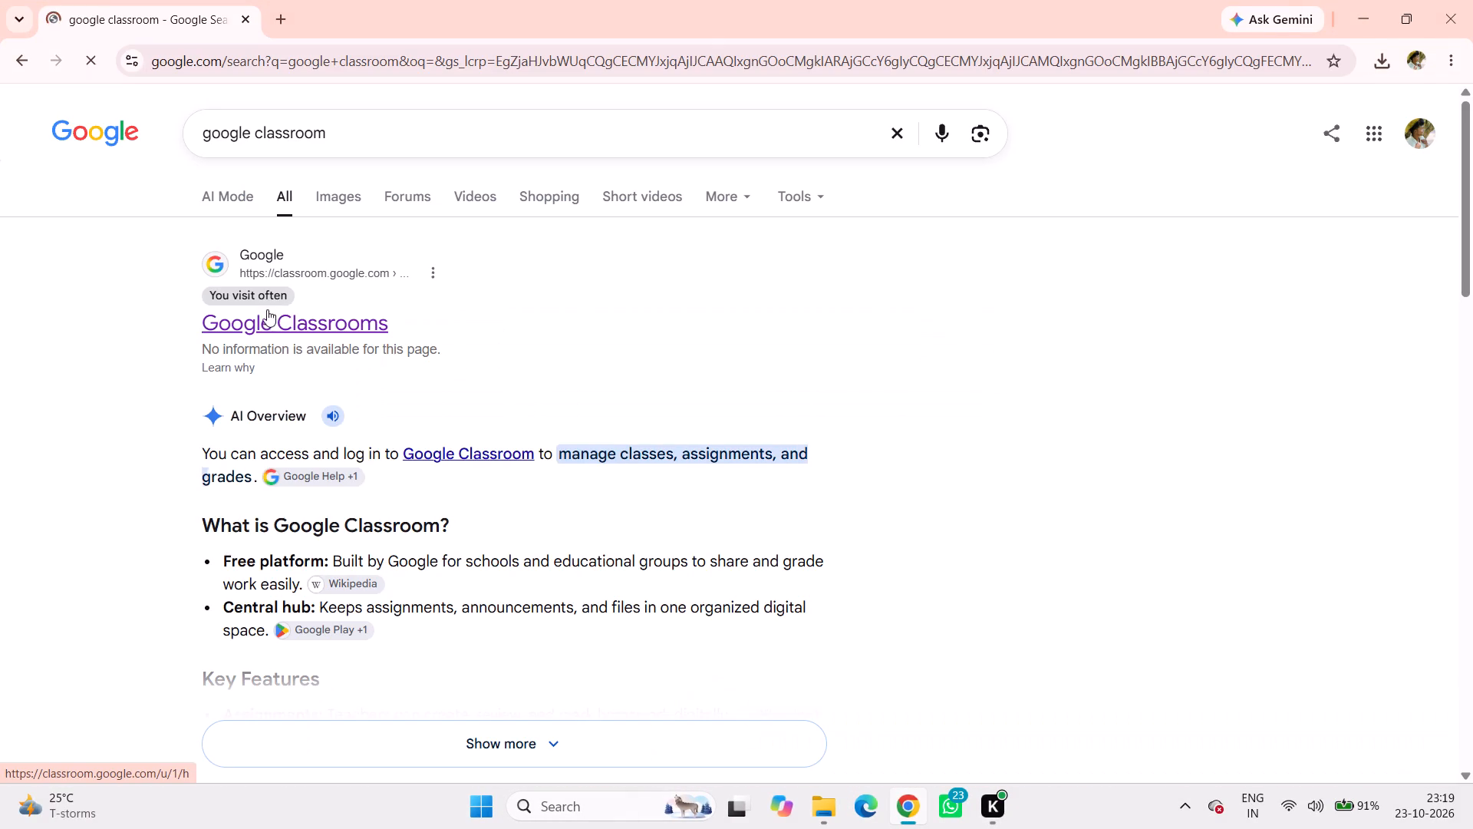
left_click(268, 319)
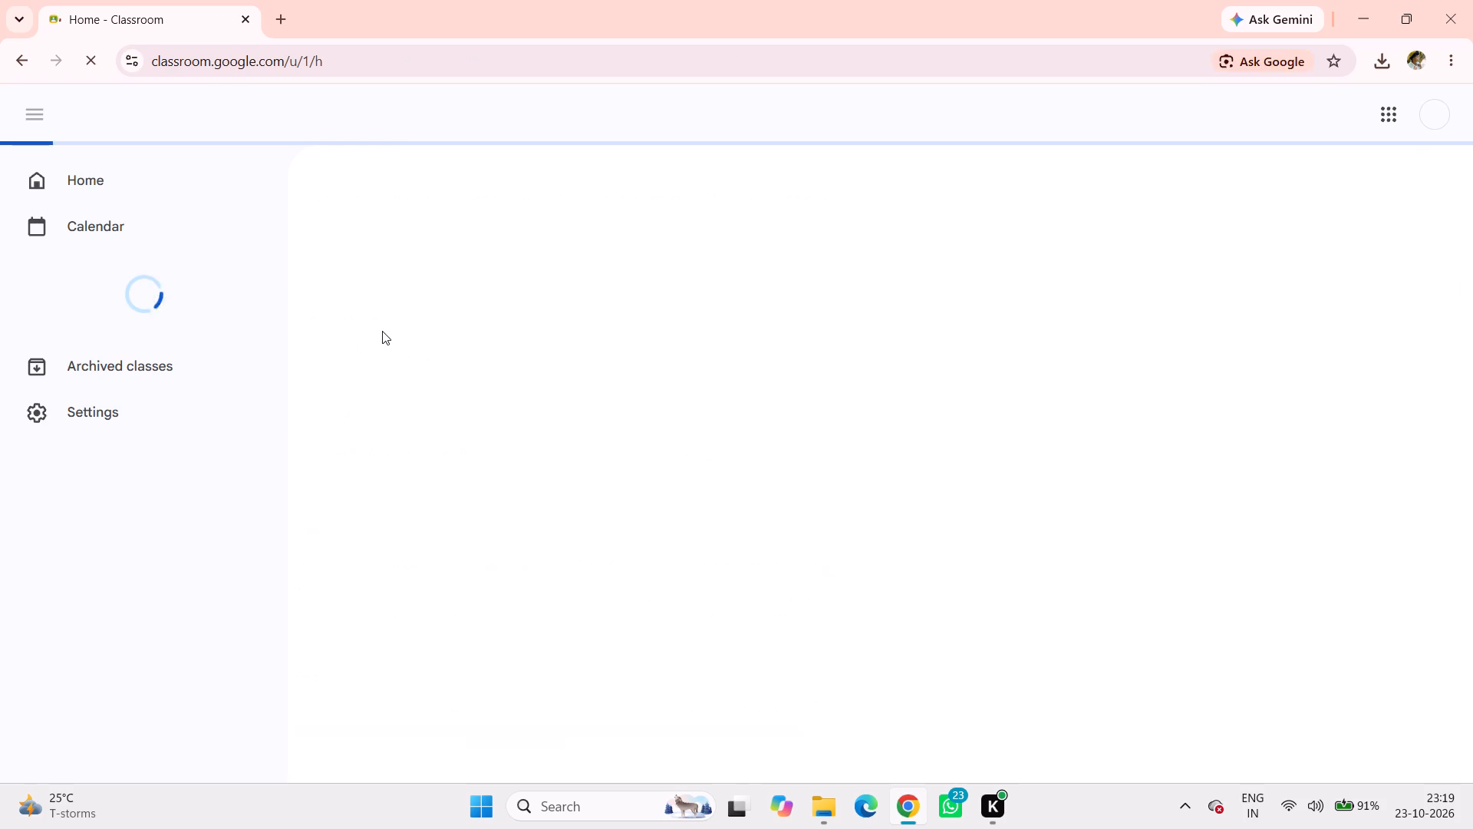
Open the "Review 3 - Project Report and Presentation" assignment in the 21CSE326T - Artificial Neural Networks class.
left_click(196, 414)
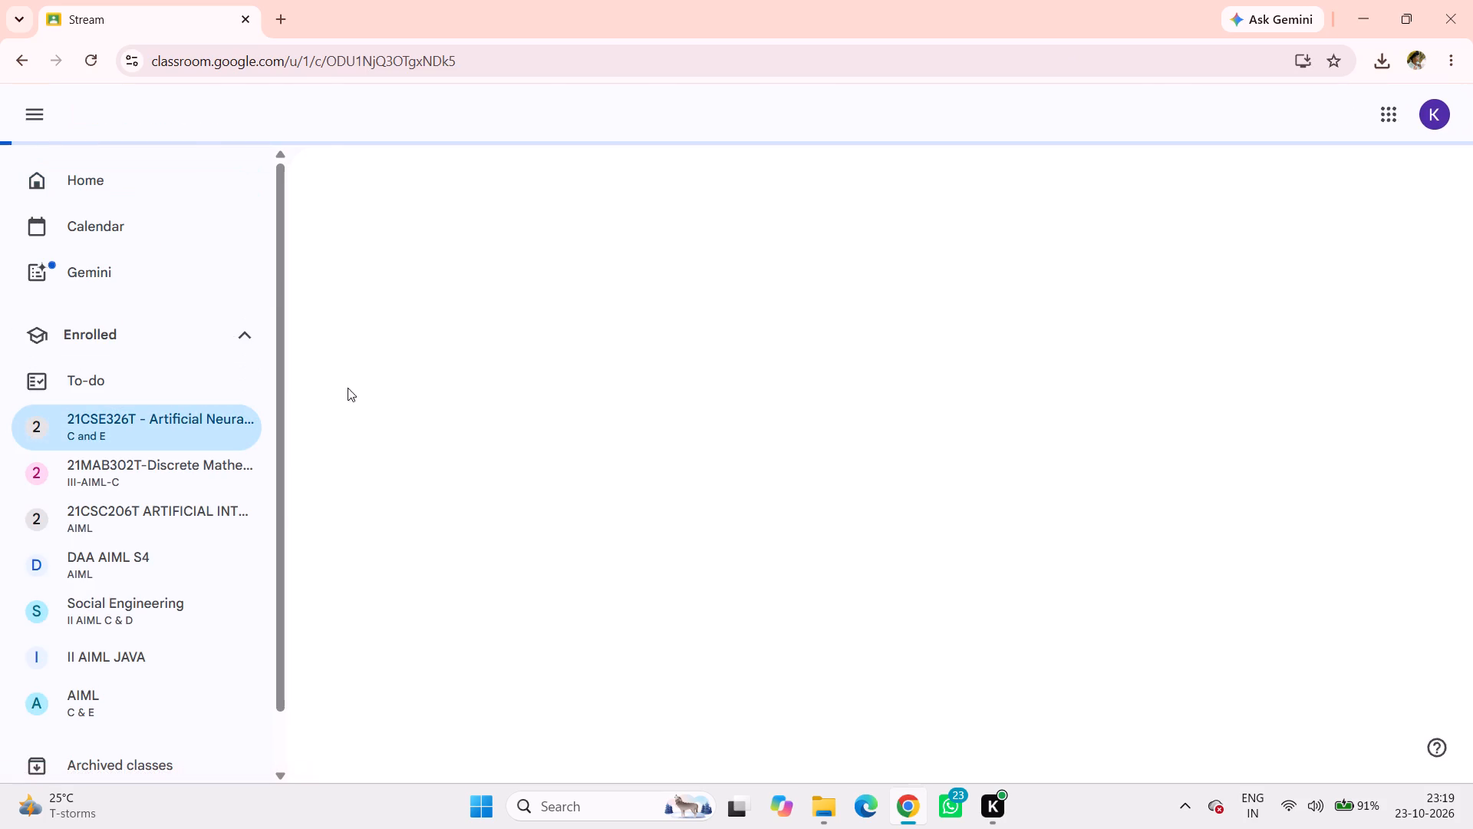
scroll(476, 442, "down", 3)
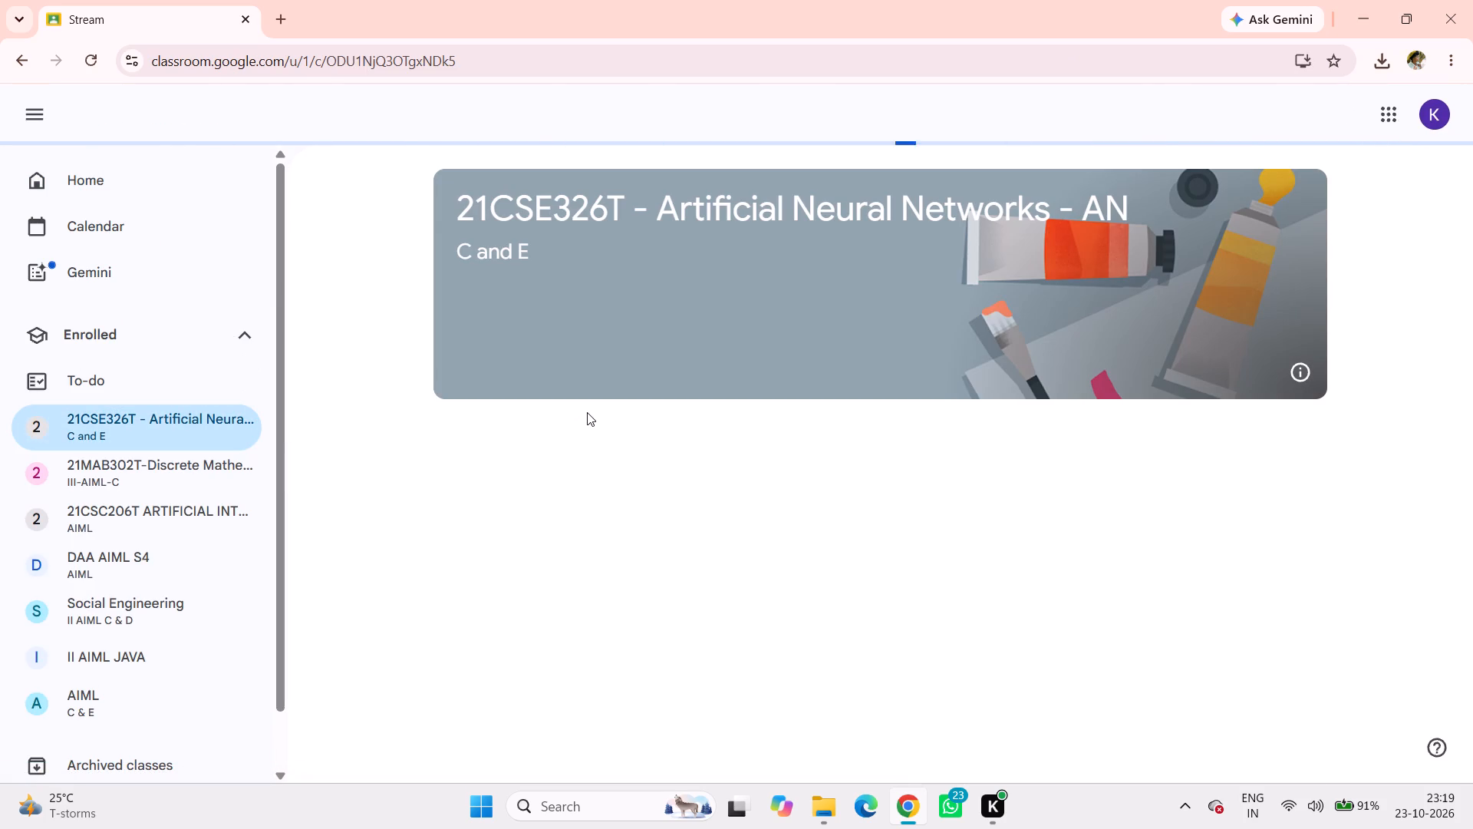
scroll(587, 412, "down", 2)
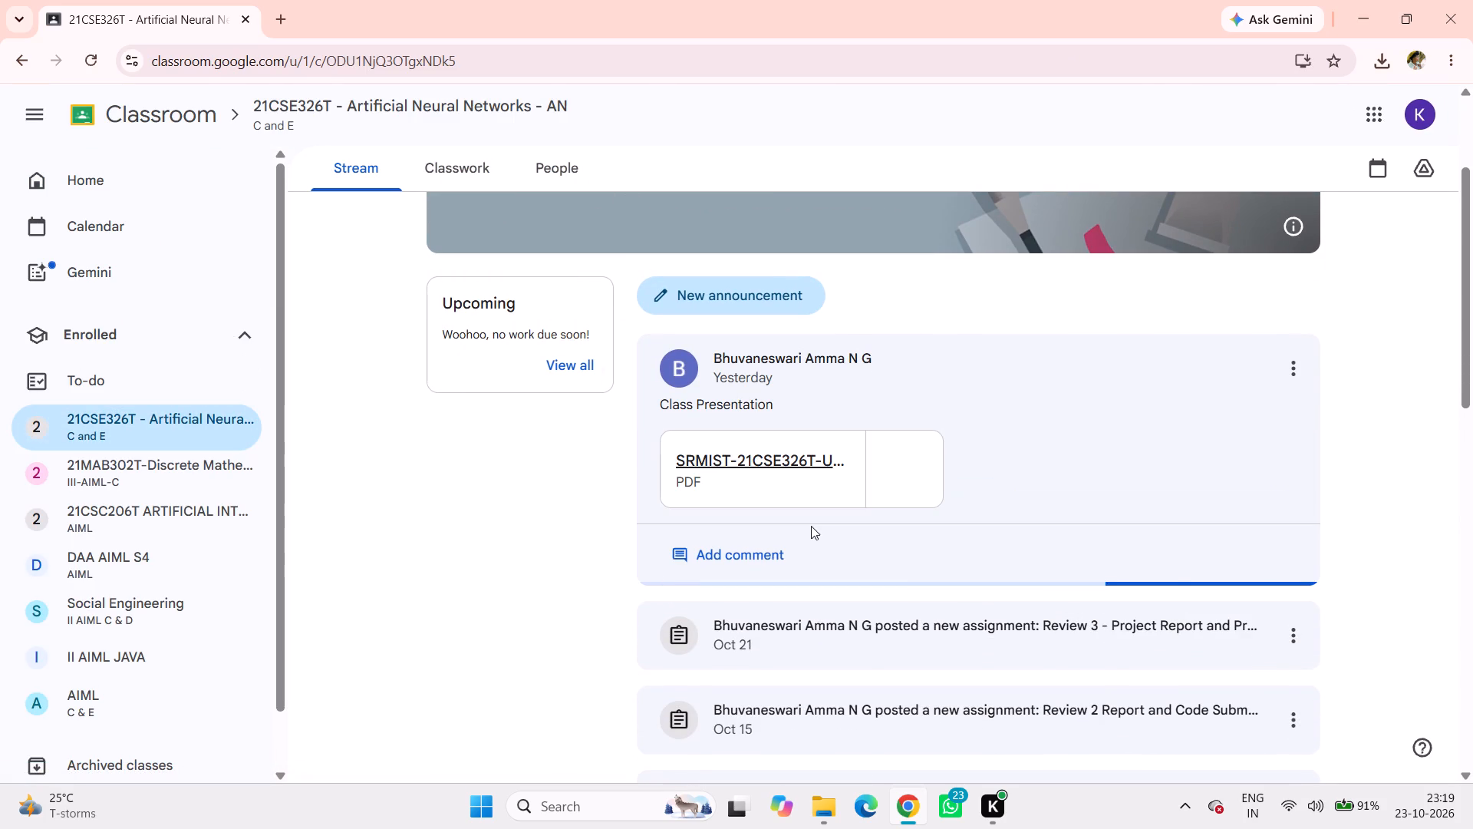
left_click(811, 526)
left_click(819, 619)
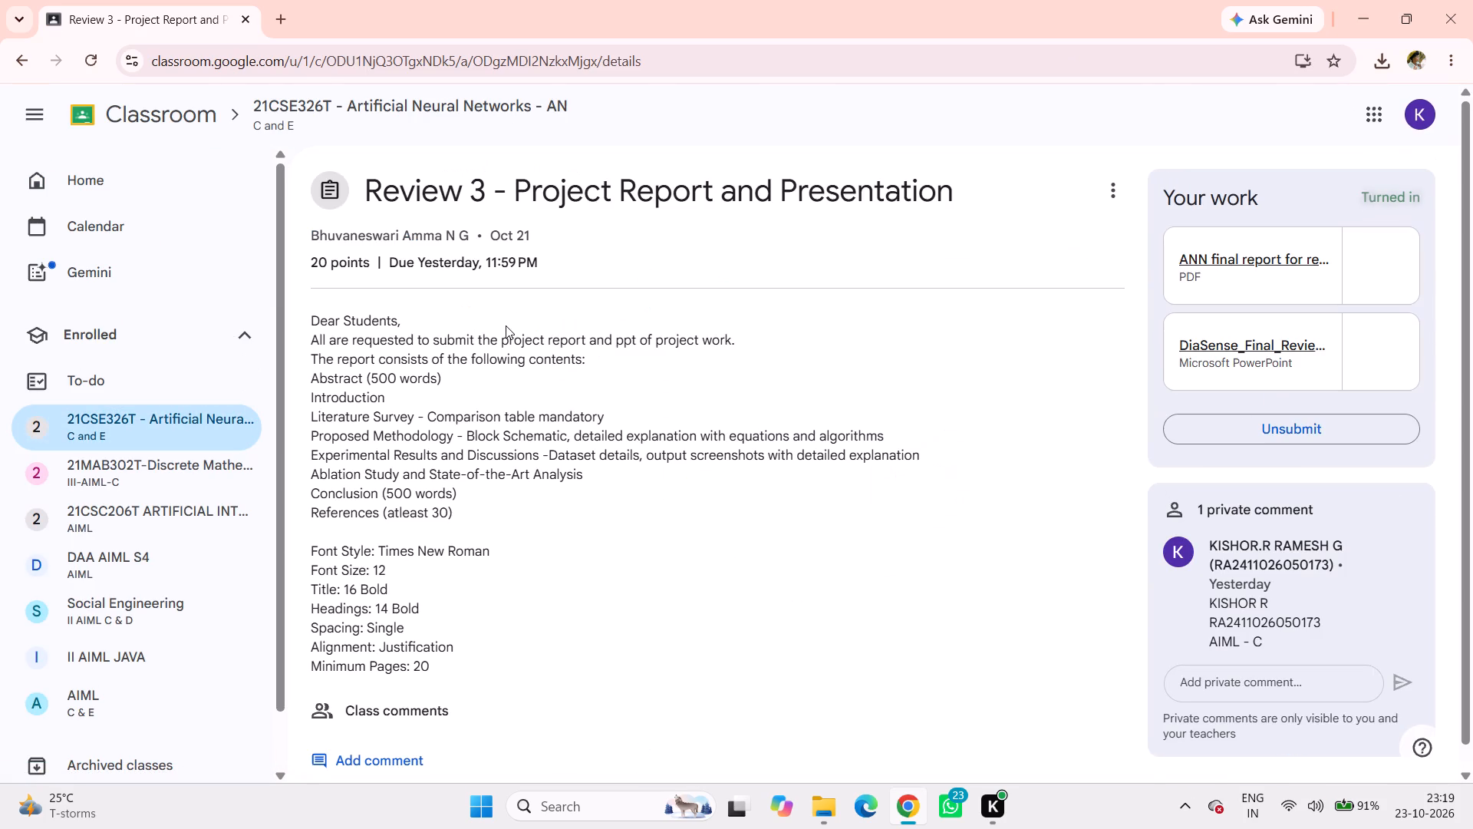
scroll(506, 325, "down", 2)
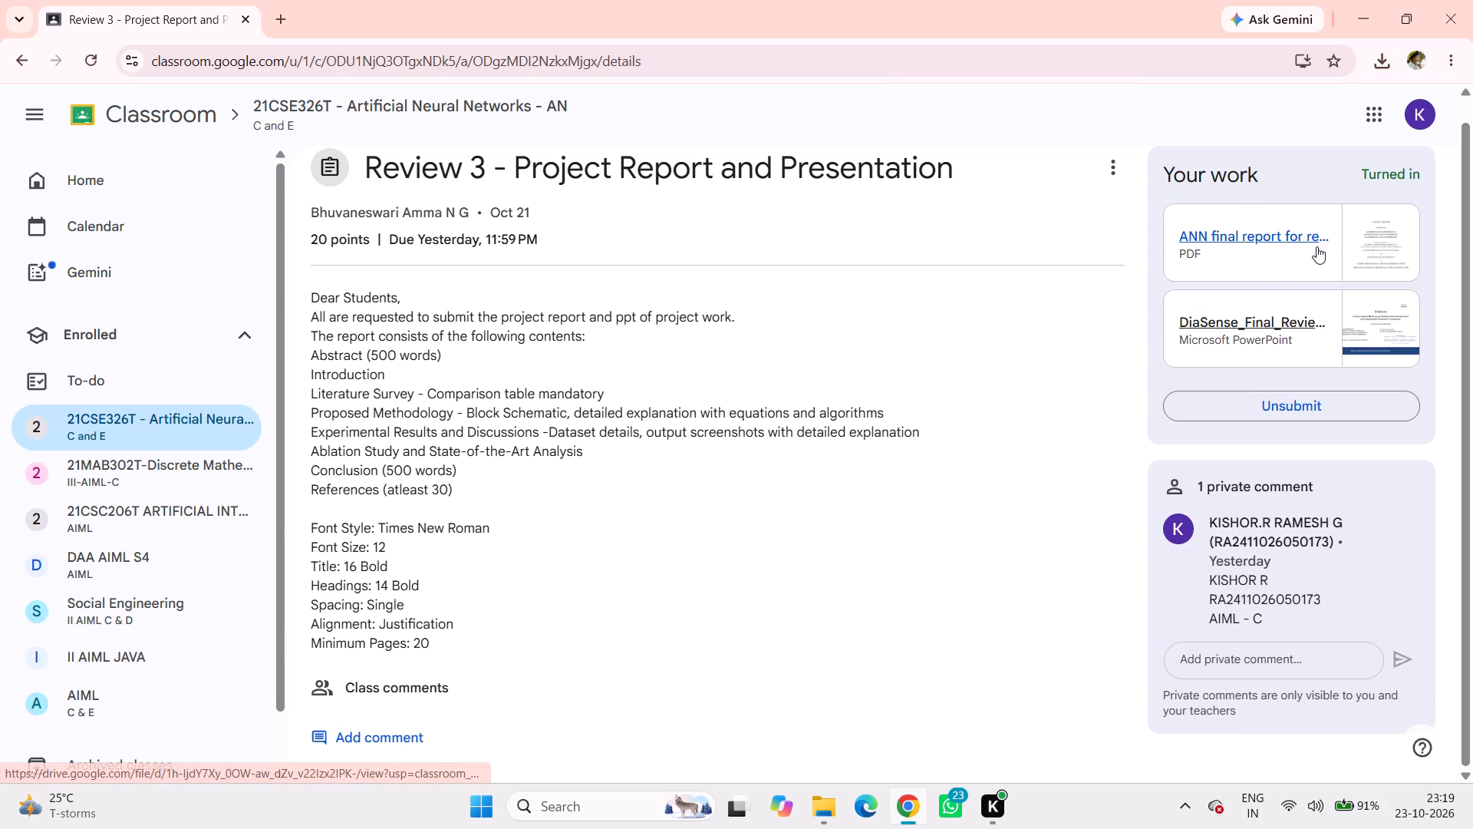
Unsubmit the Review 3 work and remove the attached "ANN final report for review 3" PDF.
right_click(1334, 243)
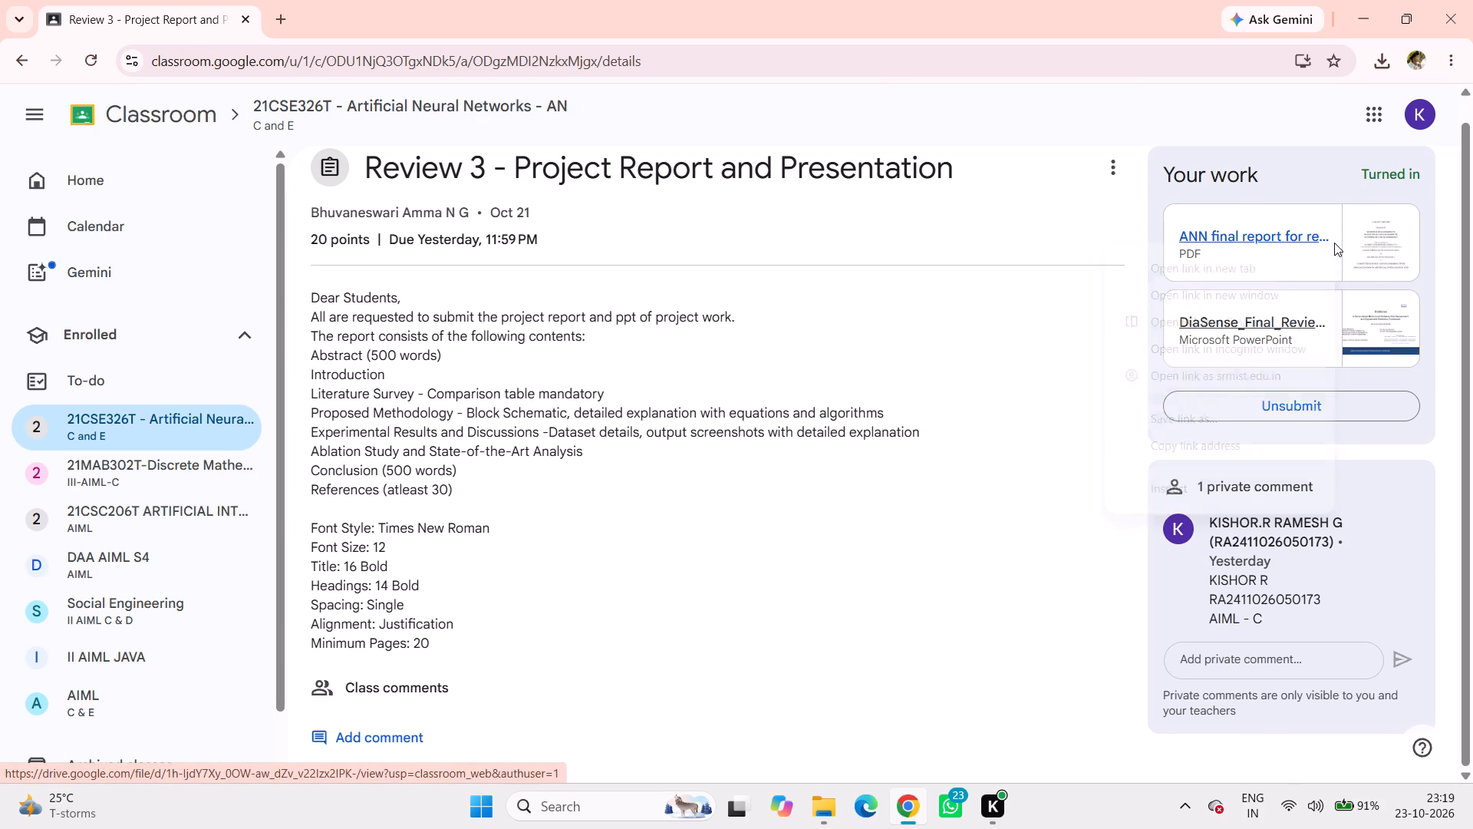
left_click(1362, 198)
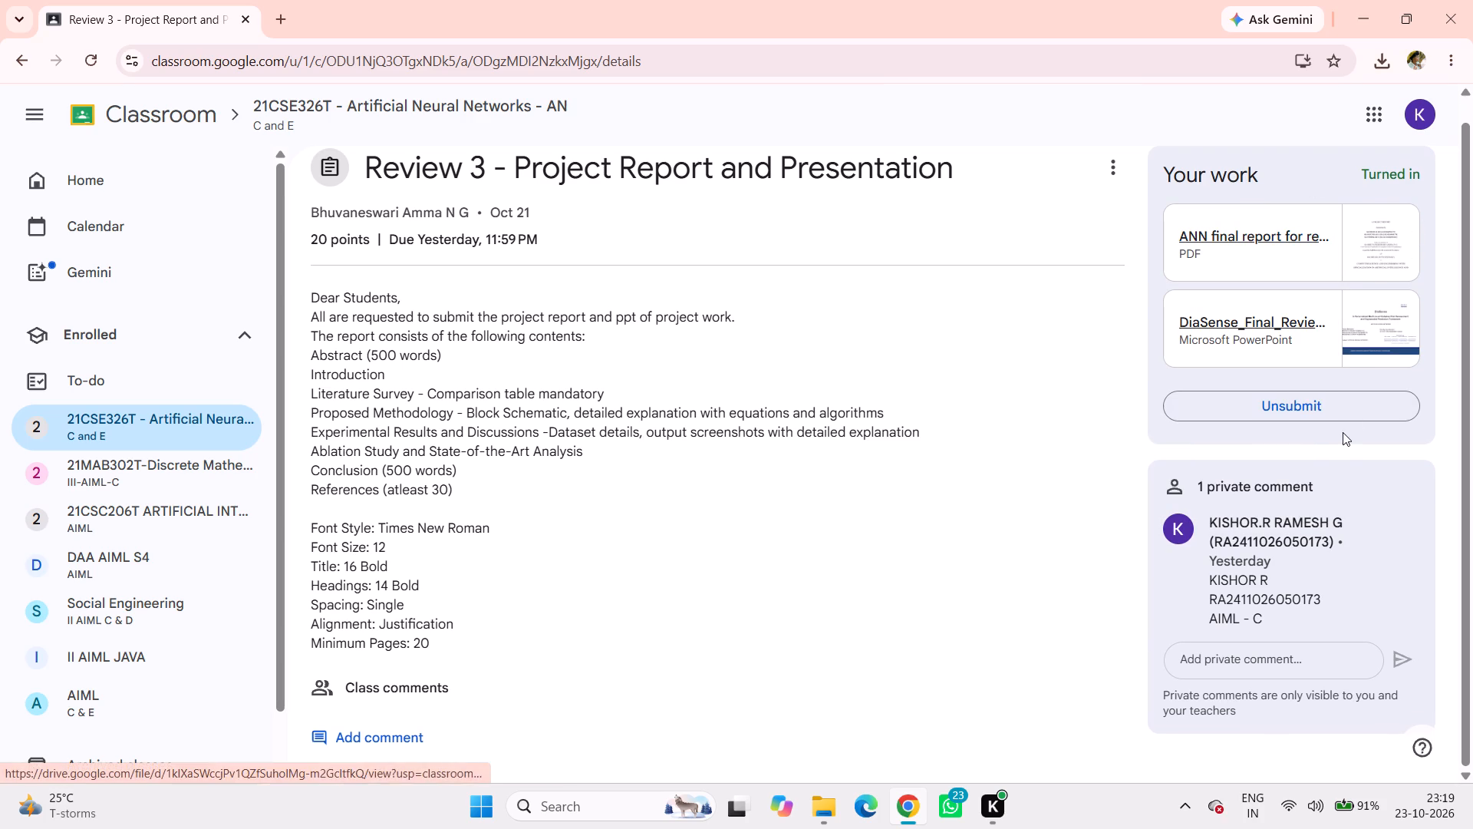
left_click(1257, 421)
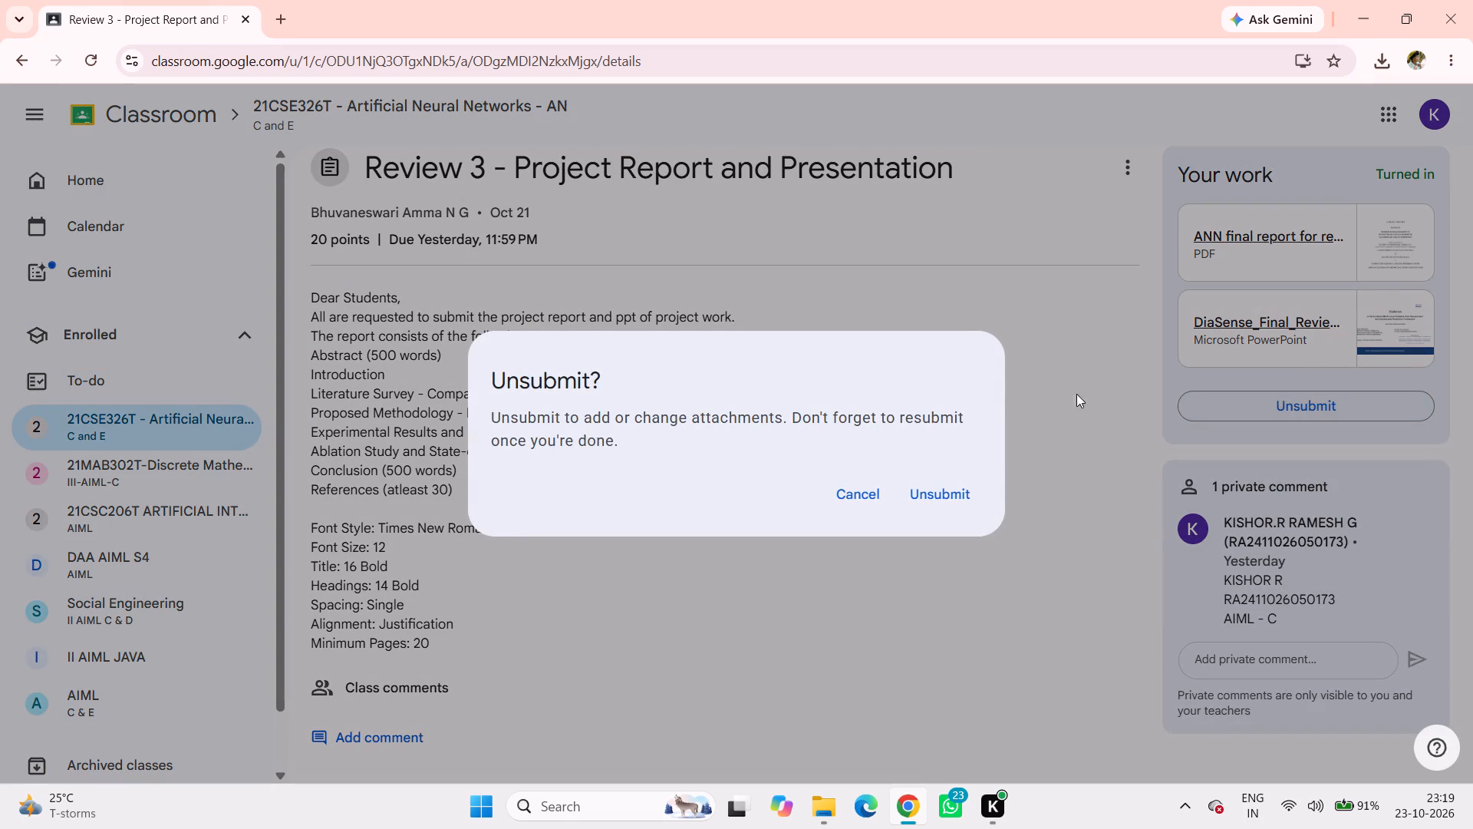
left_click(952, 493)
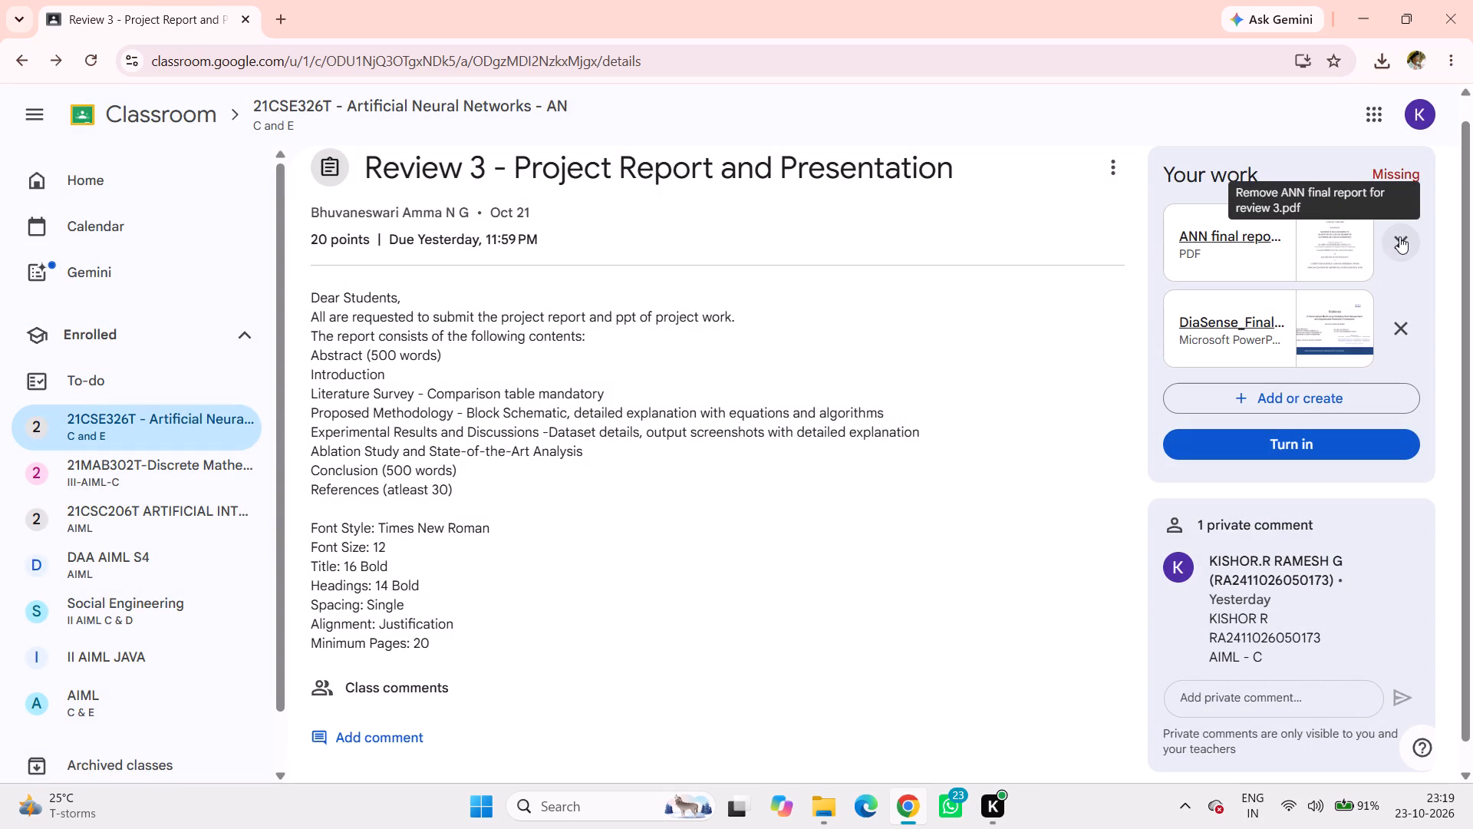
left_click(1399, 236)
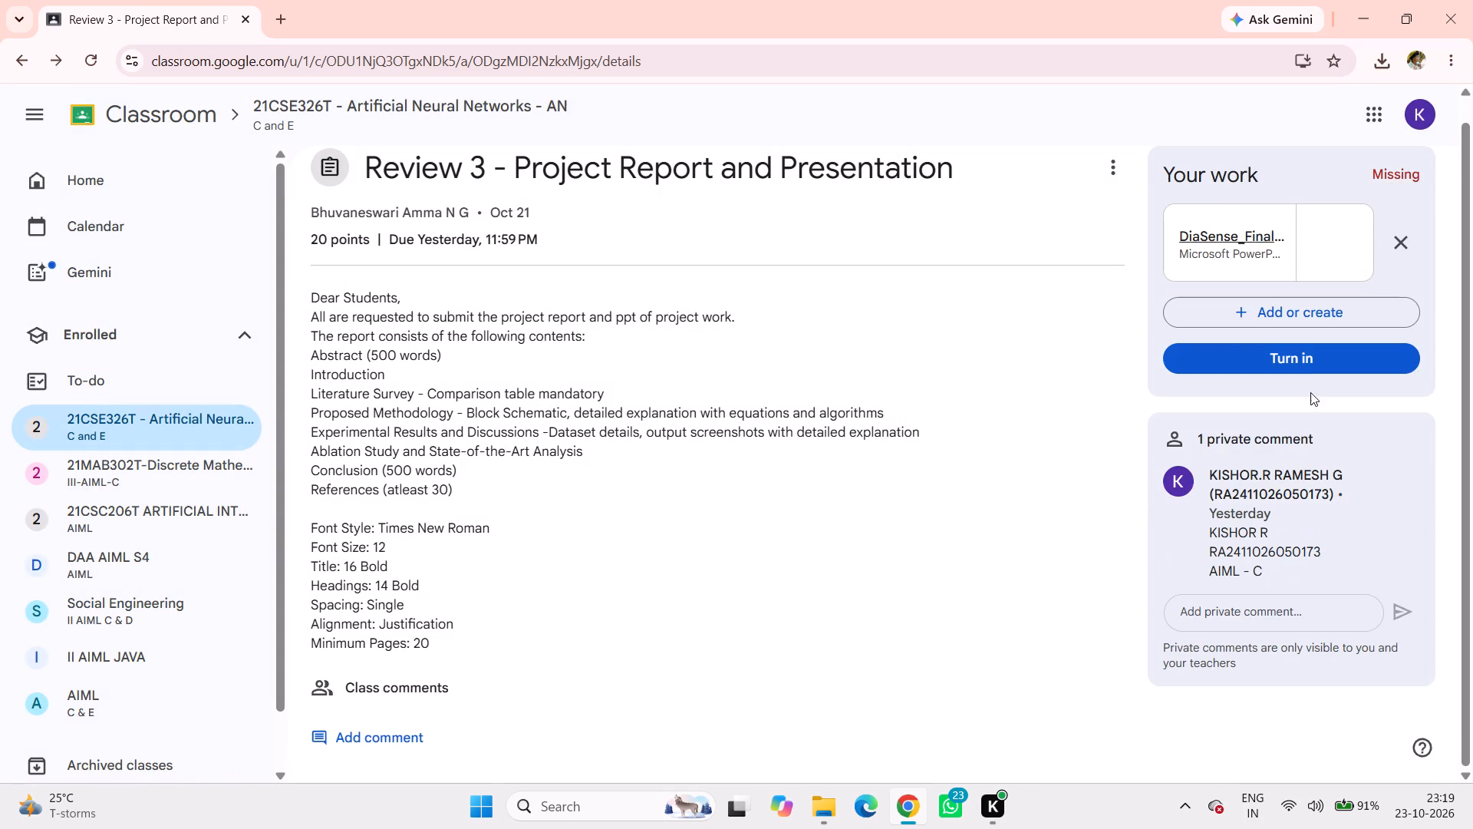
Upload the Word document "ANN final report for review 3" from Downloads as an attachment to the assignment.
left_click(1302, 312)
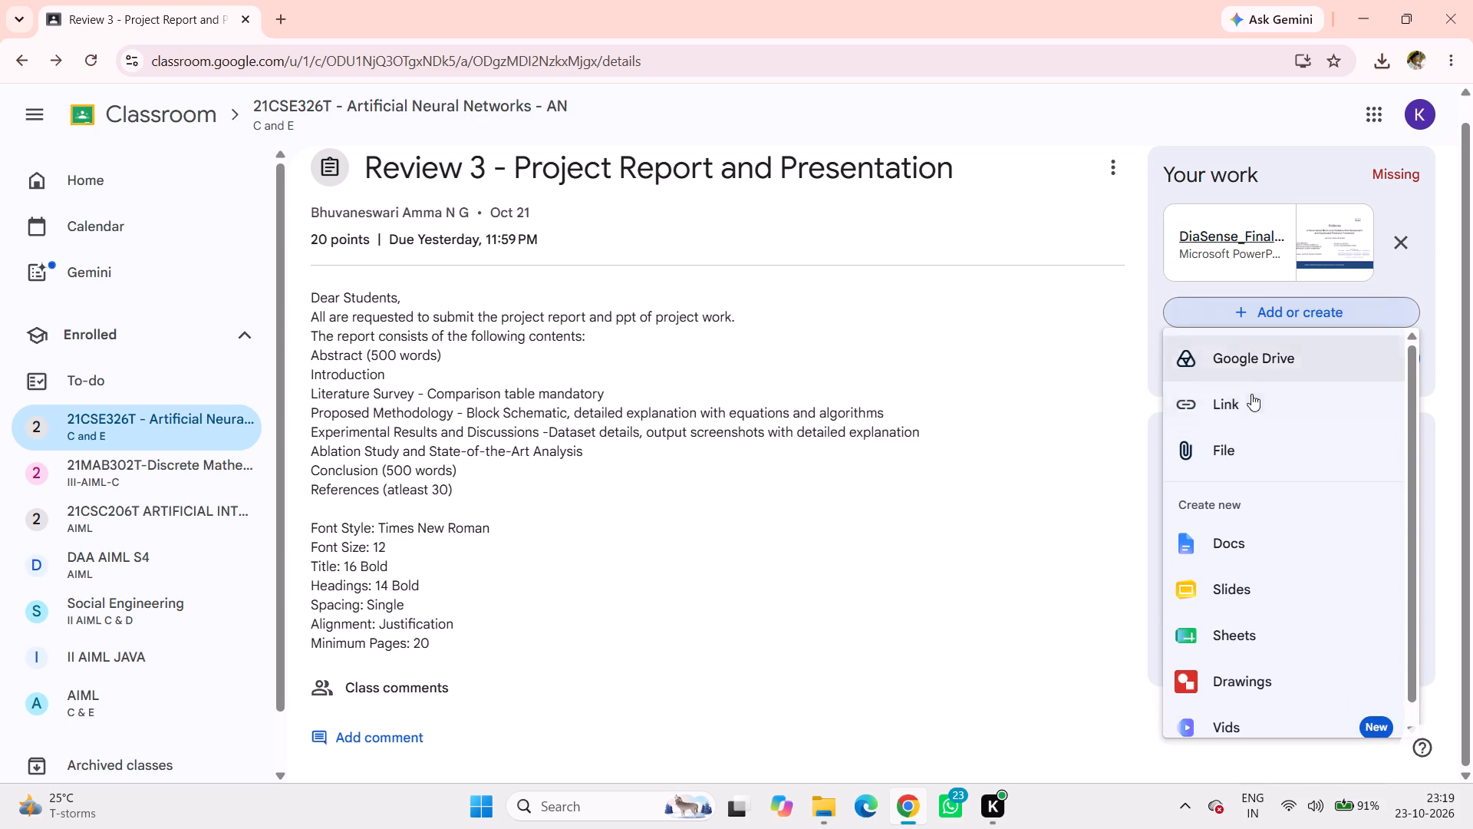
left_click(1250, 461)
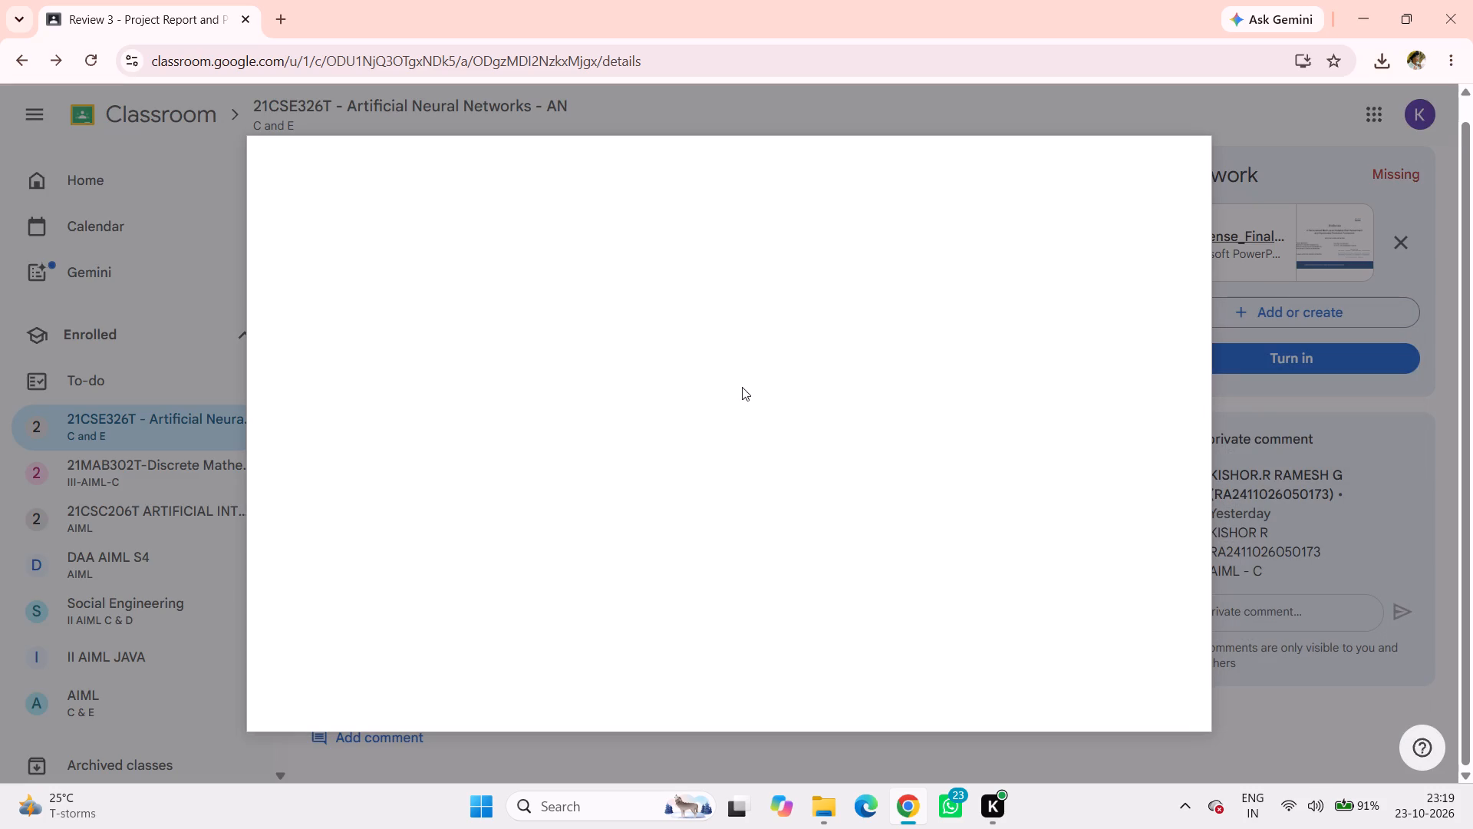
left_click(725, 523)
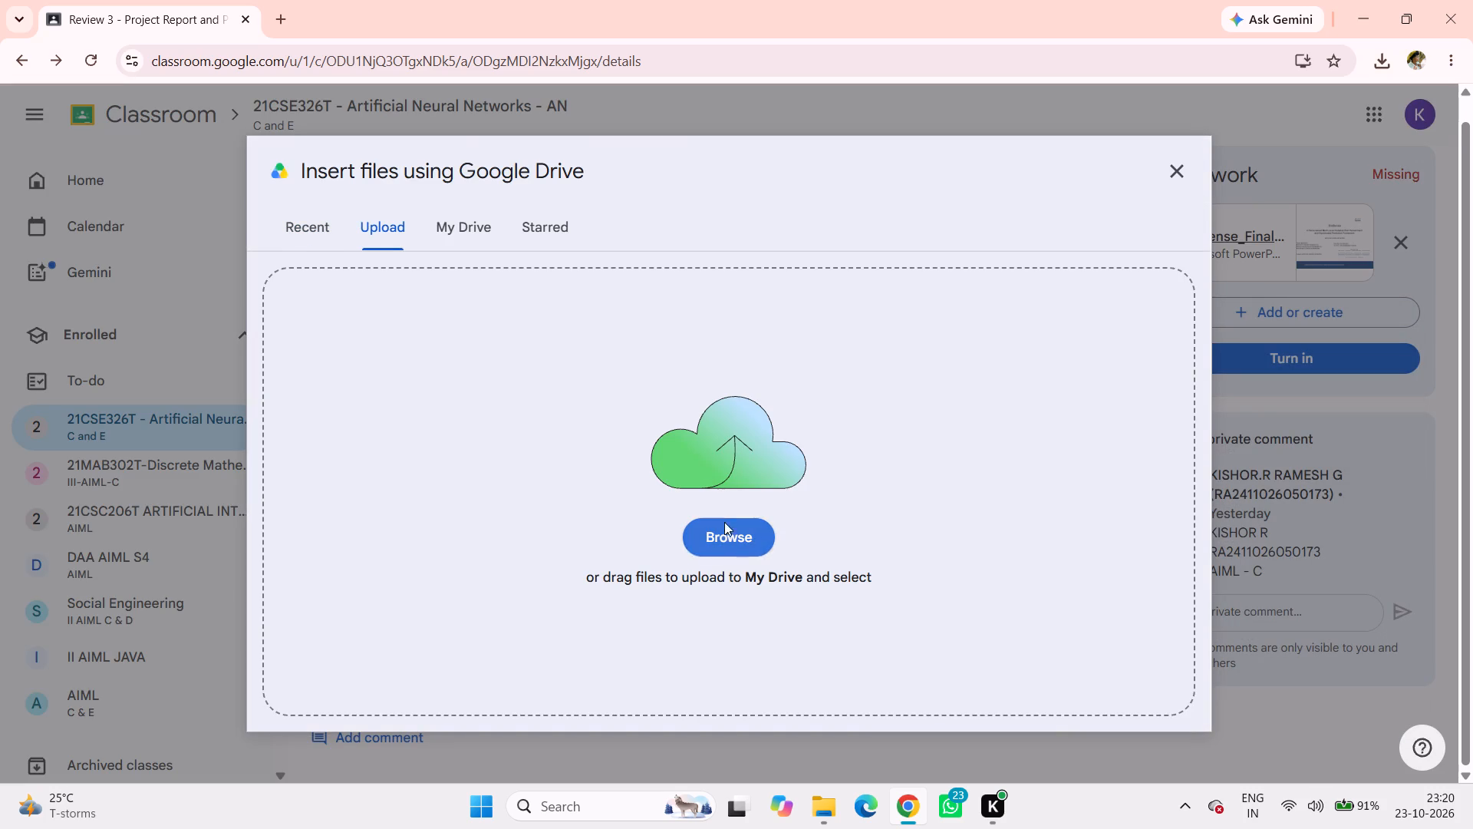
left_click(326, 174)
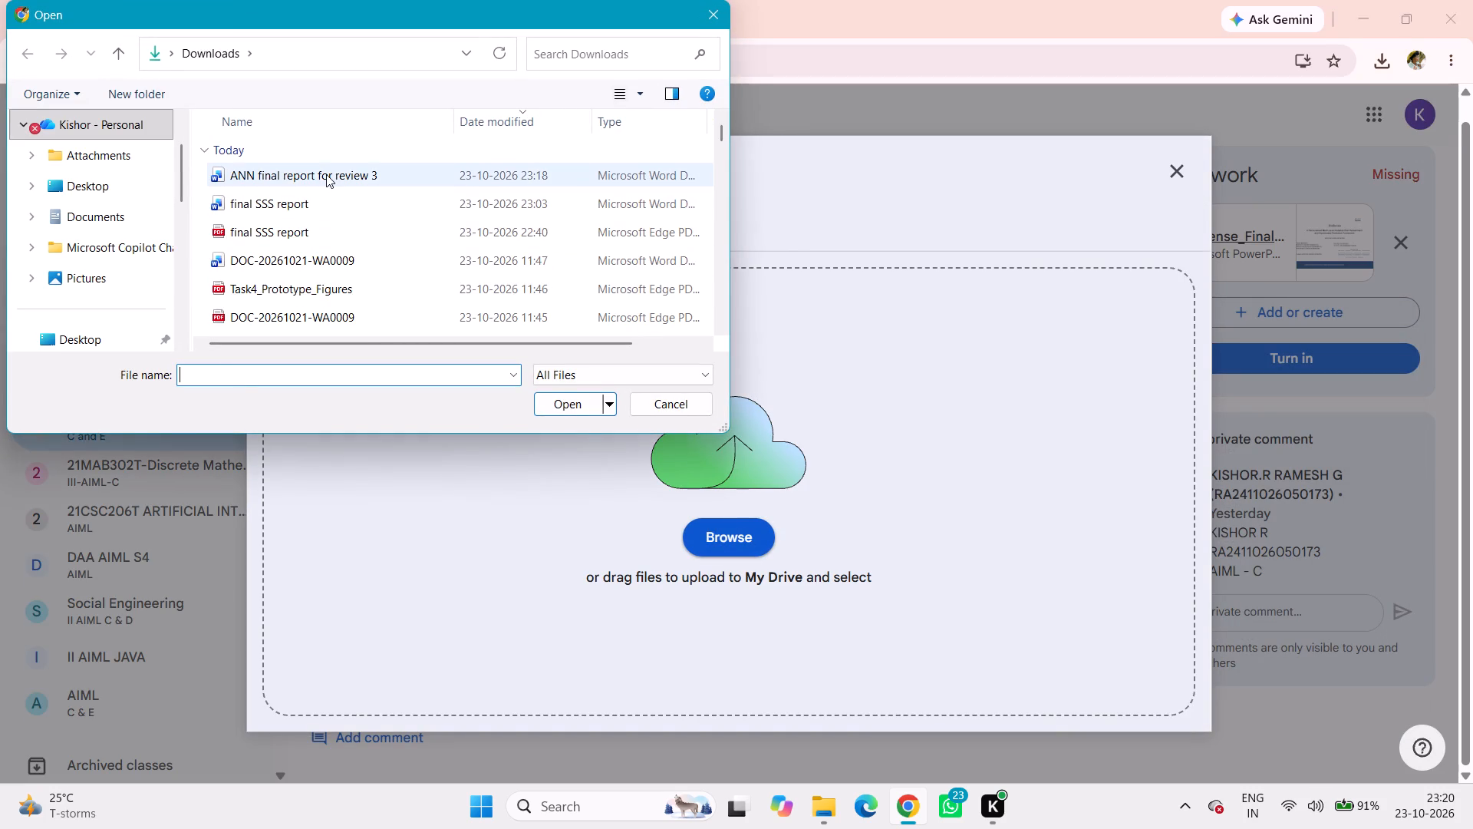
left_click(565, 404)
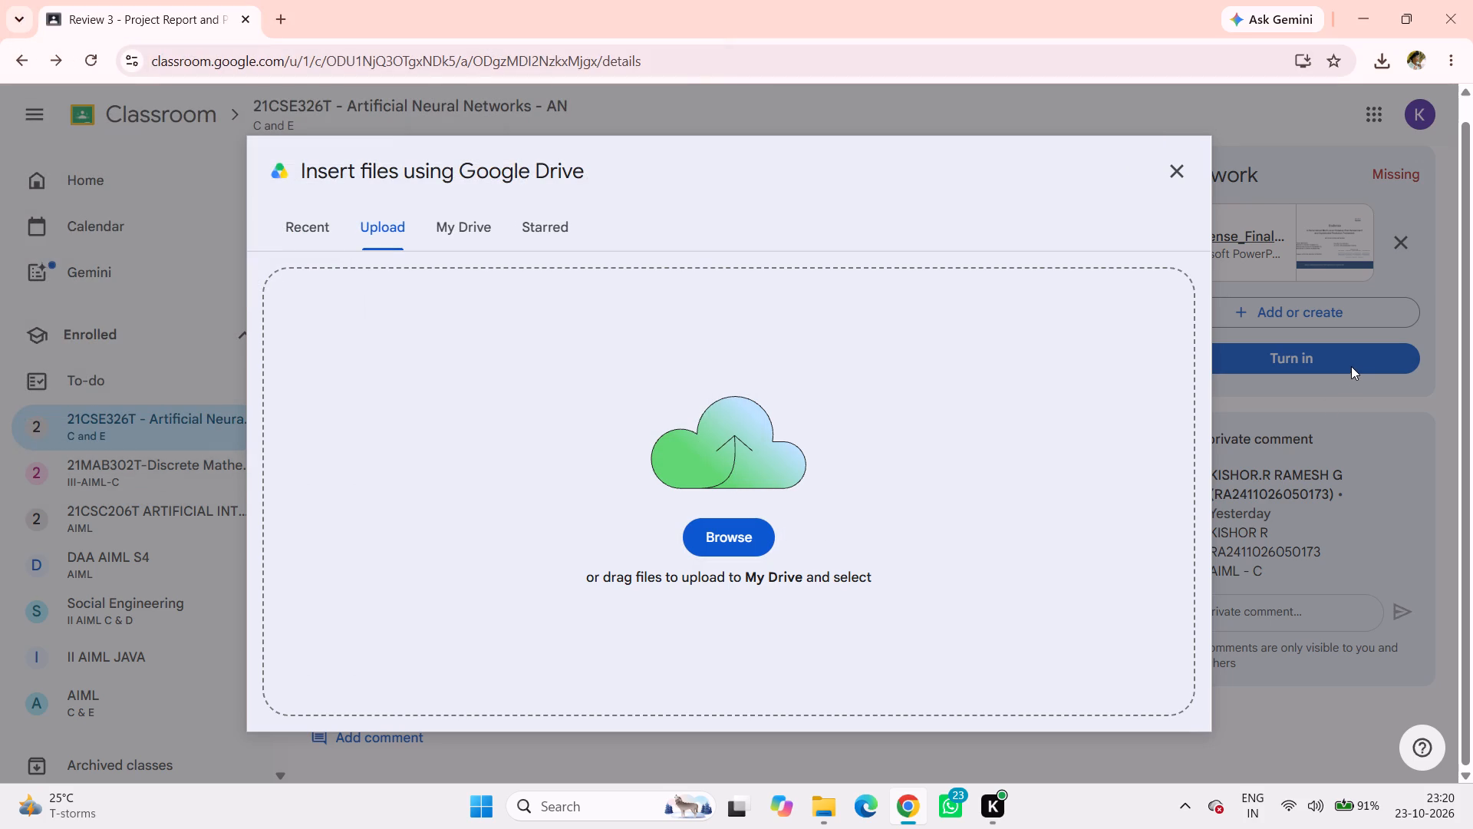
left_click(720, 524)
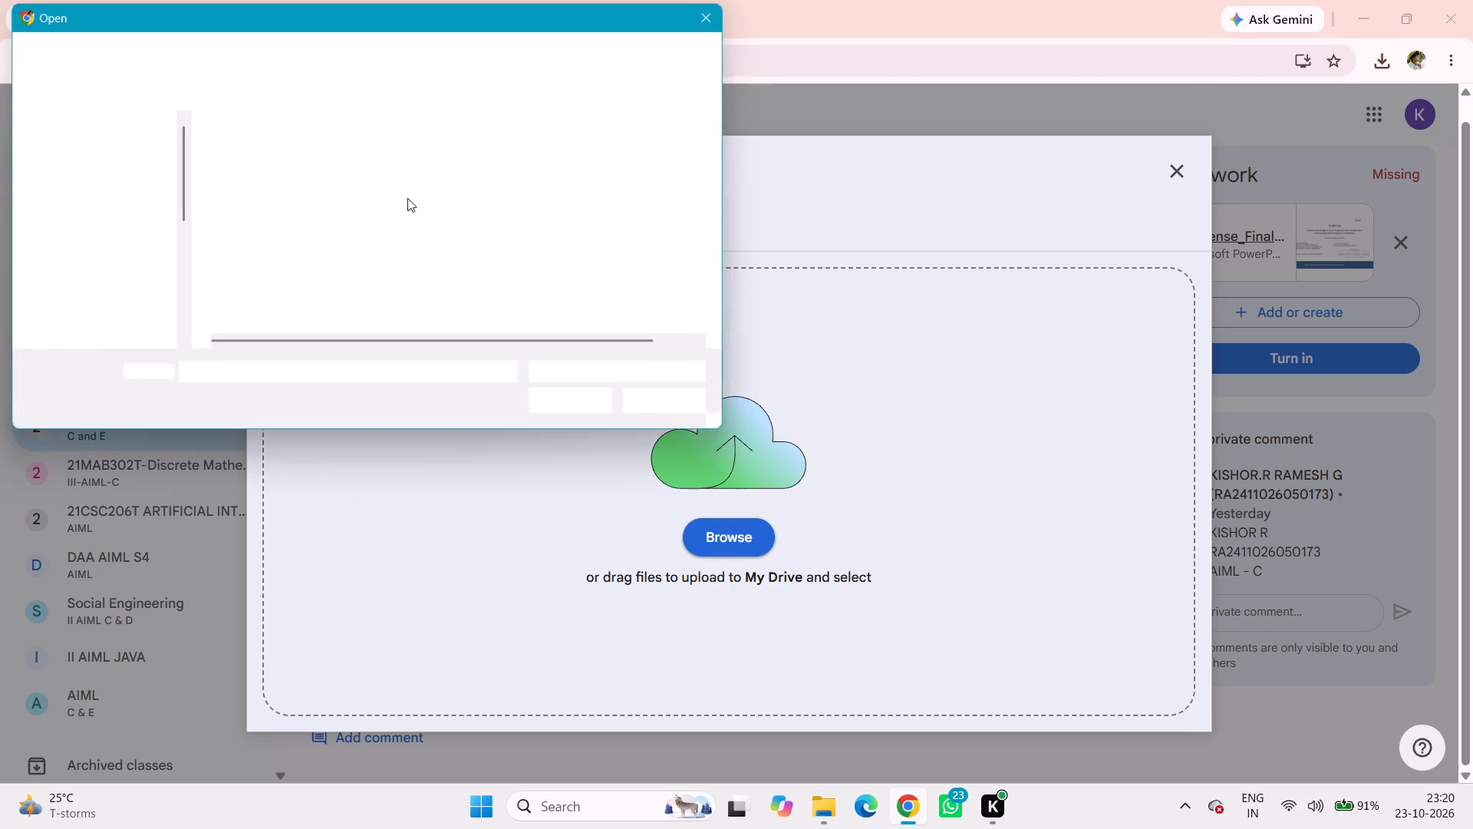
left_click(391, 176)
left_click(568, 401)
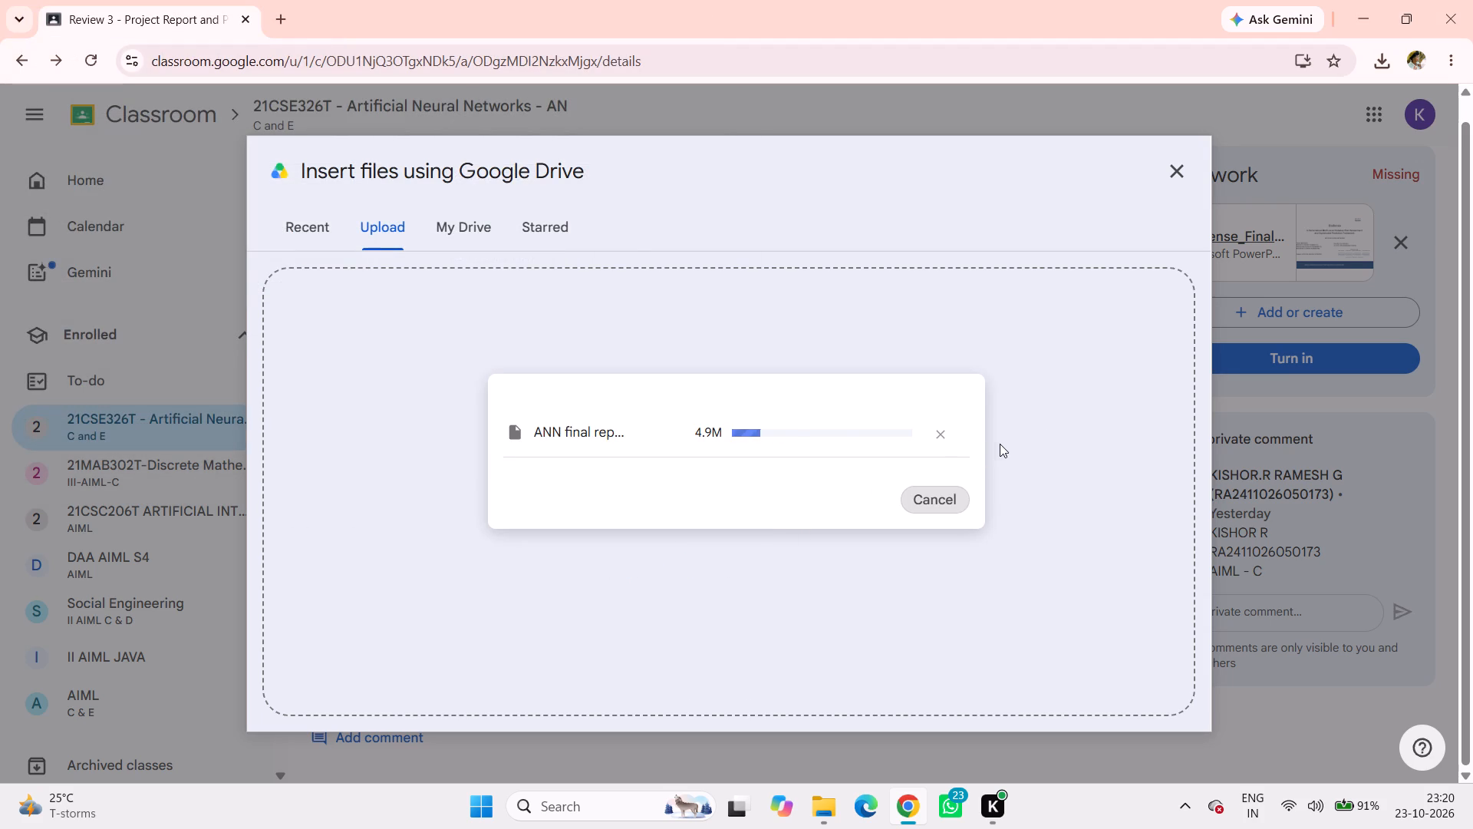
Turn in the Review 3 assignment with the DiaSense presentation and the ANN final report Word document.
left_click(1282, 351)
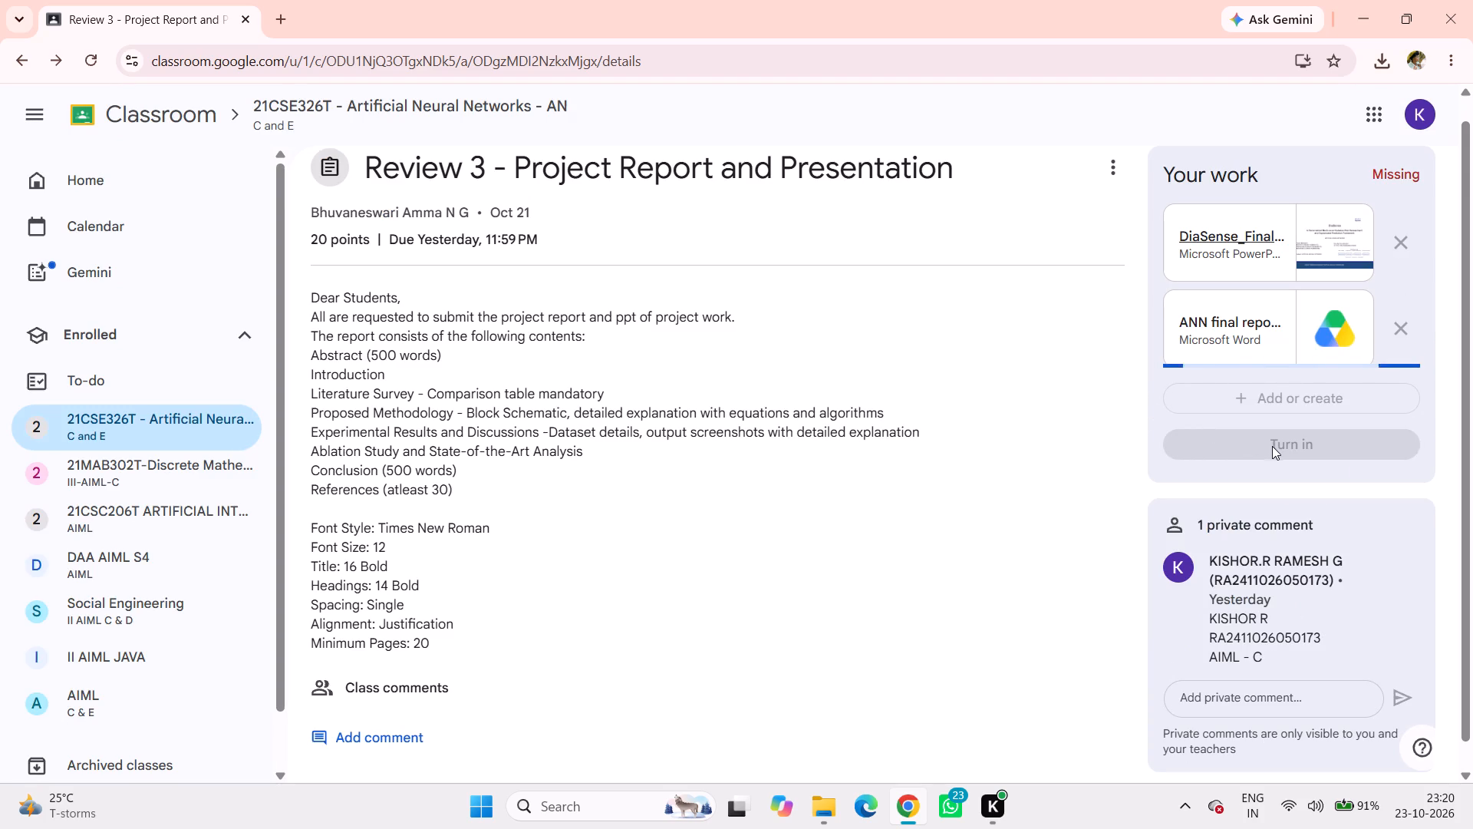
left_click(1310, 433)
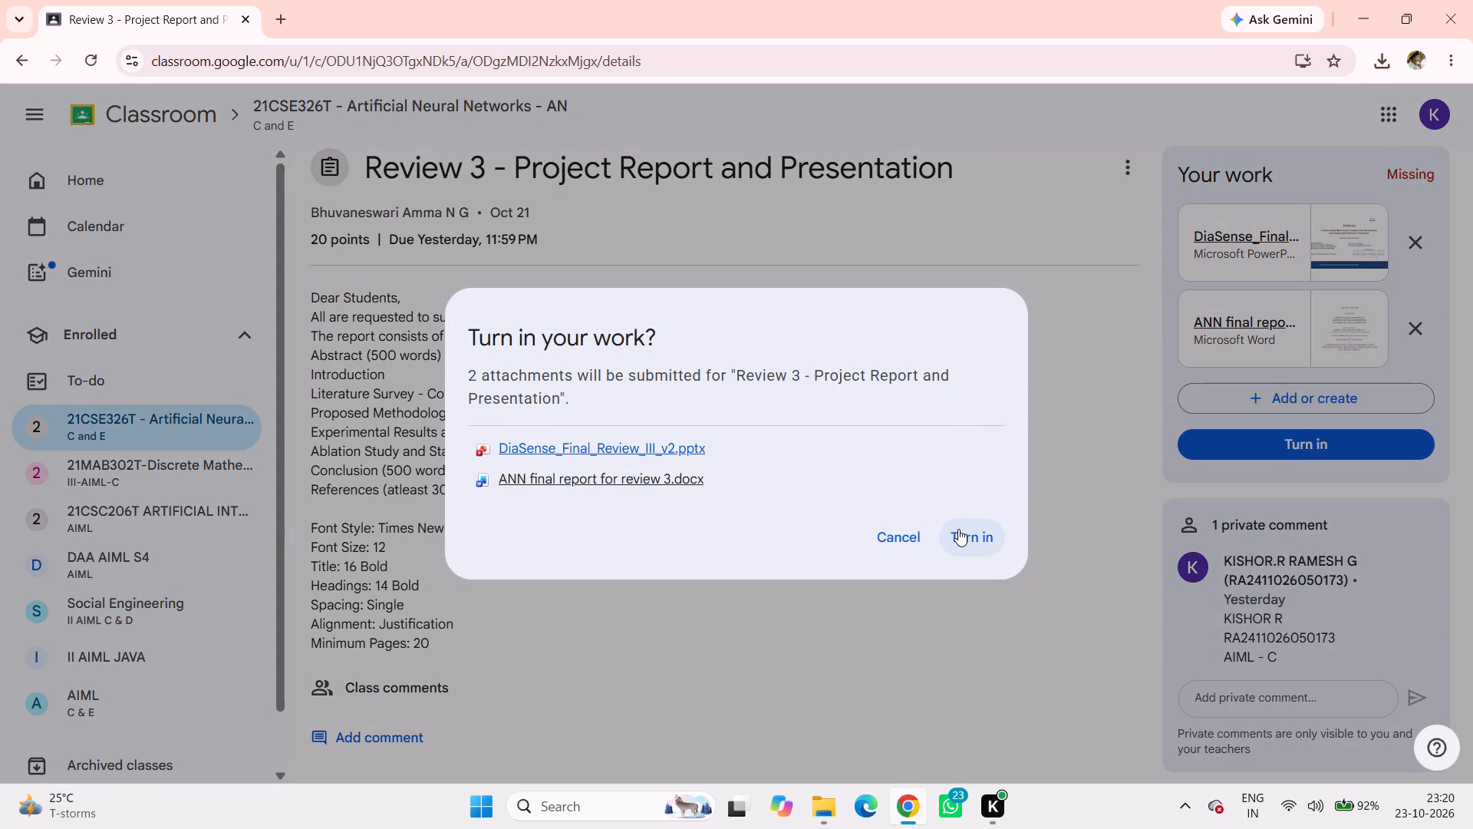
left_click(958, 529)
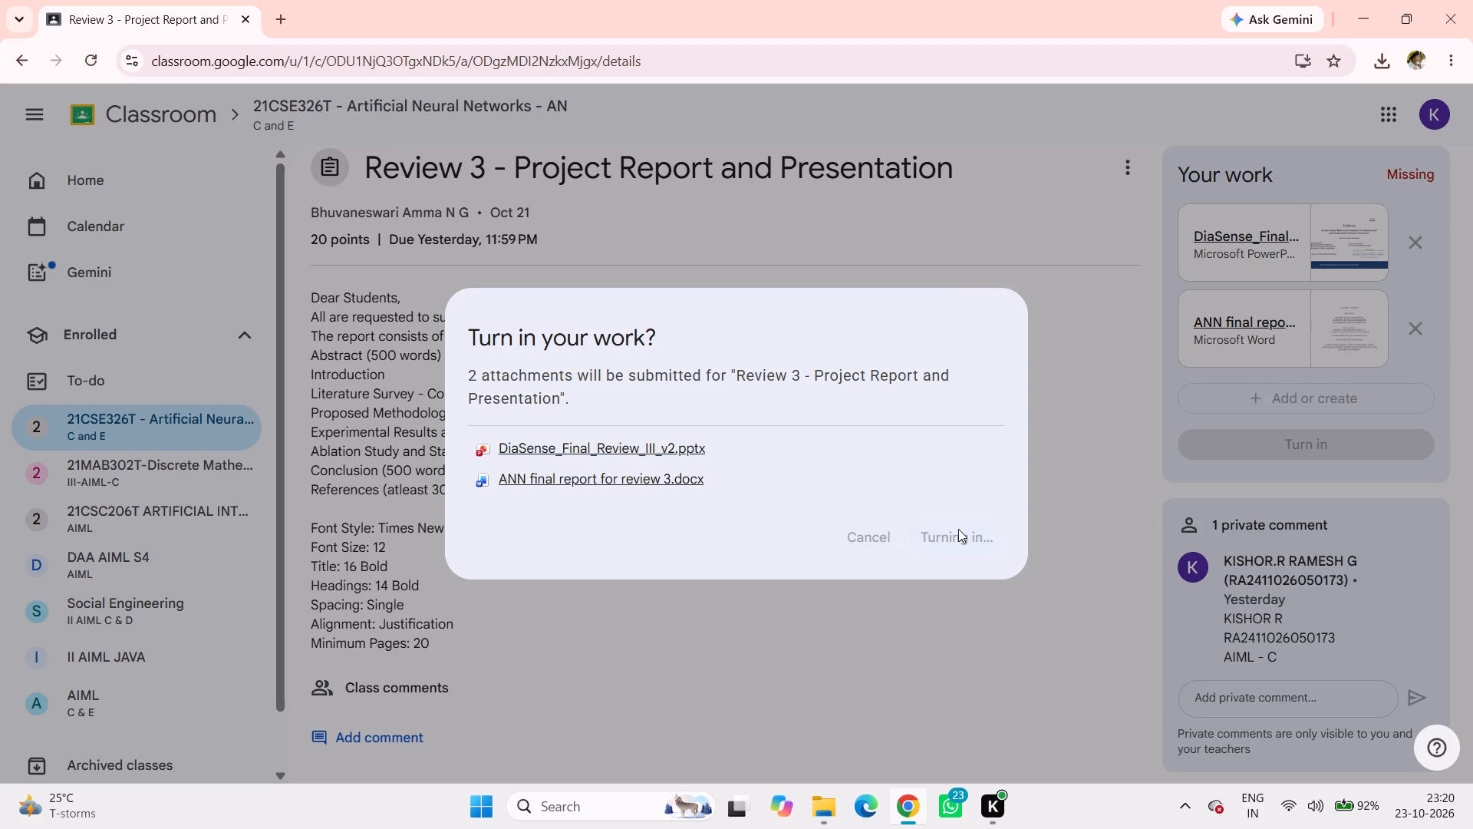